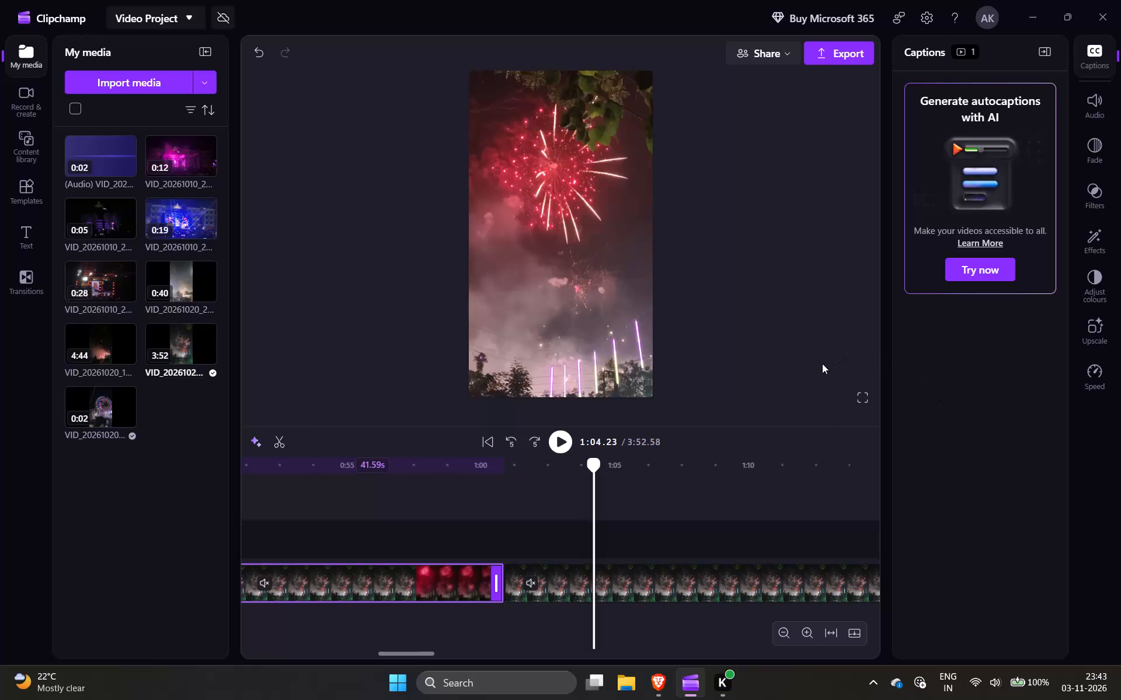
Replay the red firework burst between about 1:03 and 1:04 and split the fireworks clip at 1:04.04.
{"action": "key", "text": "Left"}
{"action": "key", "text": "Left"}
{"action": "key", "text": "Left"}
{"action": "key", "text": "Left"}
{"action": "key", "text": "space"}
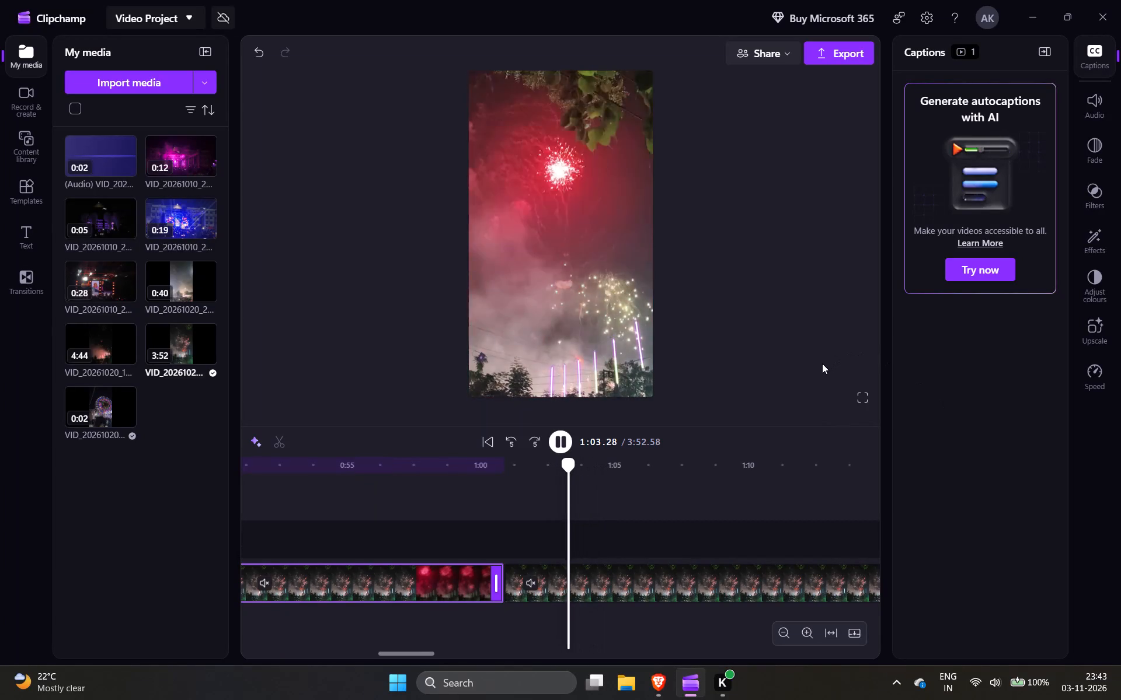
{"action": "key", "text": "space"}
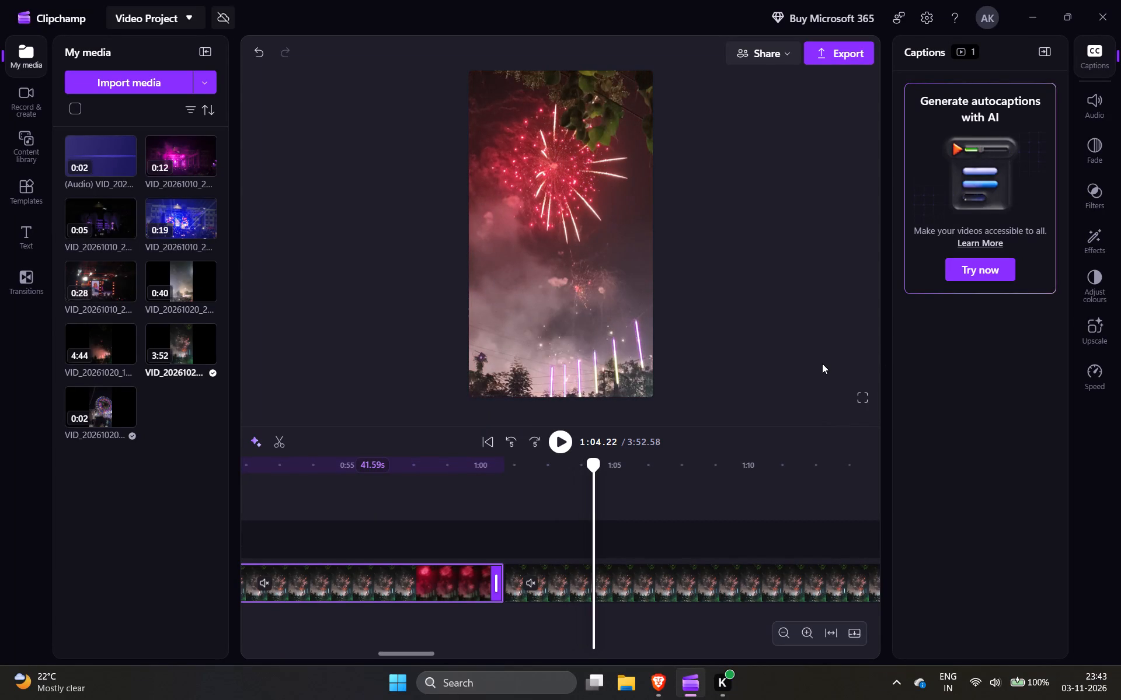
{"action": "key", "text": "Left"}
{"action": "key", "text": "Left"}
{"action": "key", "text": "Left"}
{"action": "key", "text": "Left"}
{"action": "key", "text": "Left"}
{"action": "key", "text": "space"}
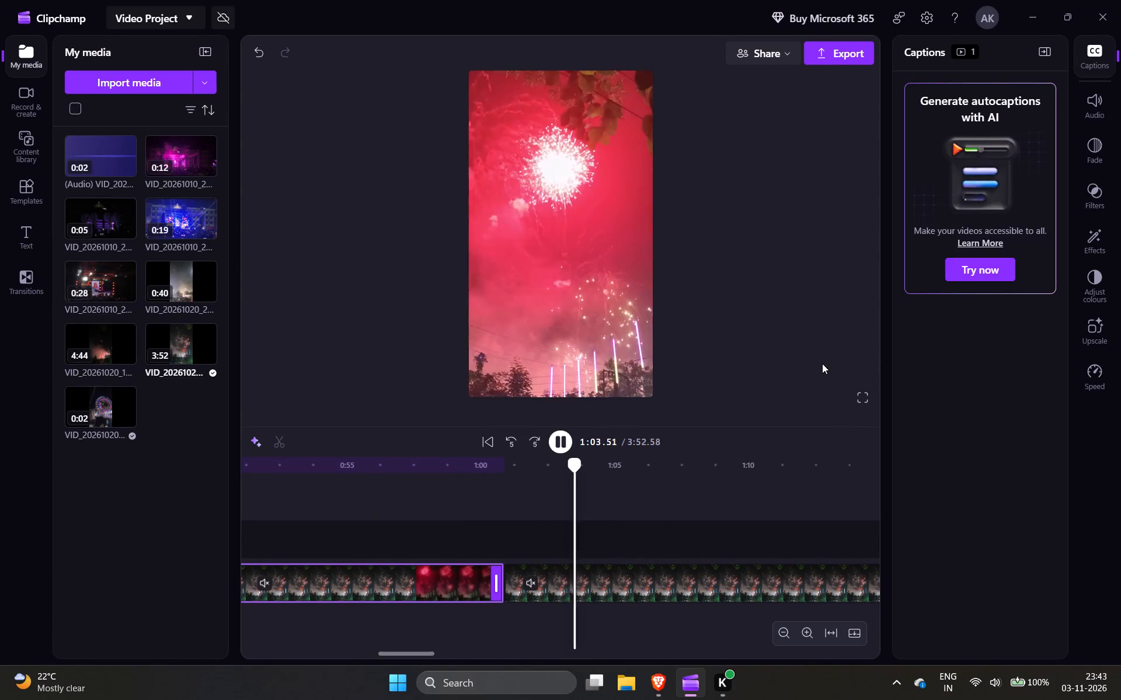
{"action": "key", "text": "space"}
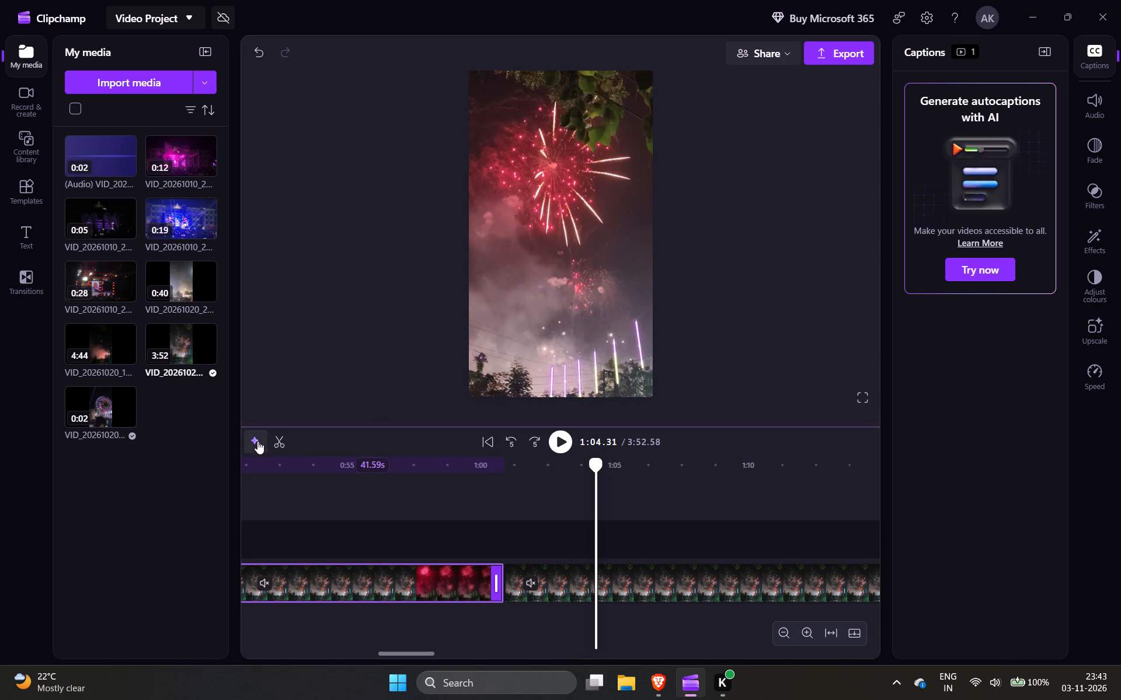
{"action": "key", "text": "Left"}
{"action": "key", "text": "Left"}
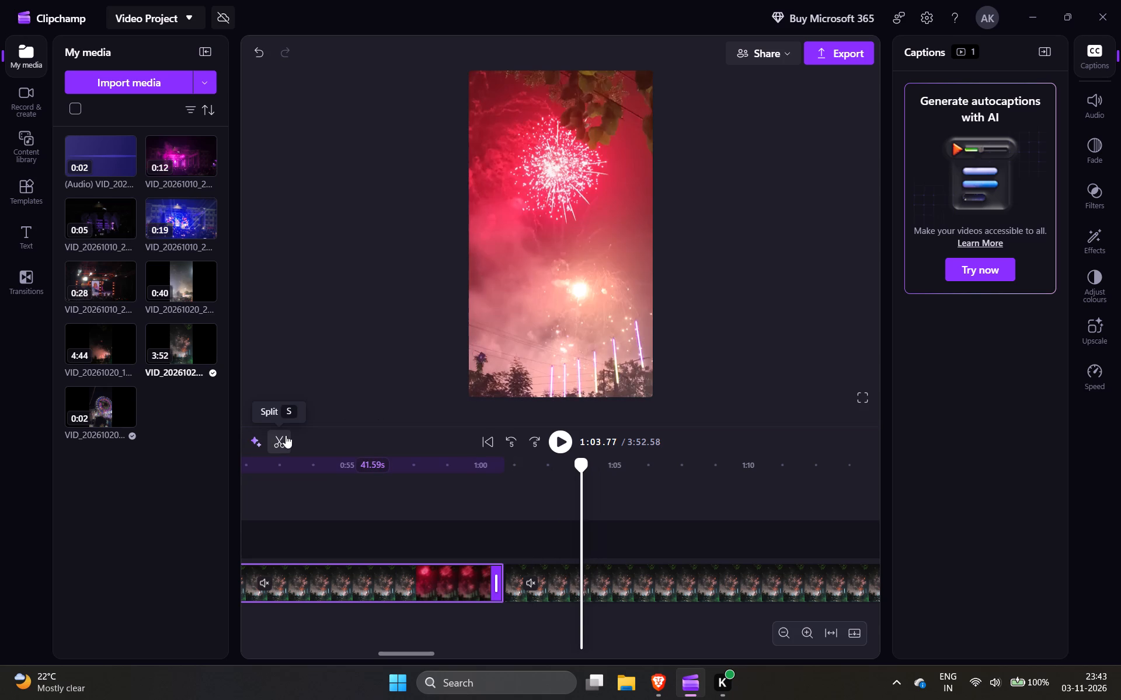
{"action": "key", "text": "space"}
{"action": "key", "text": "space"}
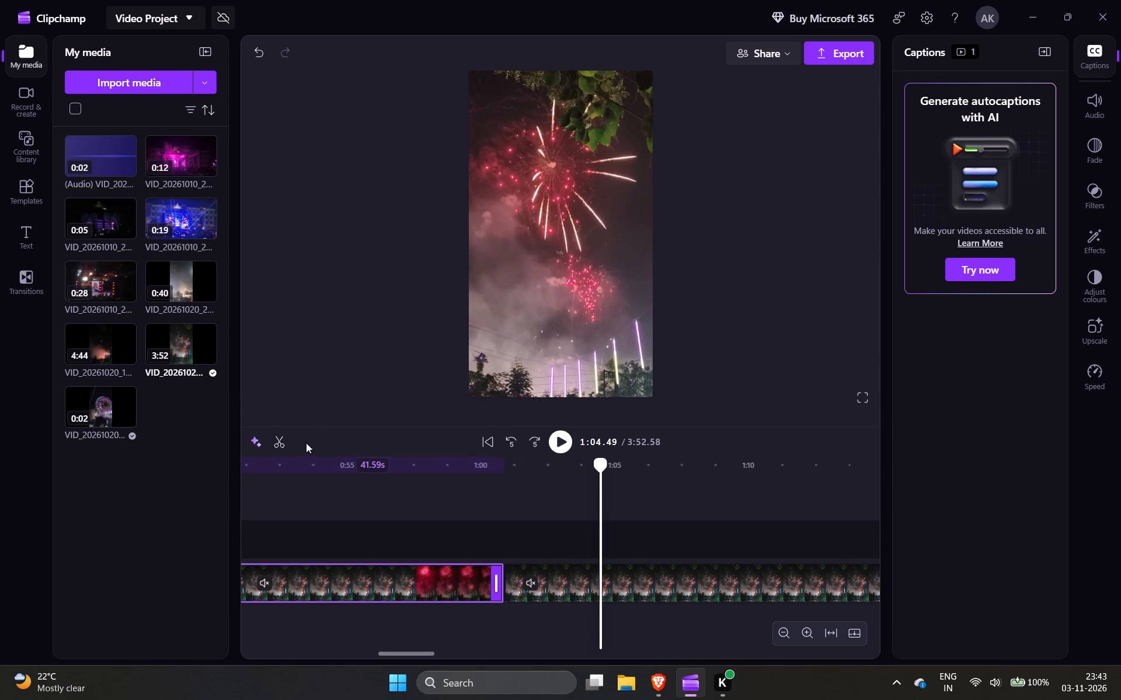
{"action": "key", "text": "Left"}
{"action": "key", "text": "space"}
{"action": "key", "text": "Left"}
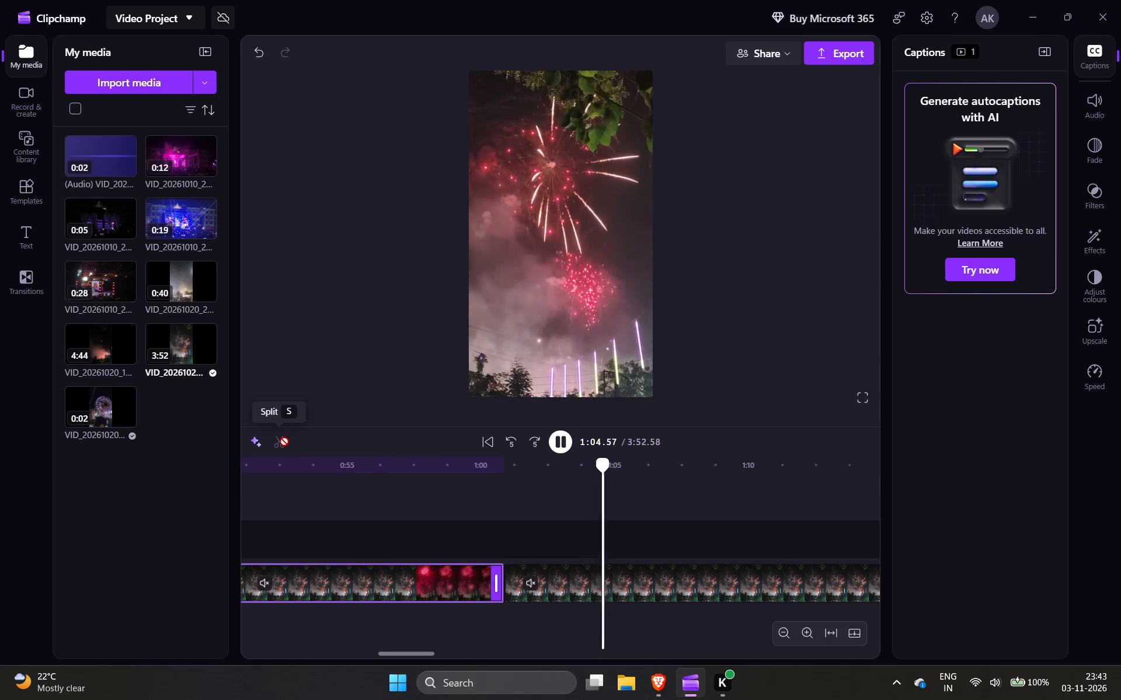
{"action": "key", "text": "Left"}
{"action": "key", "text": "Left"}
{"action": "key", "text": "Left"}
{"action": "key", "text": "Left"}
{"action": "key", "text": "Left"}
{"action": "key", "text": "Left"}
{"action": "key", "text": "Left"}
{"action": "key", "text": "Left"}
{"action": "key", "text": "Left"}
{"action": "key", "text": "Left"}
{"action": "key", "text": "Left"}
{"action": "key", "text": "Left"}
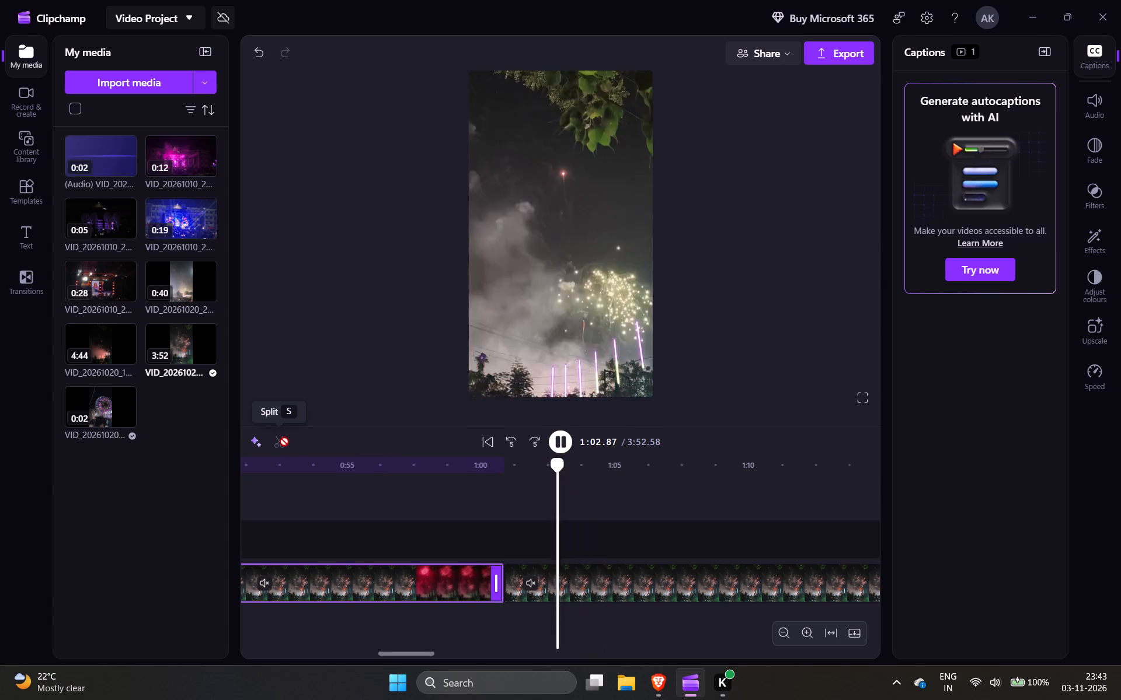
{"action": "key", "text": "space"}
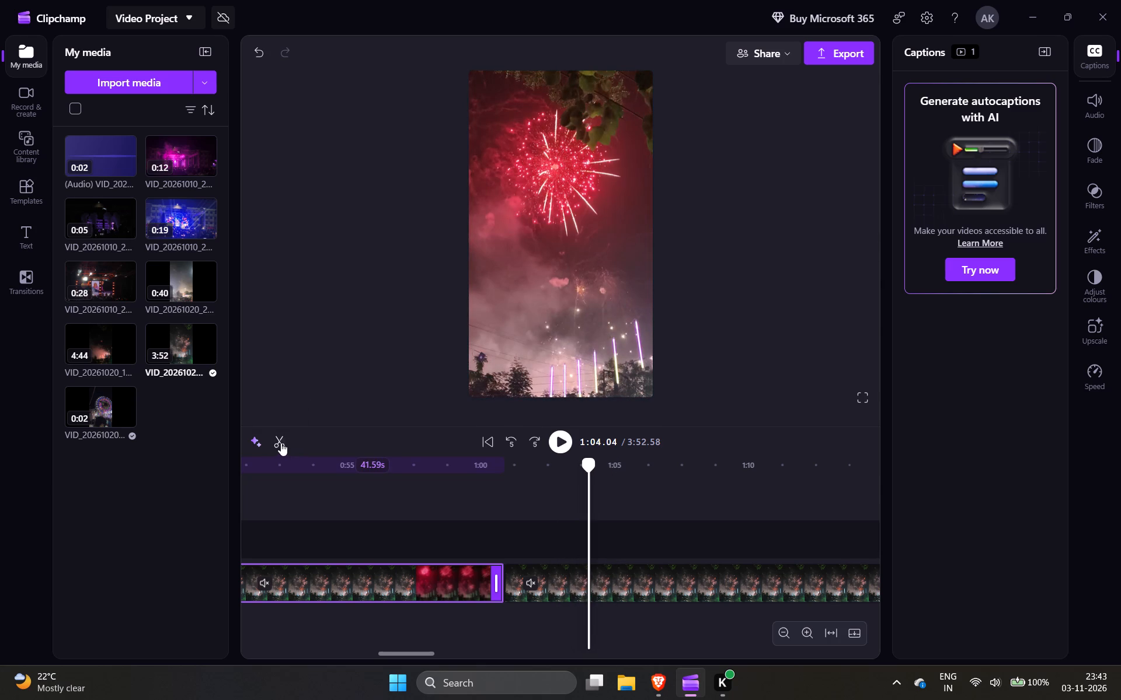
{"action": "left_click", "coordinate": [281, 443]}
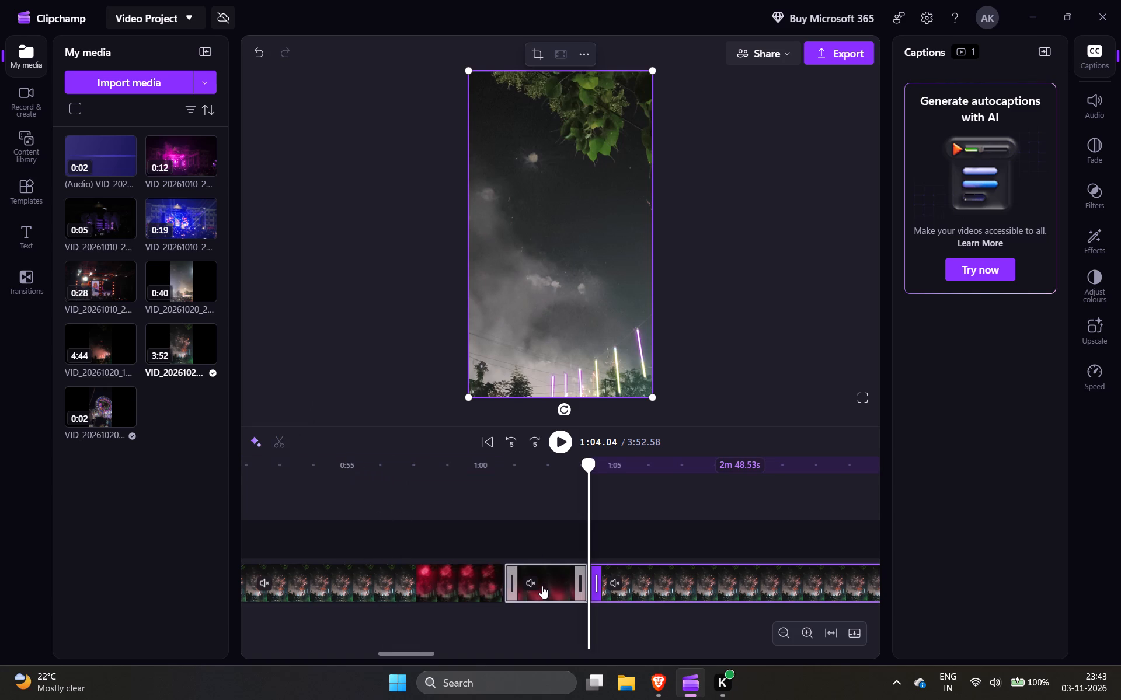
Delete the long clip segment that precedes the short red-burst segment on the timeline.
{"action": "left_click", "coordinate": [431, 597]}
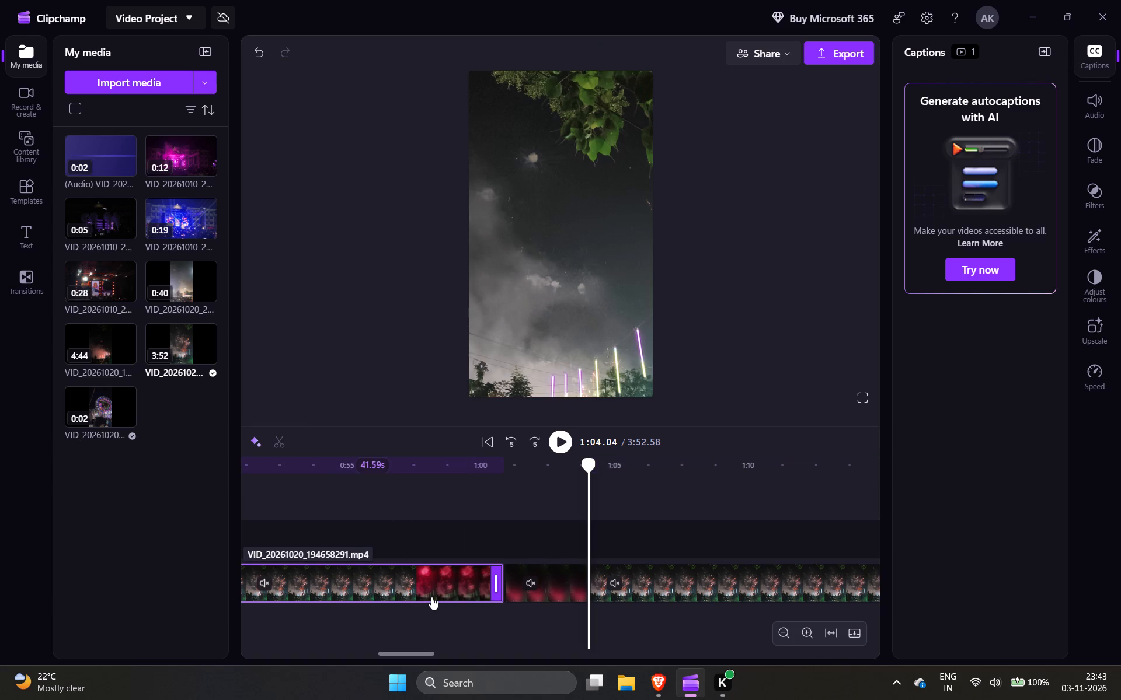
{"action": "key", "text": "Delete"}
Move the short red-burst segment earlier on its track so that it starts at about 0:52.
{"action": "left_click_drag", "start_coordinate": [554, 588], "coordinate": [317, 592]}
Review the remaining fireworks footage after 1:04 for the next burst and split the clip at 1:34.67.
{"action": "left_click", "coordinate": [659, 582]}
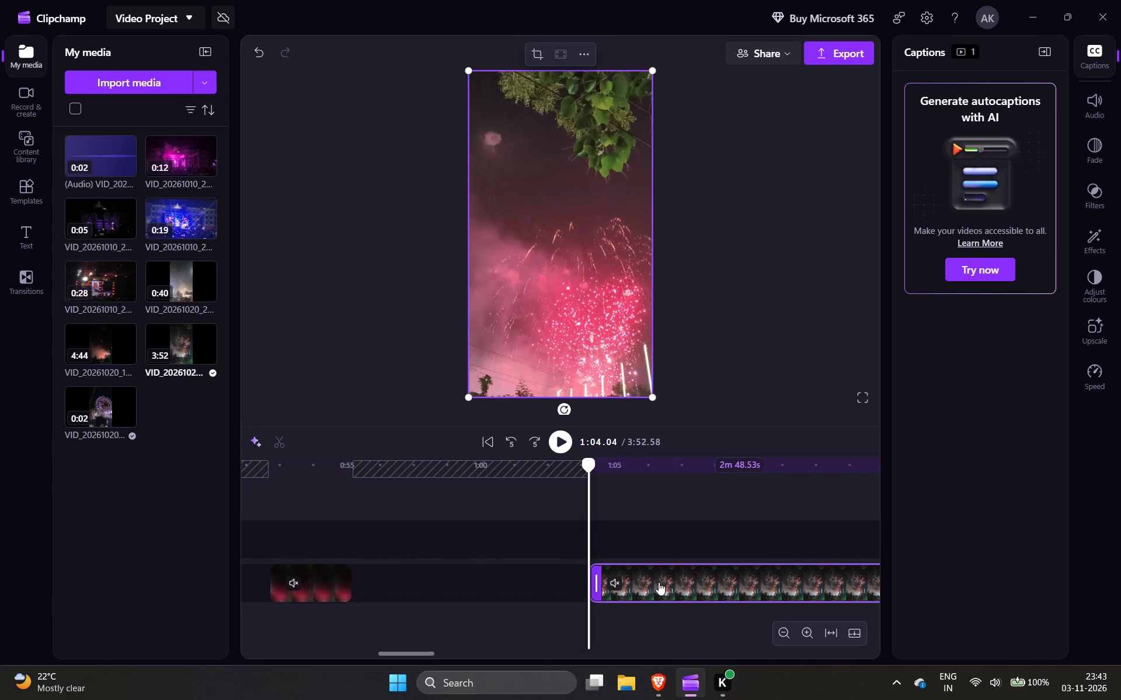
{"action": "key", "text": "space"}
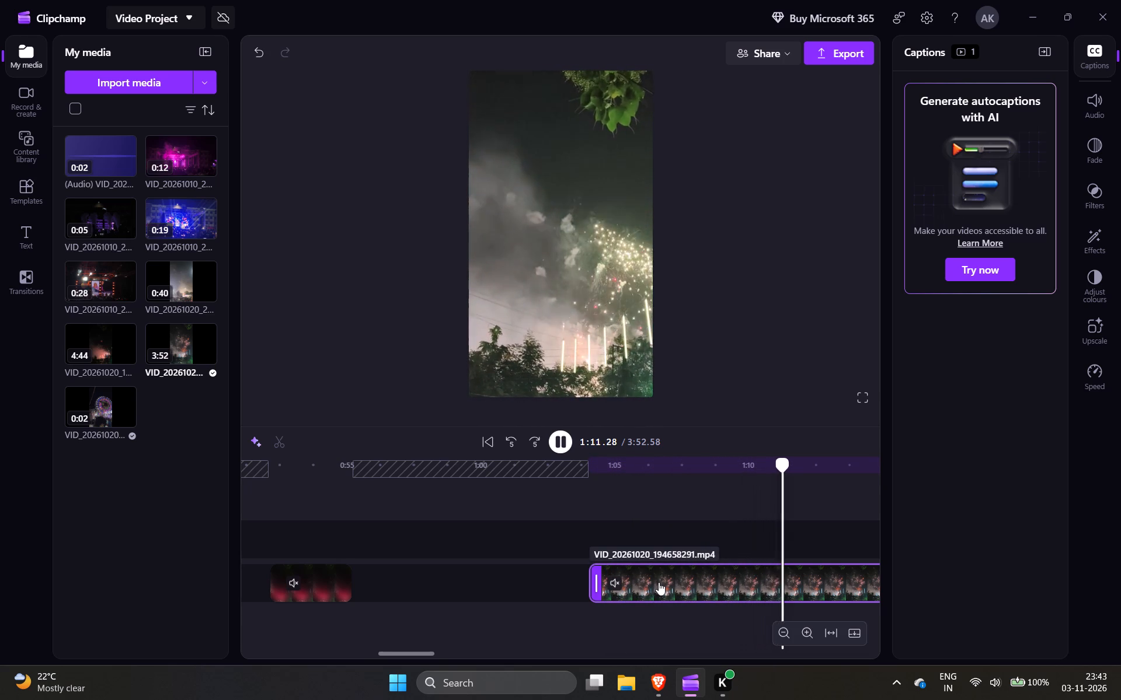
{"action": "scroll", "coordinate": [659, 582], "scroll_direction": "left", "scroll_amount": 3}
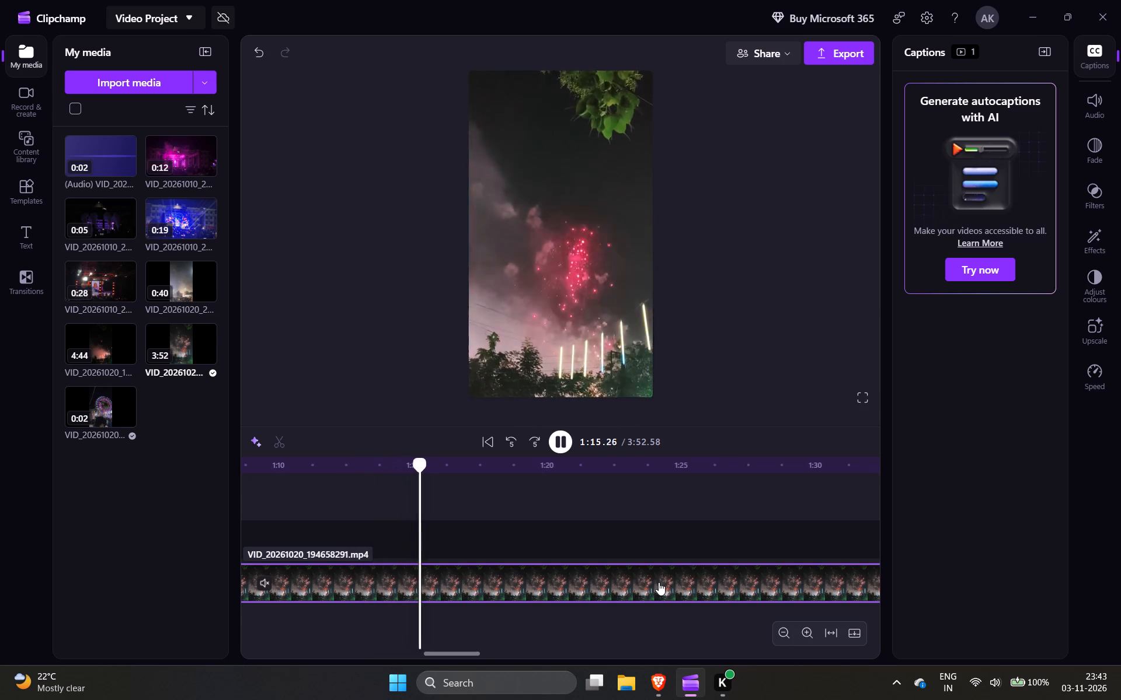
{"action": "scroll", "coordinate": [659, 582], "scroll_direction": "left", "scroll_amount": 1}
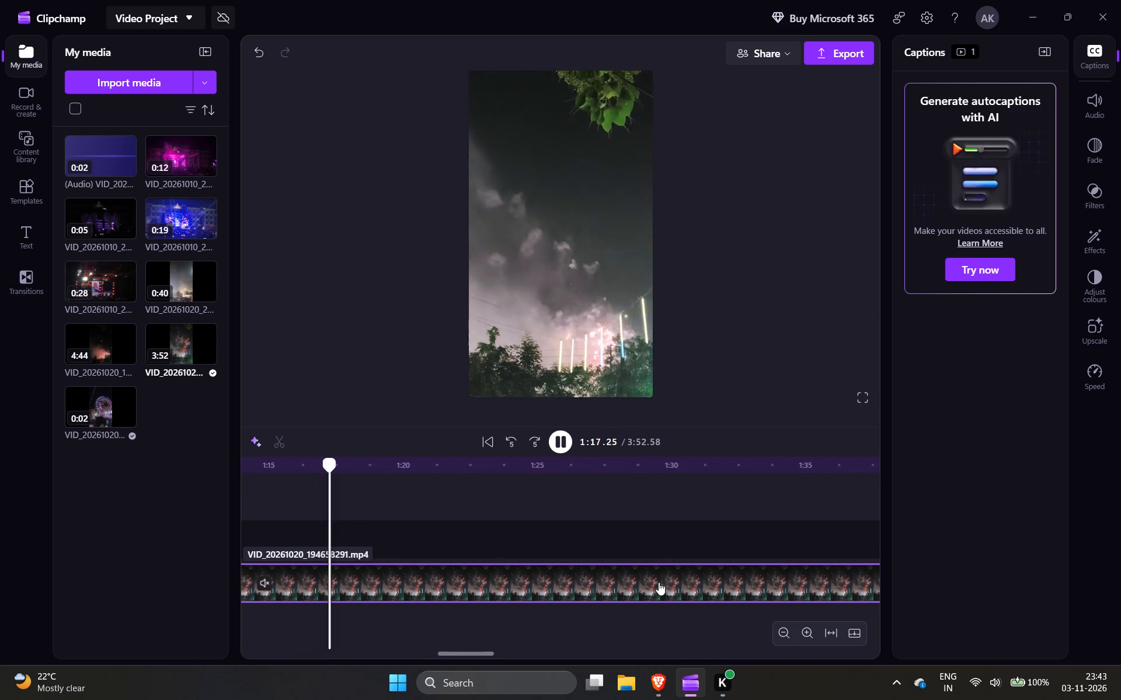
{"action": "scroll", "coordinate": [659, 582], "scroll_direction": "left", "scroll_amount": 1}
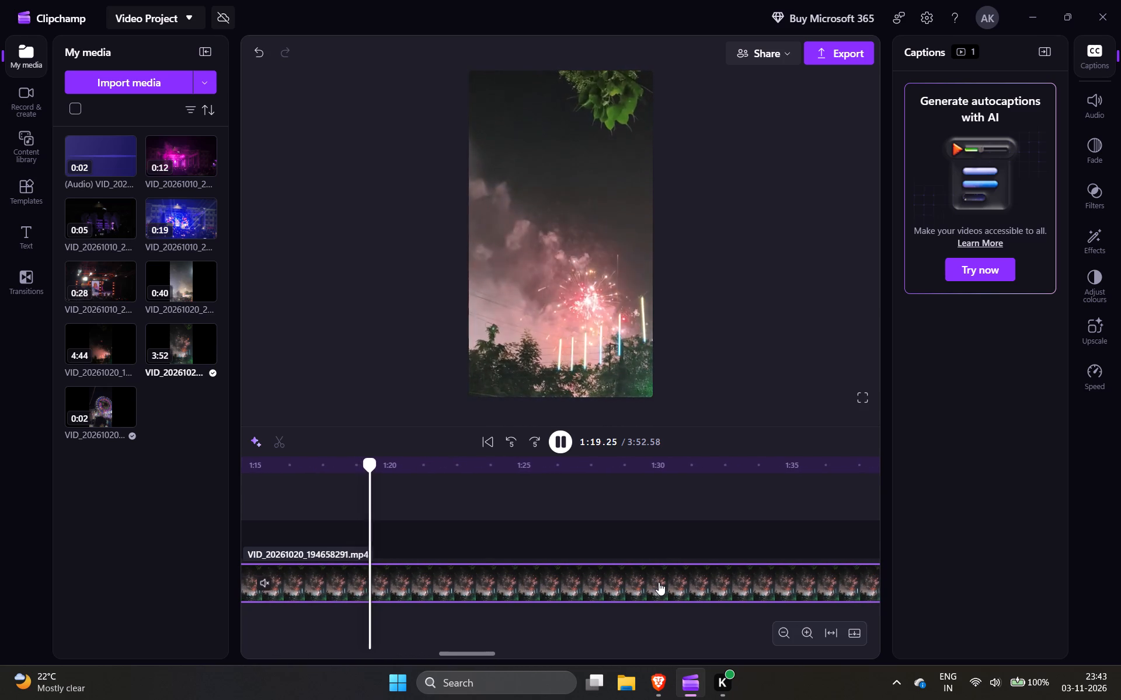
{"action": "scroll", "coordinate": [659, 582], "scroll_direction": "left", "scroll_amount": 5}
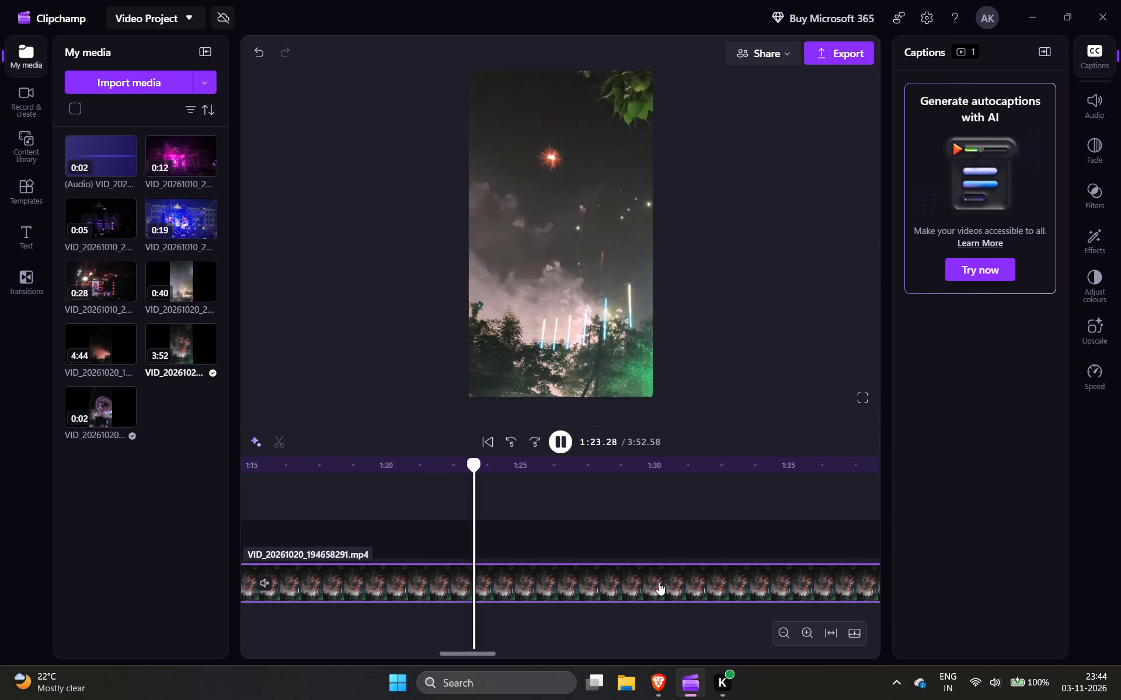
{"action": "scroll", "coordinate": [659, 582], "scroll_direction": "left", "scroll_amount": 3}
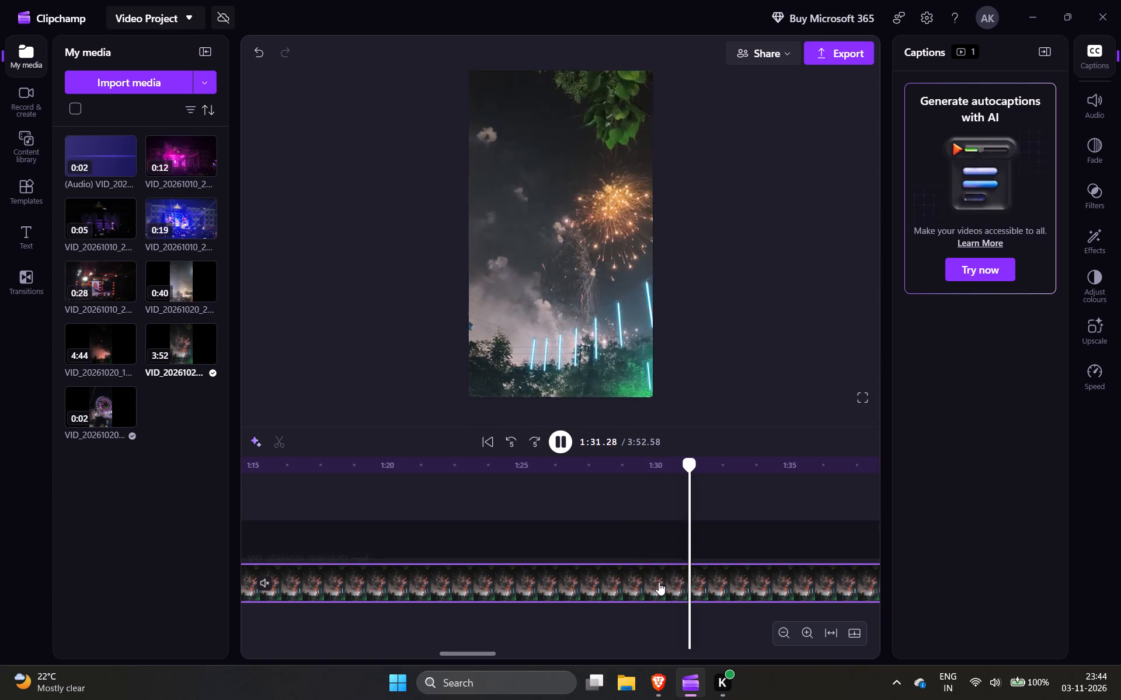
{"action": "key", "text": "space"}
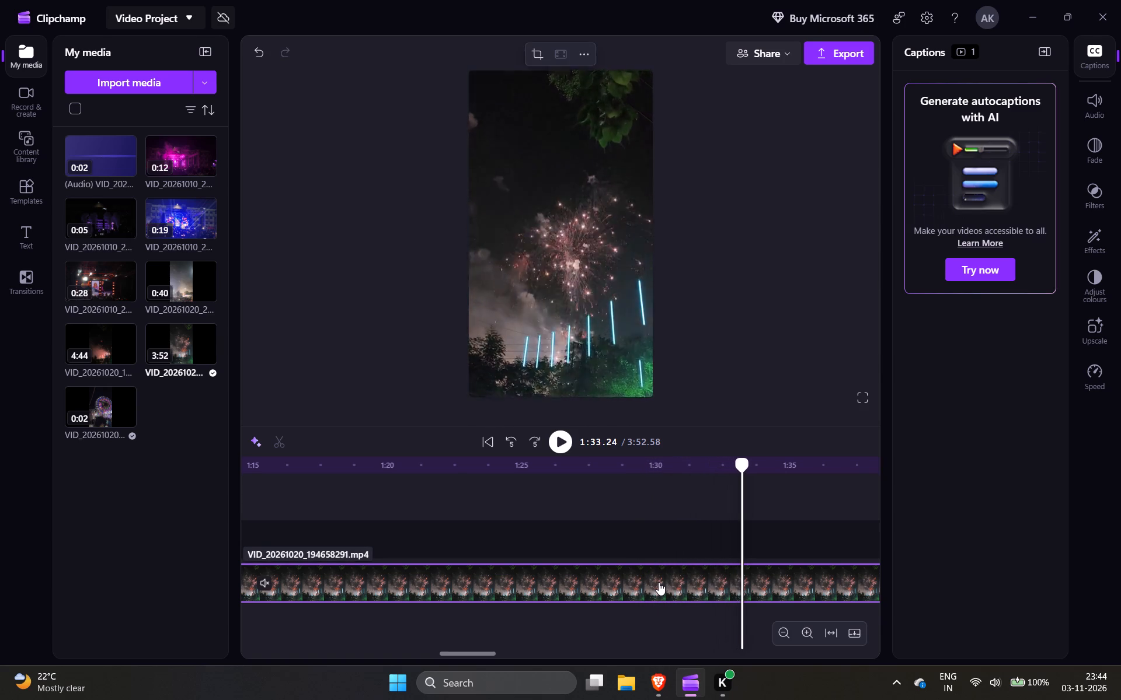
{"action": "key", "text": "Left"}
{"action": "key", "text": "Left"}
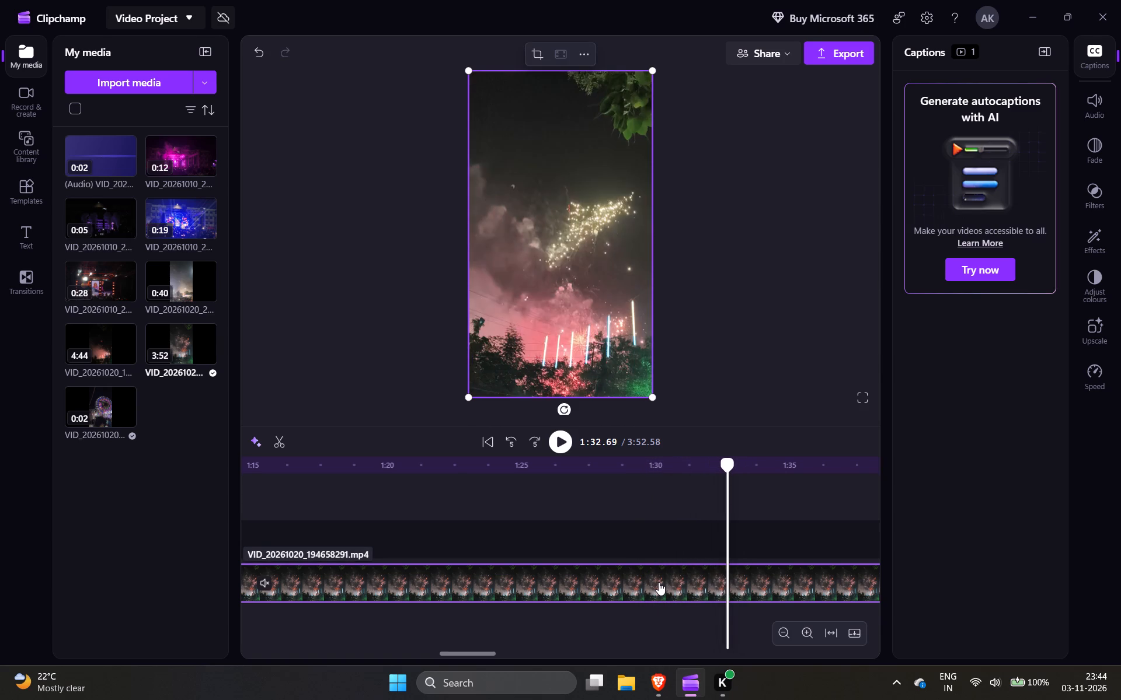
{"action": "key", "text": "Left"}
{"action": "key", "text": "Left"}
{"action": "key", "text": "Left"}
{"action": "key", "text": "Left"}
{"action": "key", "text": "Left"}
{"action": "key", "text": "Left"}
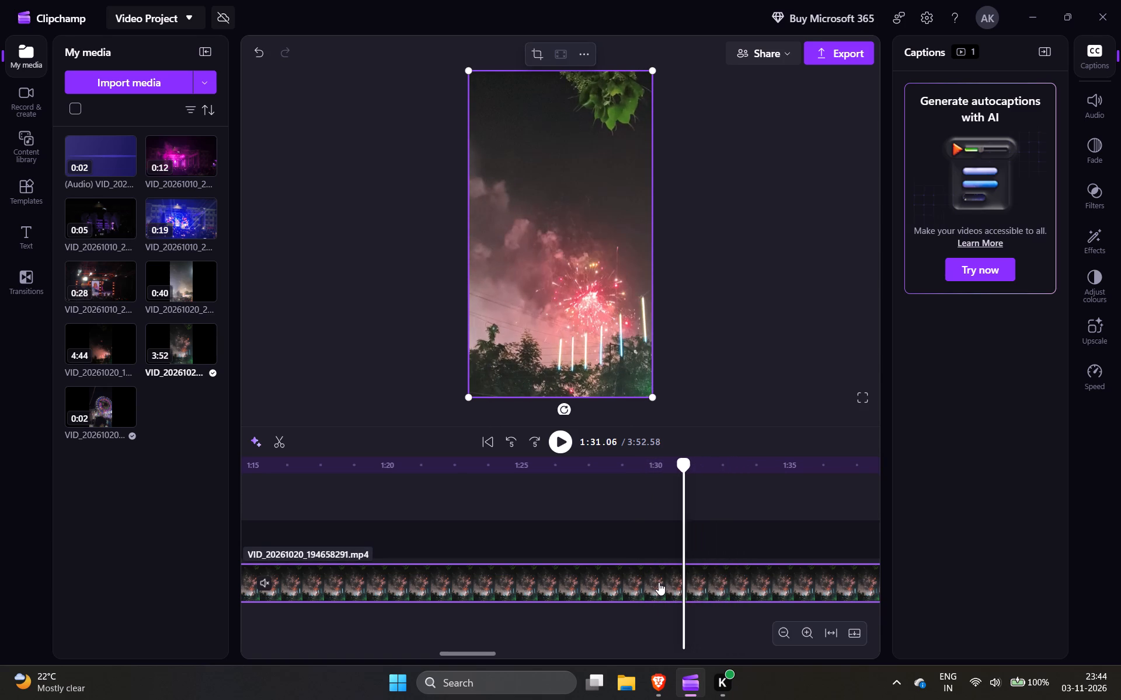
{"action": "key", "text": "Left"}
{"action": "key", "text": "Left"}
{"action": "key", "text": "Left"}
{"action": "key", "text": "Left"}
{"action": "key", "text": "Left"}
{"action": "key", "text": "space"}
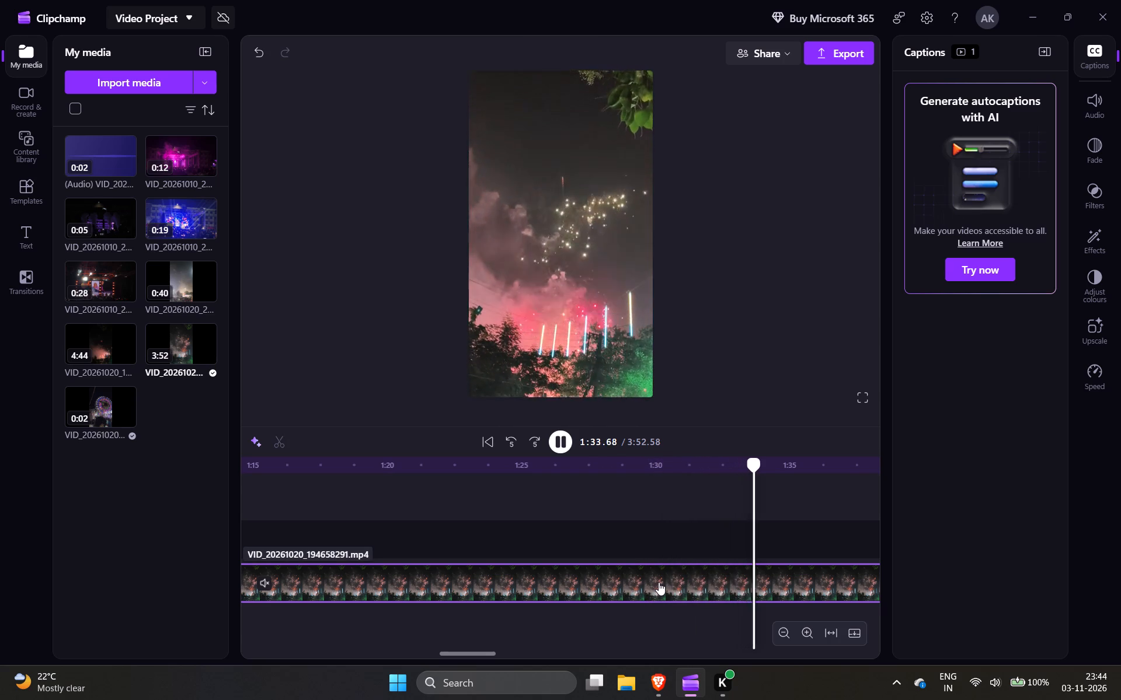
{"action": "key", "text": "space"}
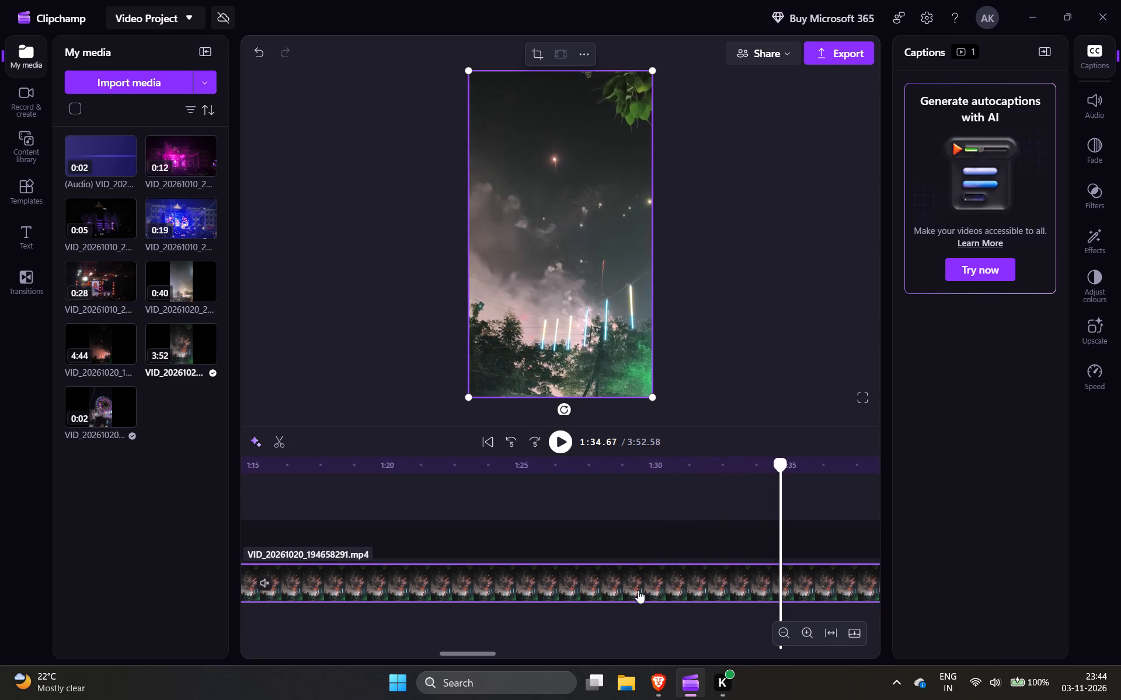
{"action": "left_click", "coordinate": [271, 442]}
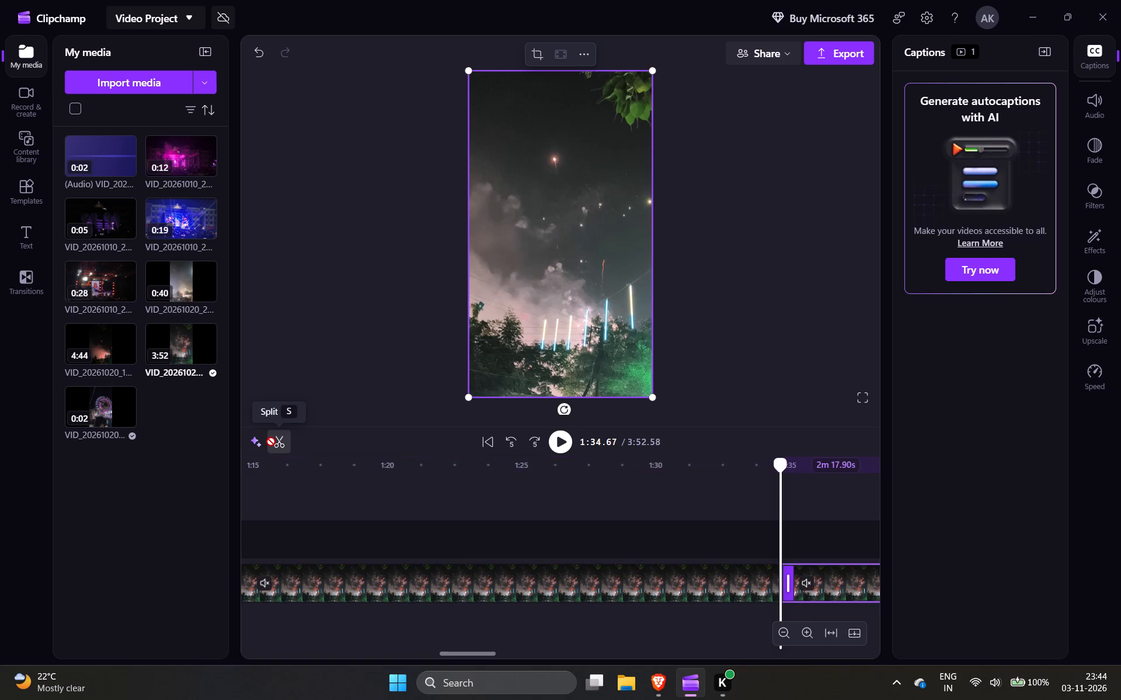
Play past the next red burst and split the remaining clip at 1:38.00.
{"action": "key", "text": "space"}
{"action": "key", "text": "space"}
{"action": "key", "text": "space"}
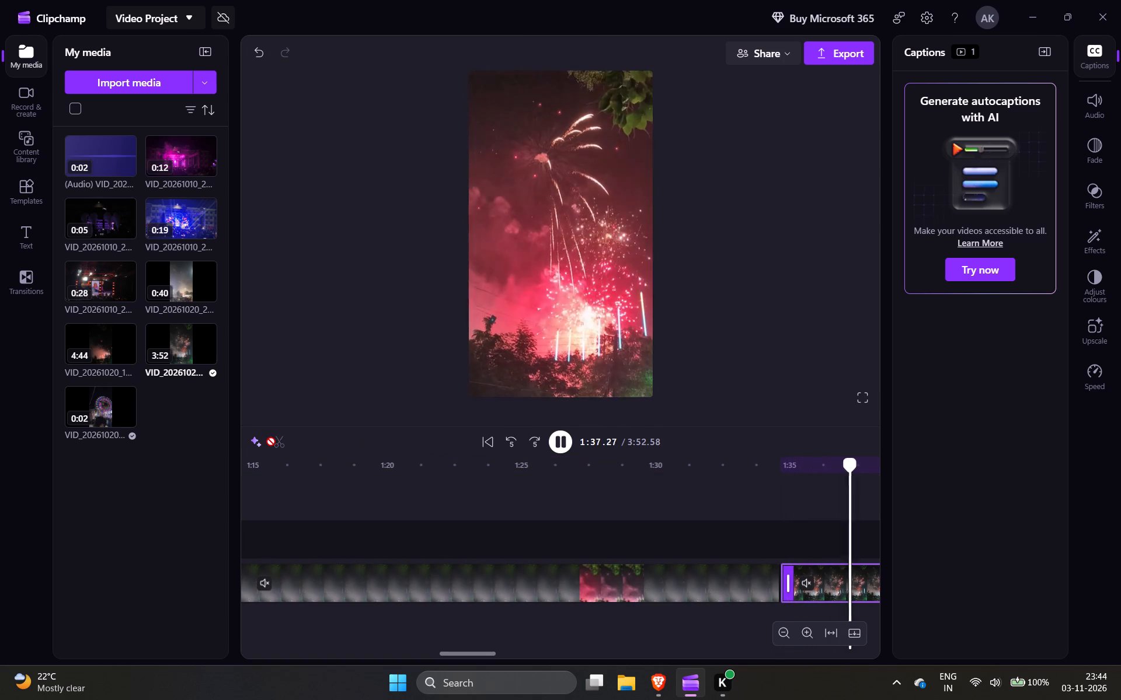
{"action": "key", "text": "space"}
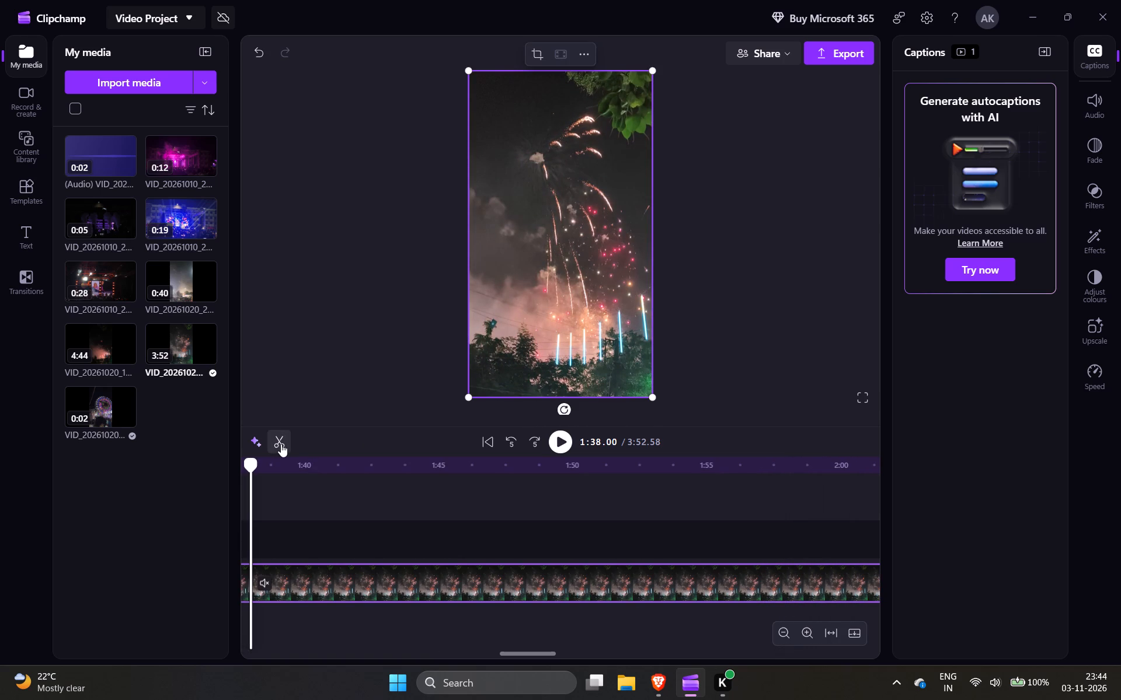
{"action": "left_click", "coordinate": [286, 444]}
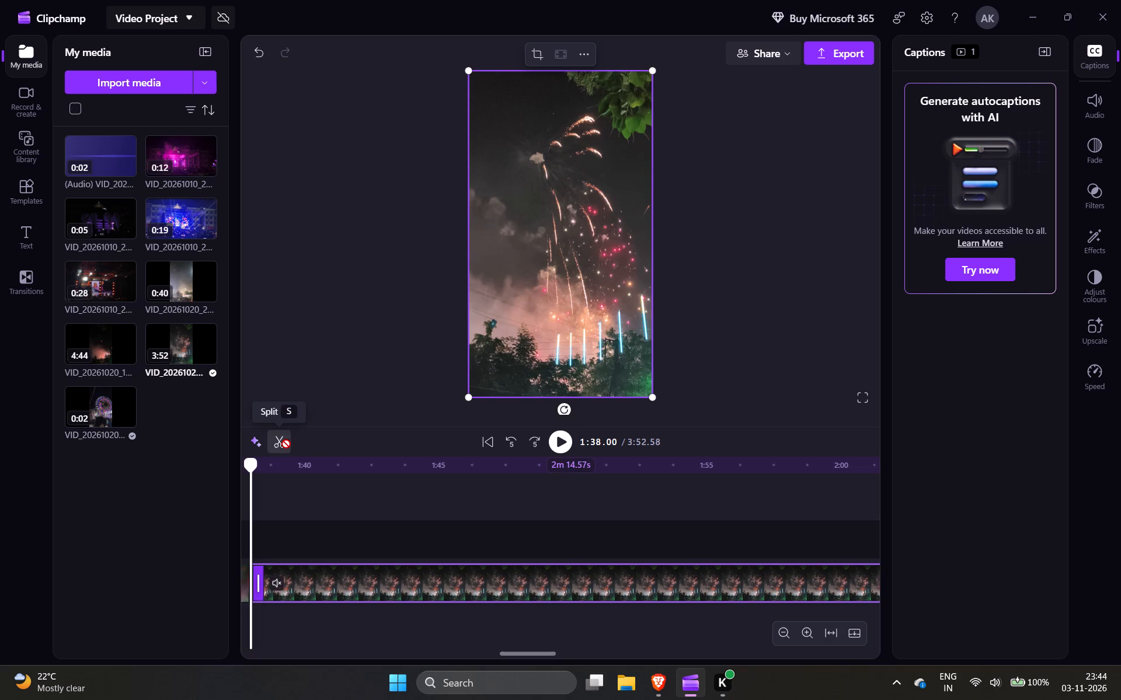
Look over the timeline's separated segments and the remaining footage through to the end of the last clip.
{"action": "scroll", "coordinate": [339, 541], "scroll_direction": "right", "scroll_amount": 2}
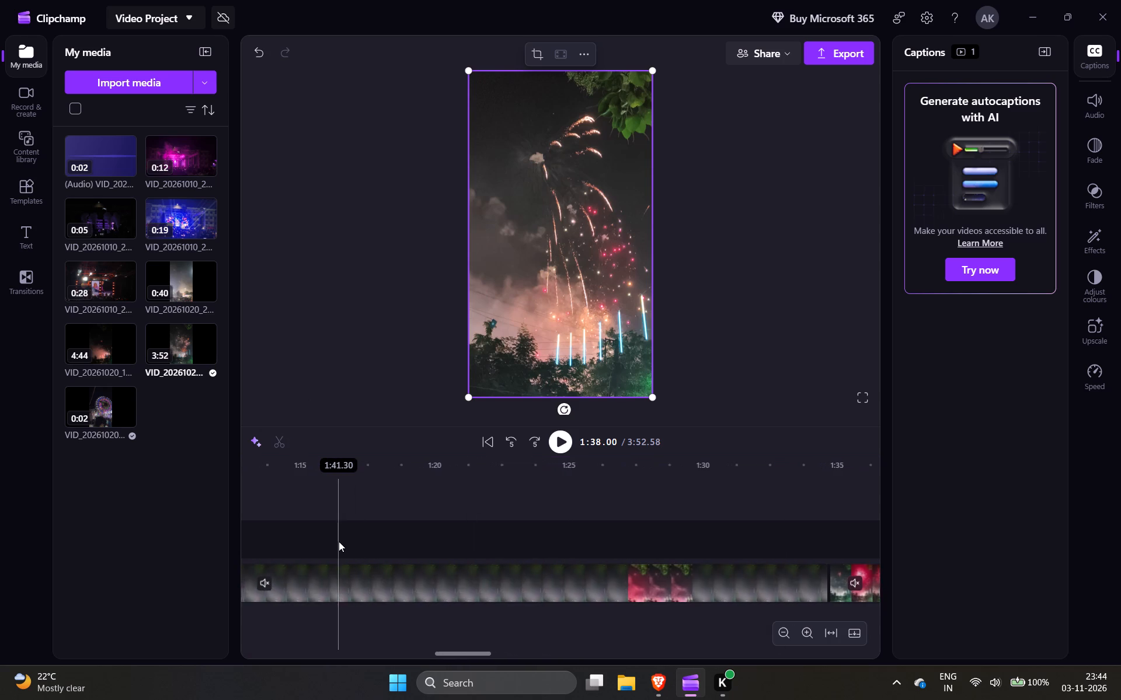
{"action": "scroll", "coordinate": [339, 541], "scroll_direction": "right", "scroll_amount": 3}
{"action": "scroll", "coordinate": [339, 541], "scroll_direction": "left", "scroll_amount": 1}
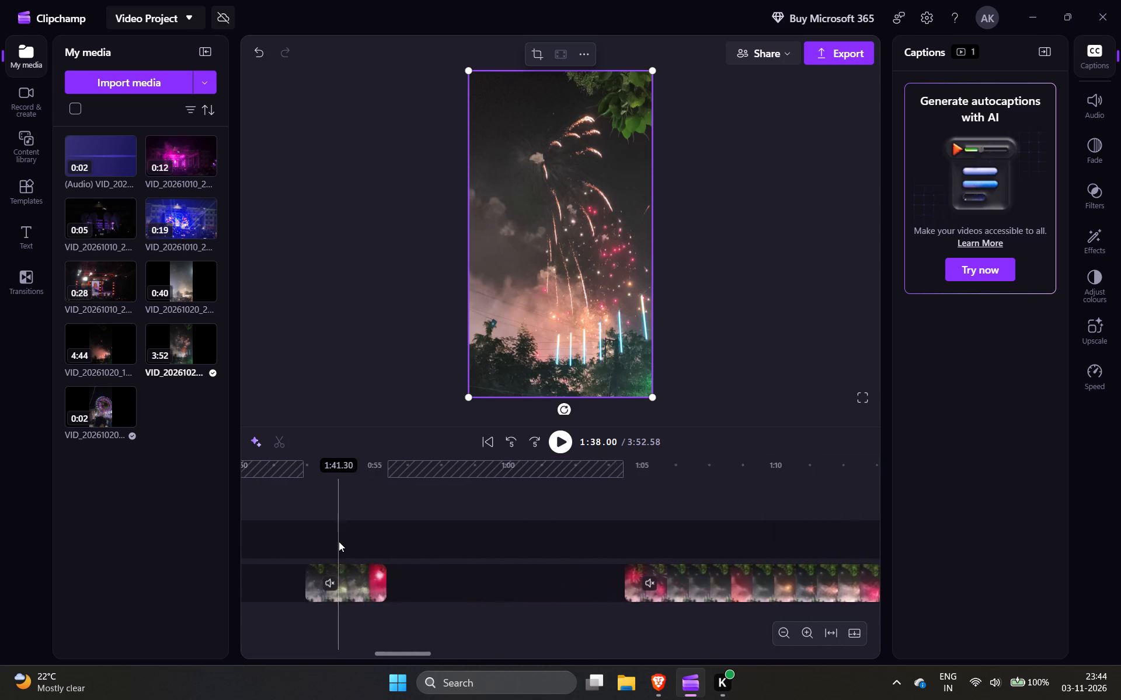
{"action": "scroll", "coordinate": [339, 541], "scroll_direction": "left", "scroll_amount": 3}
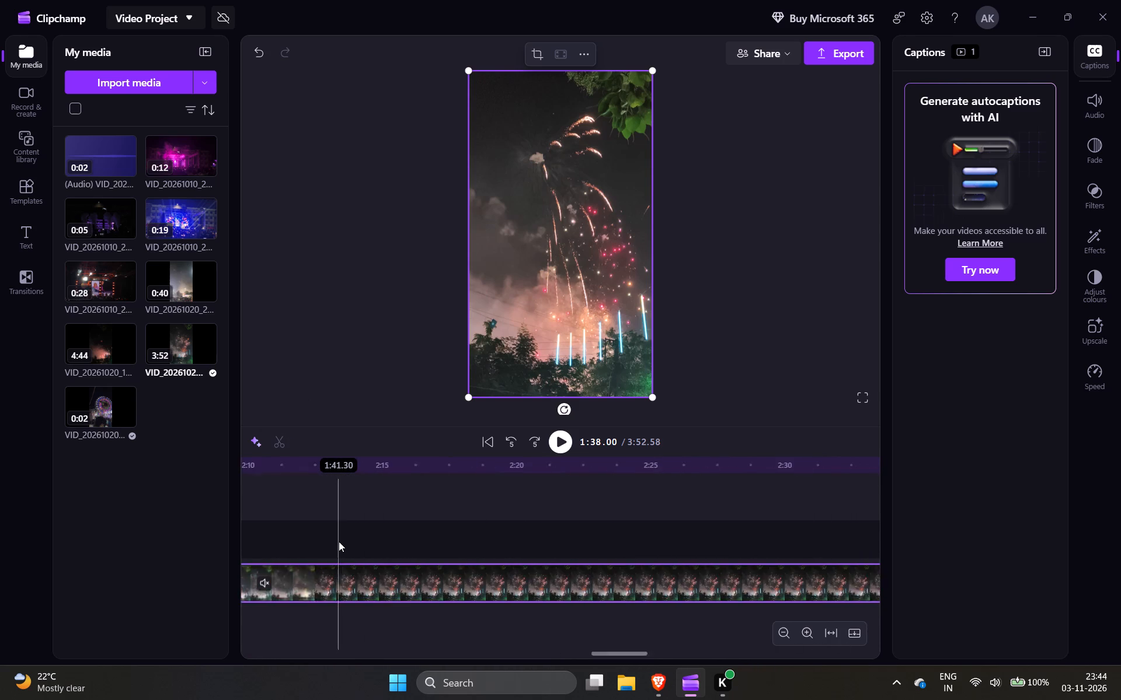
{"action": "scroll", "coordinate": [339, 541], "scroll_direction": "left", "scroll_amount": 6}
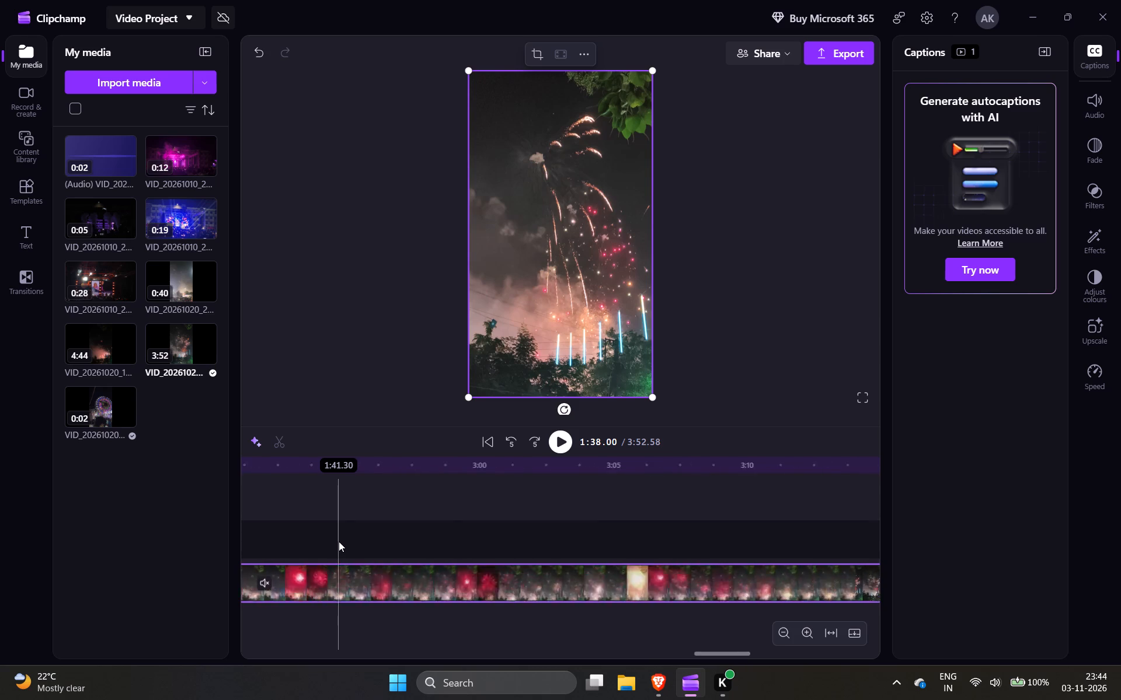
{"action": "scroll", "coordinate": [339, 541], "scroll_direction": "left", "scroll_amount": 4}
{"action": "scroll", "coordinate": [339, 541], "scroll_direction": "down", "scroll_amount": 1, "text": "ctrl"}
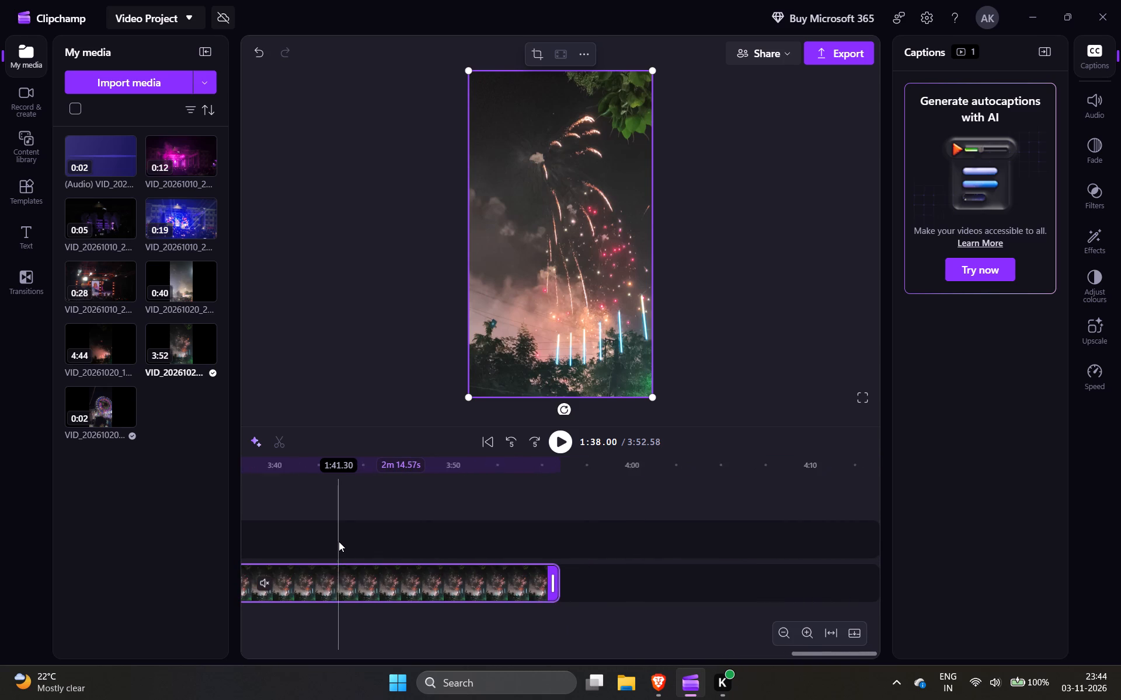
{"action": "scroll", "coordinate": [339, 541], "scroll_direction": "down", "scroll_amount": 8, "text": "ctrl"}
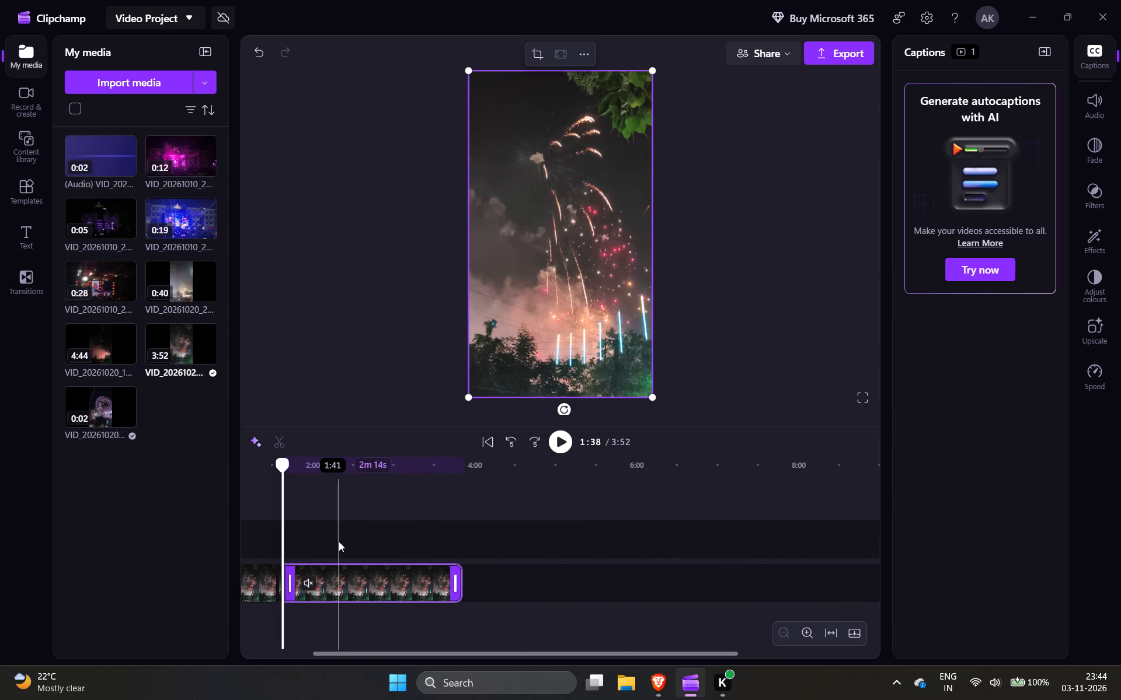
Review the footage after 1:38 for the next burst and split the remaining clip at about 1:40.
{"action": "key", "text": "space"}
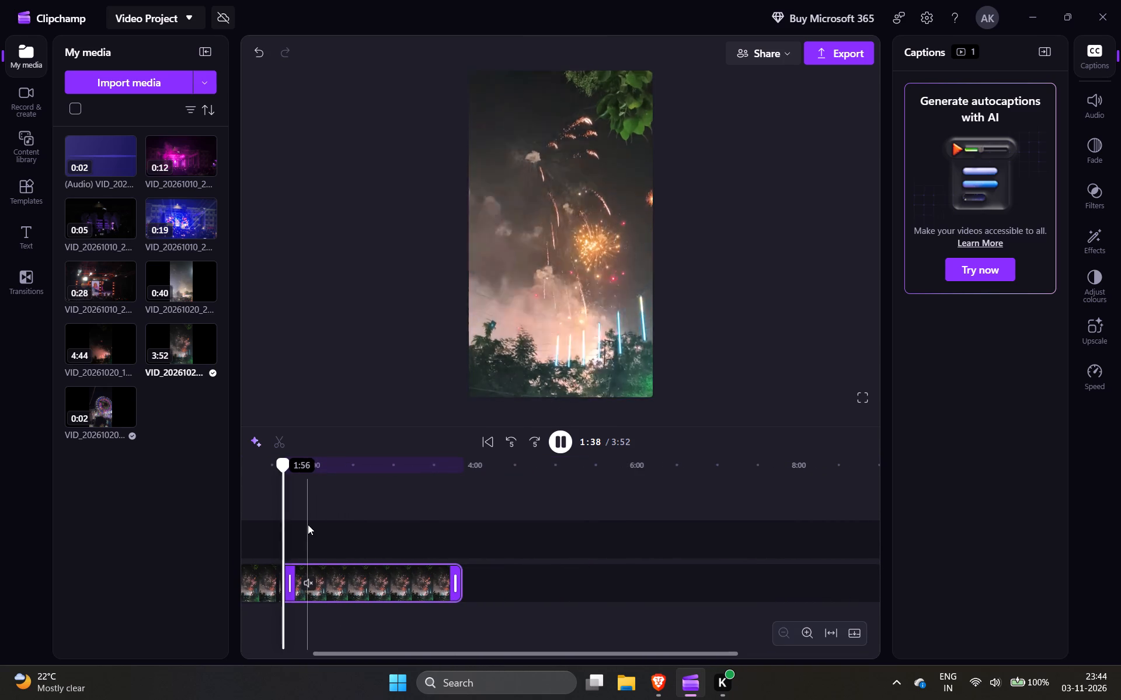
{"action": "key", "text": "space"}
{"action": "key", "text": "space"}
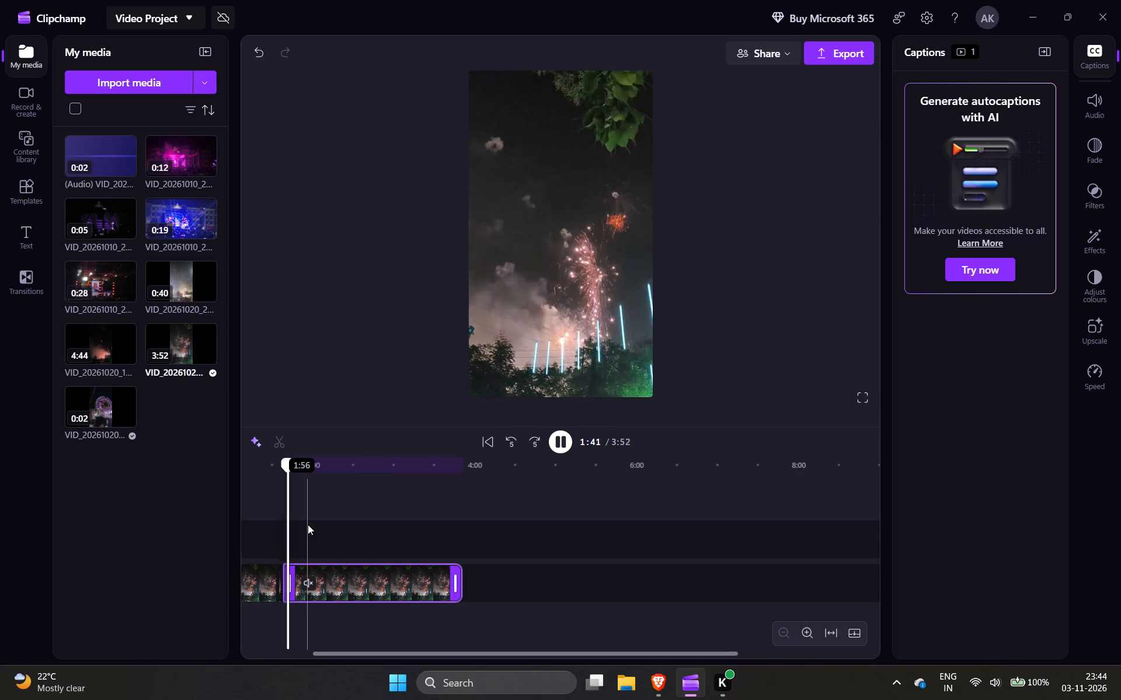
{"action": "key", "text": "Right"}
{"action": "key", "text": "Right"}
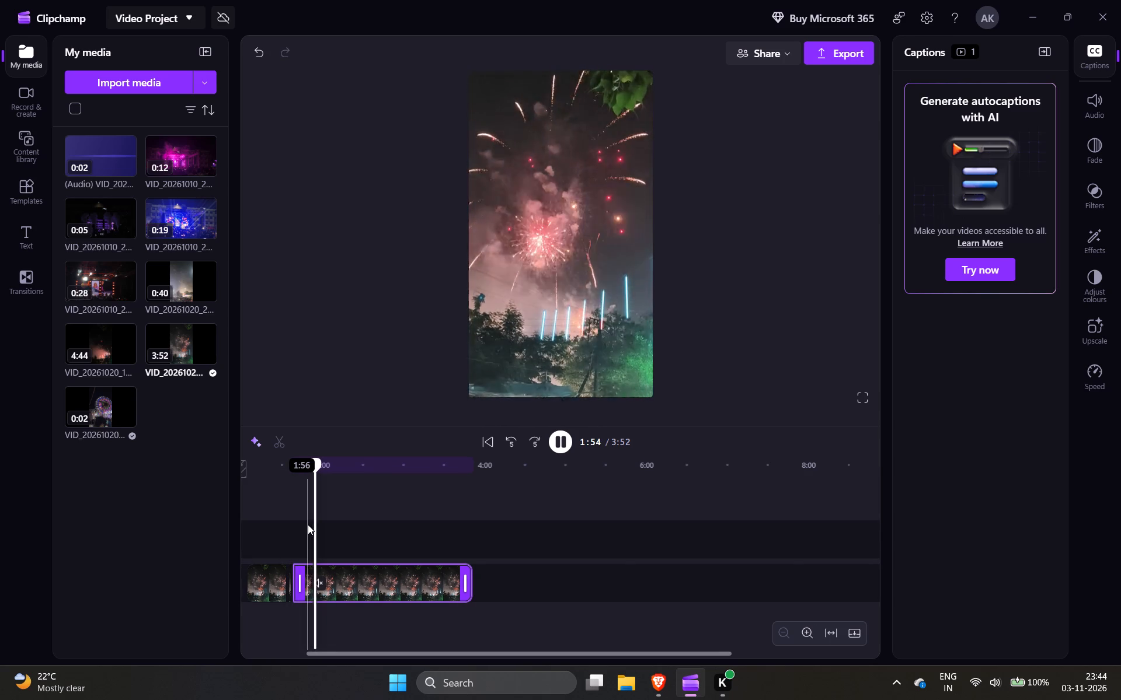
{"action": "key", "text": "Left"}
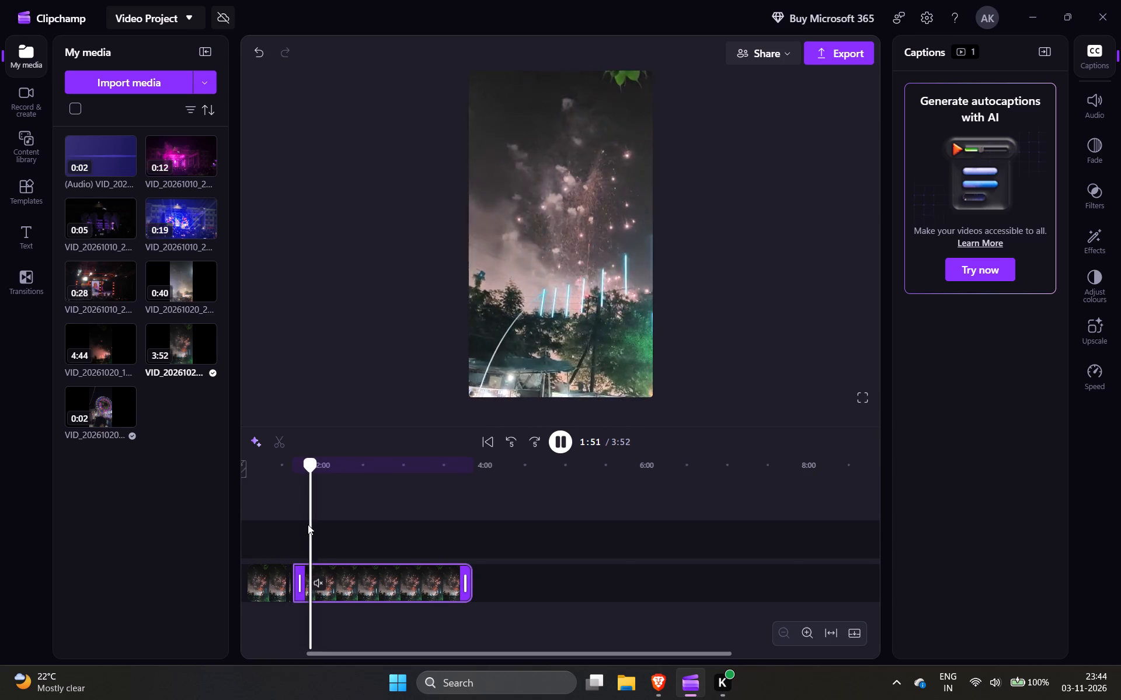
{"action": "key", "text": "Left"}
{"action": "key", "text": "Left"}
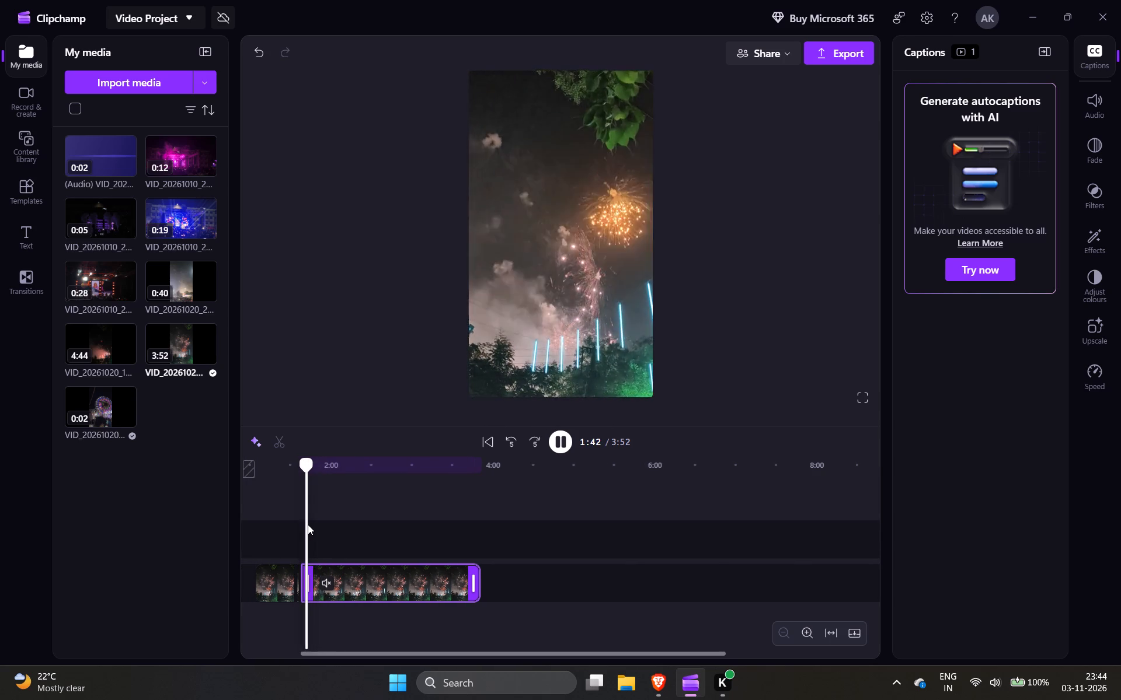
{"action": "key", "text": "space"}
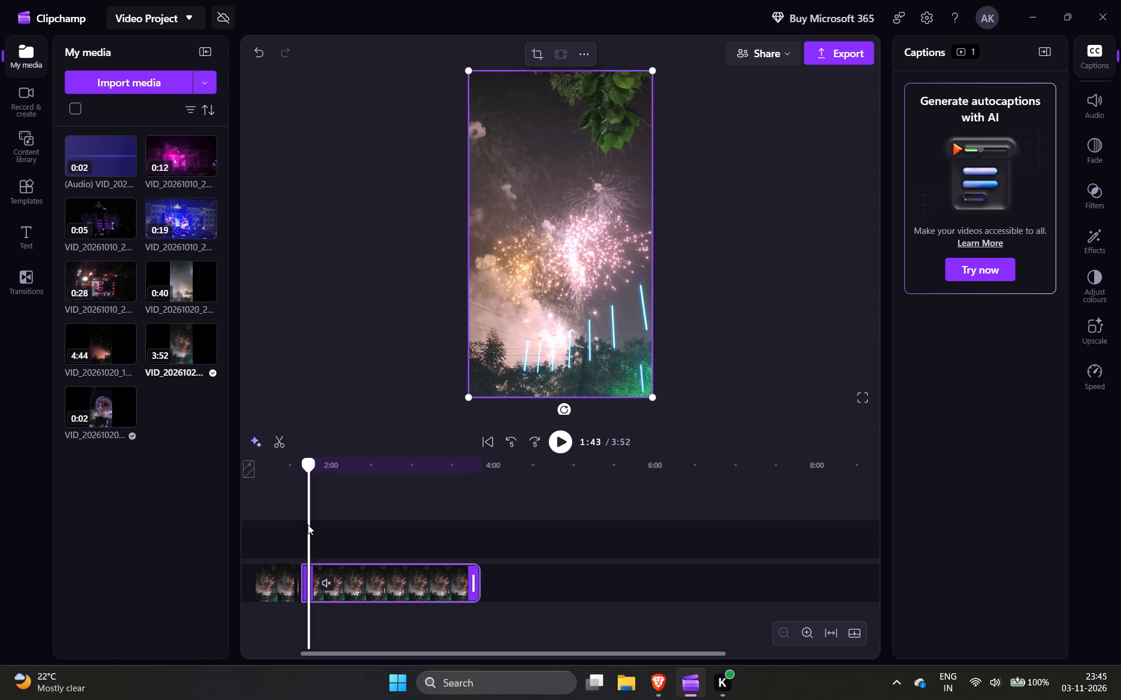
{"action": "key", "text": "Left"}
{"action": "key", "text": "space"}
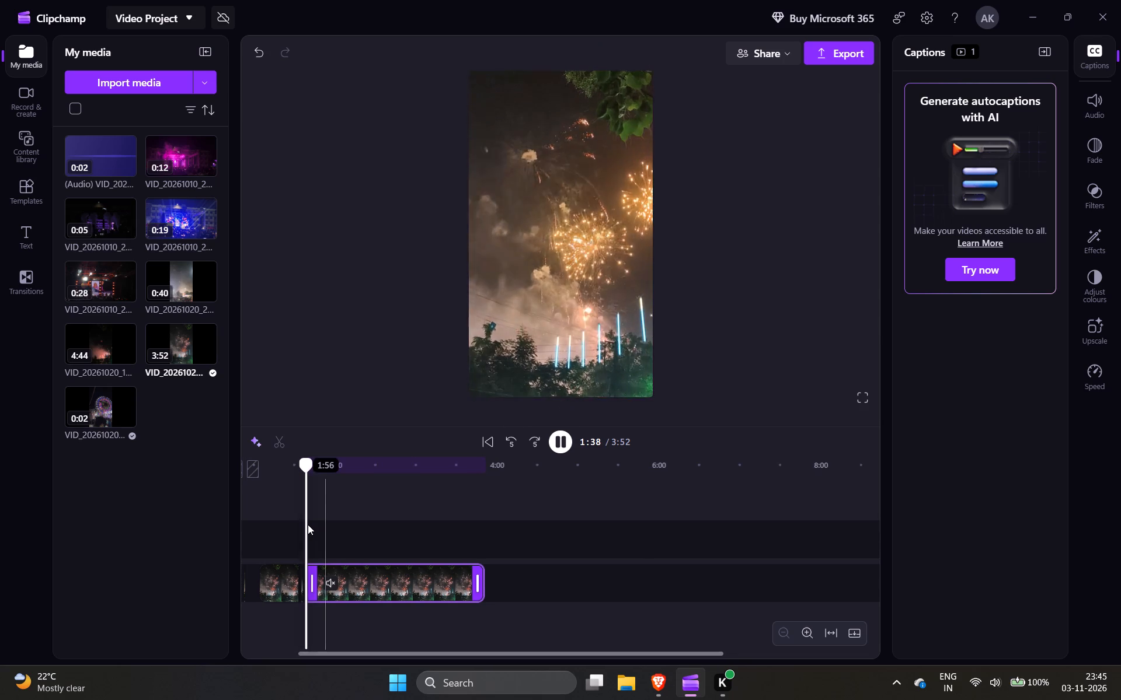
{"action": "key", "text": "space"}
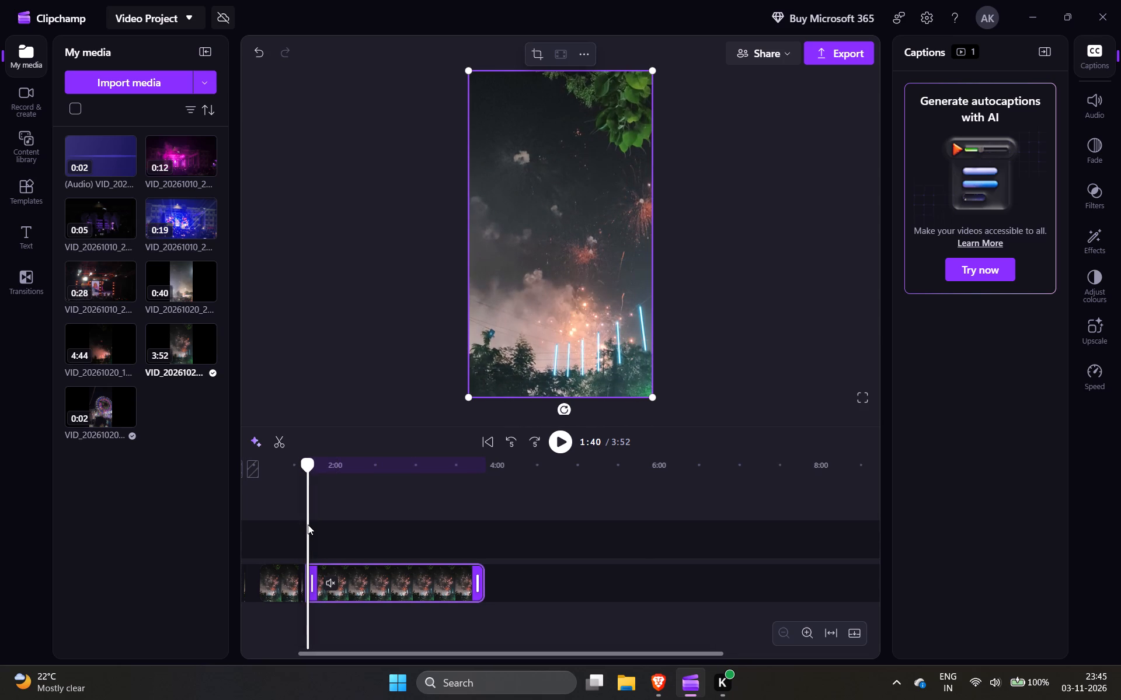
{"action": "left_click", "coordinate": [283, 442]}
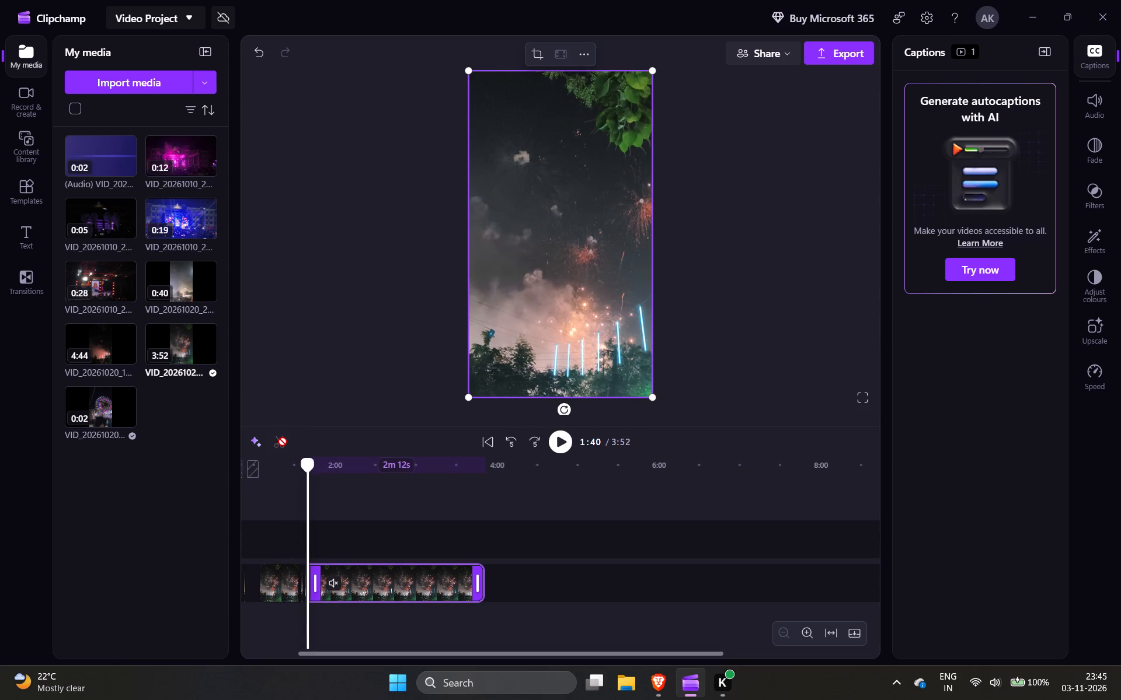
Delete the unwanted 30-second segment that ends just before the short segments at about 1:35.
{"action": "scroll", "coordinate": [346, 610], "scroll_direction": "up", "scroll_amount": 5, "text": "ctrl"}
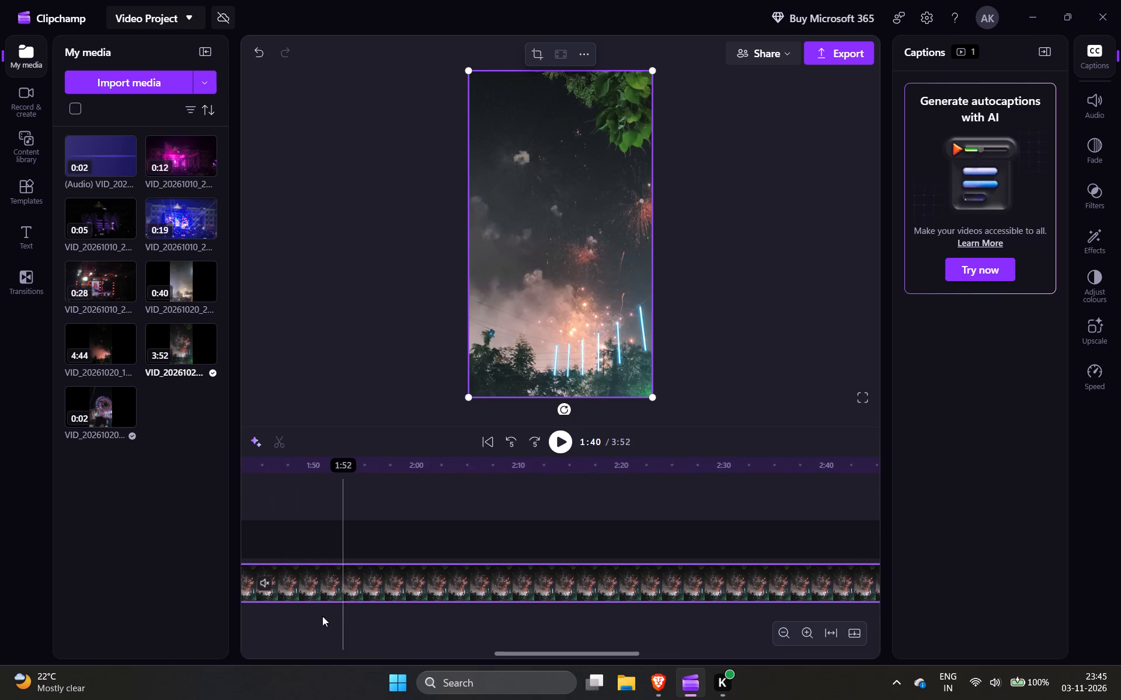
{"action": "scroll", "coordinate": [301, 618], "scroll_direction": "right", "scroll_amount": 1}
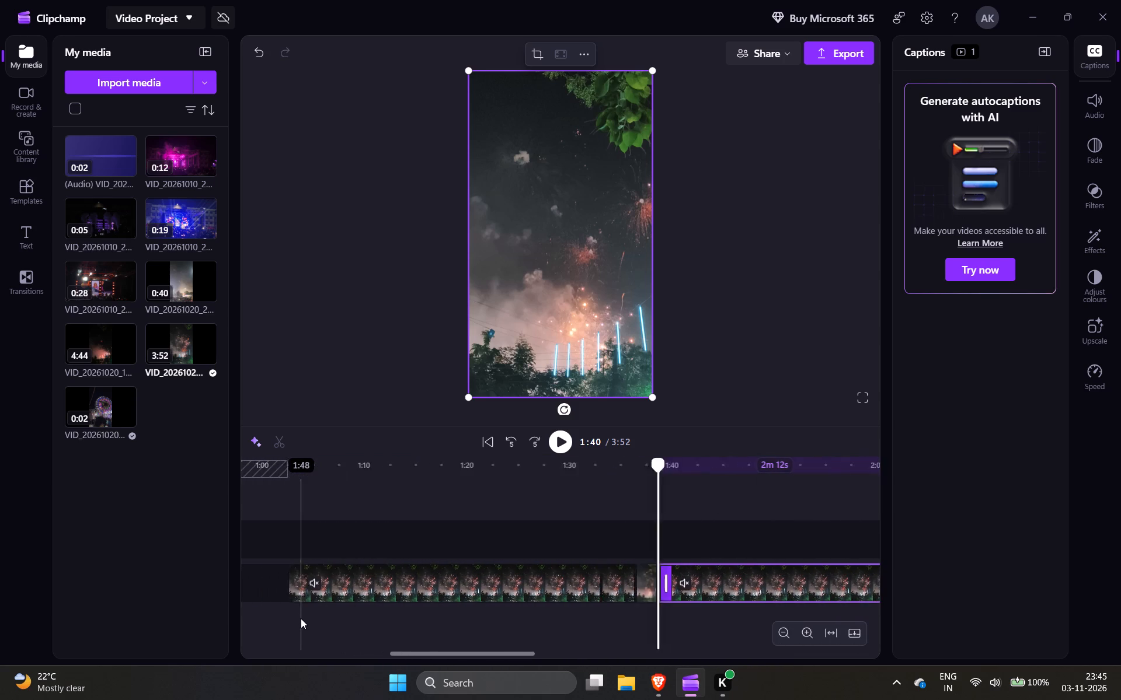
{"action": "scroll", "coordinate": [301, 618], "scroll_direction": "right", "scroll_amount": 1}
{"action": "left_click", "coordinate": [321, 588]}
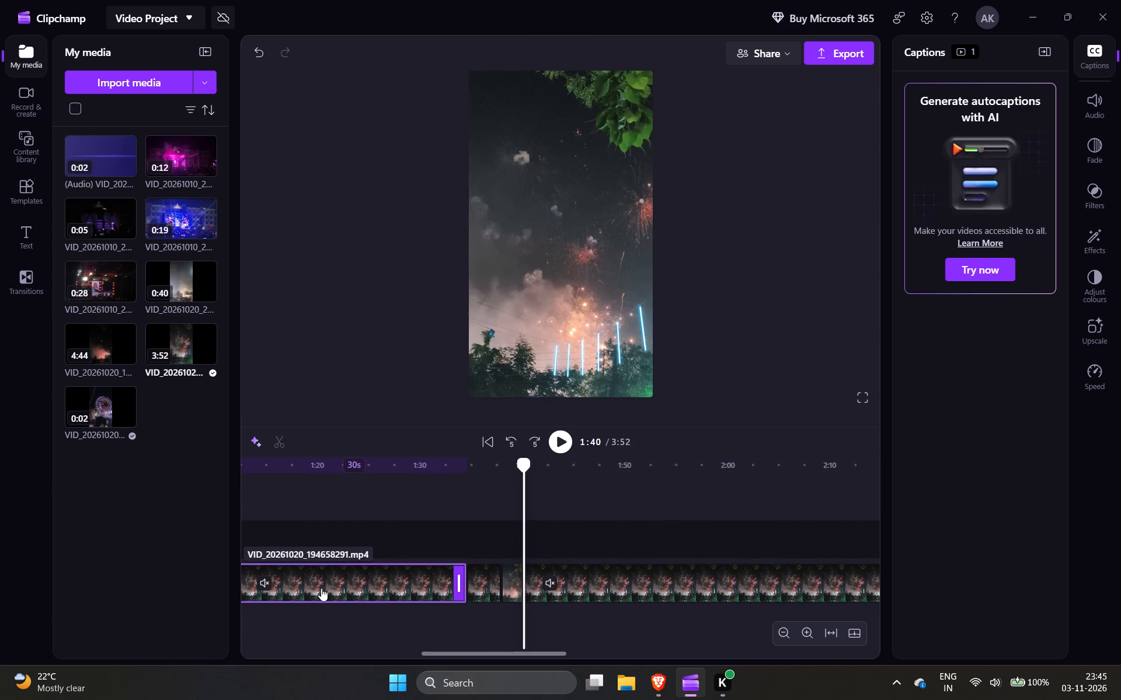
{"action": "key", "text": "Delete"}
Check the separated short segments and play the remaining footage from 1:40 in short stretches to examine the next bursts.
{"action": "left_click", "coordinate": [476, 584]}
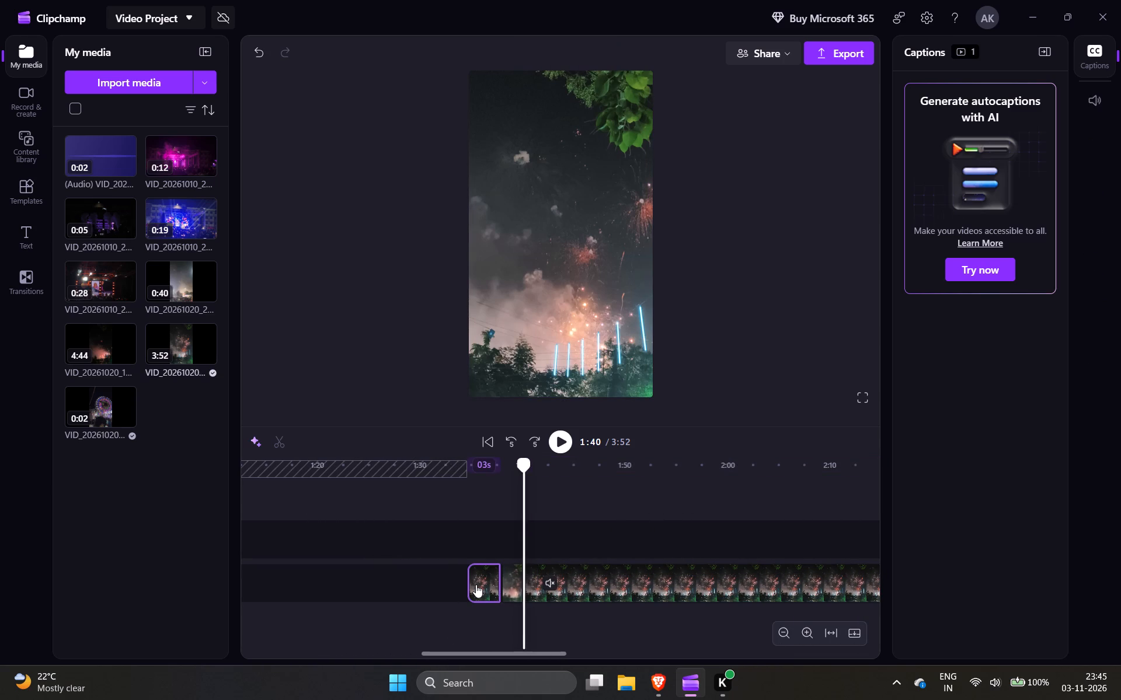
{"action": "left_click", "coordinate": [514, 589]}
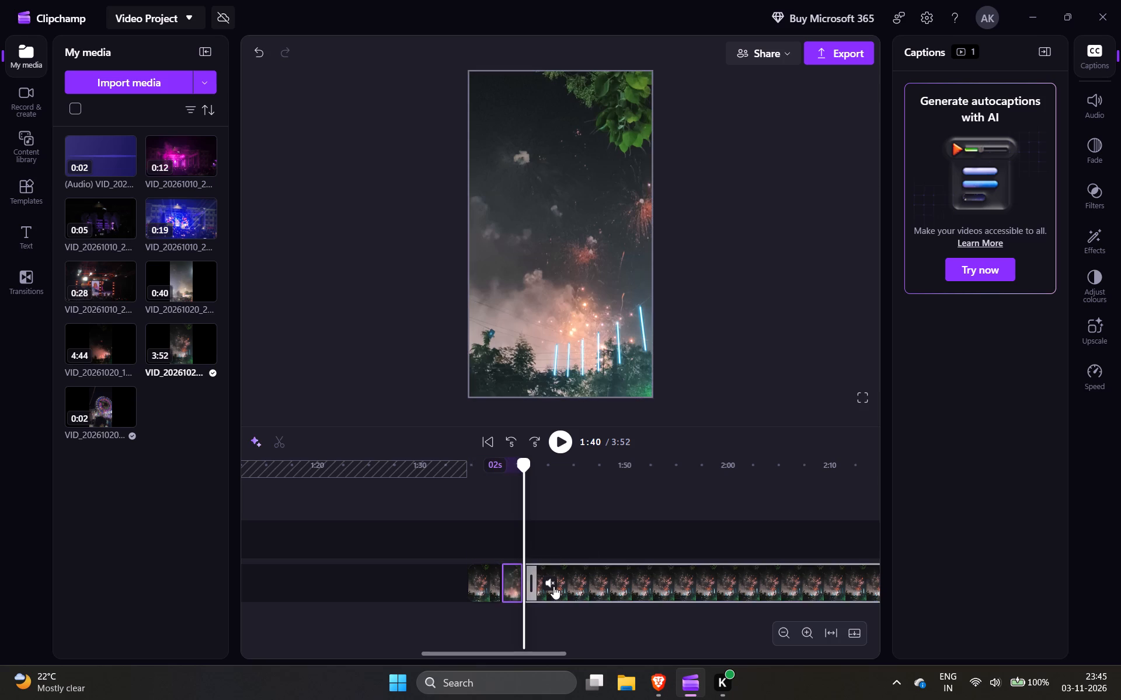
{"action": "left_click", "coordinate": [553, 586]}
{"action": "left_click", "coordinate": [553, 586]}
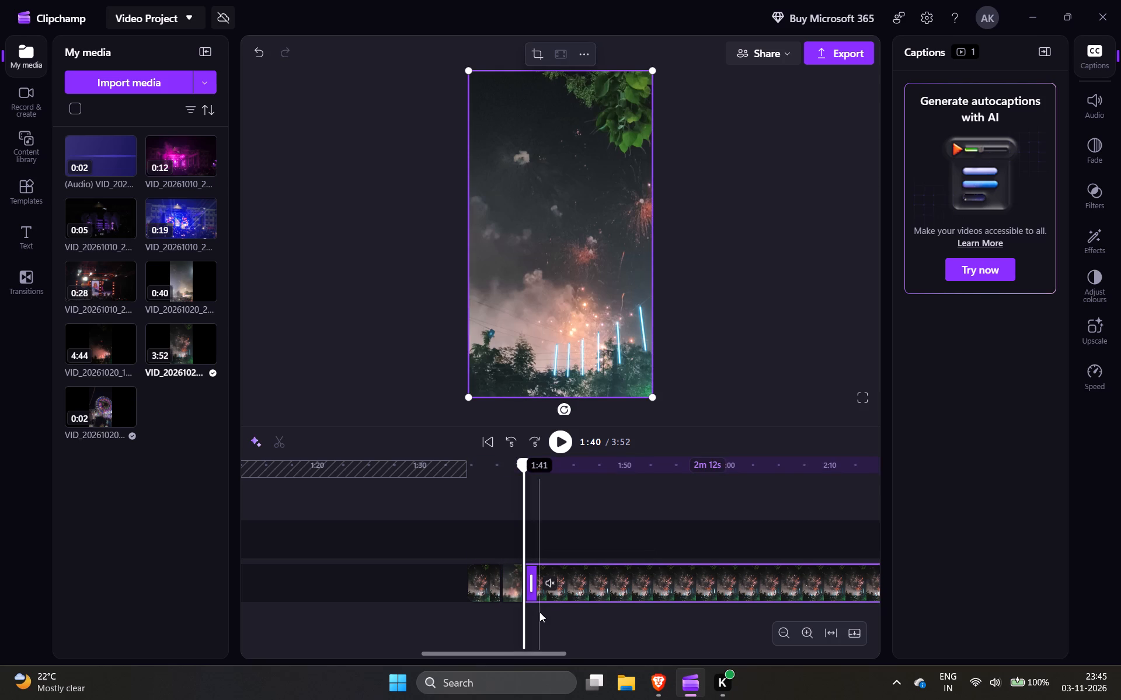
{"action": "key", "text": "space"}
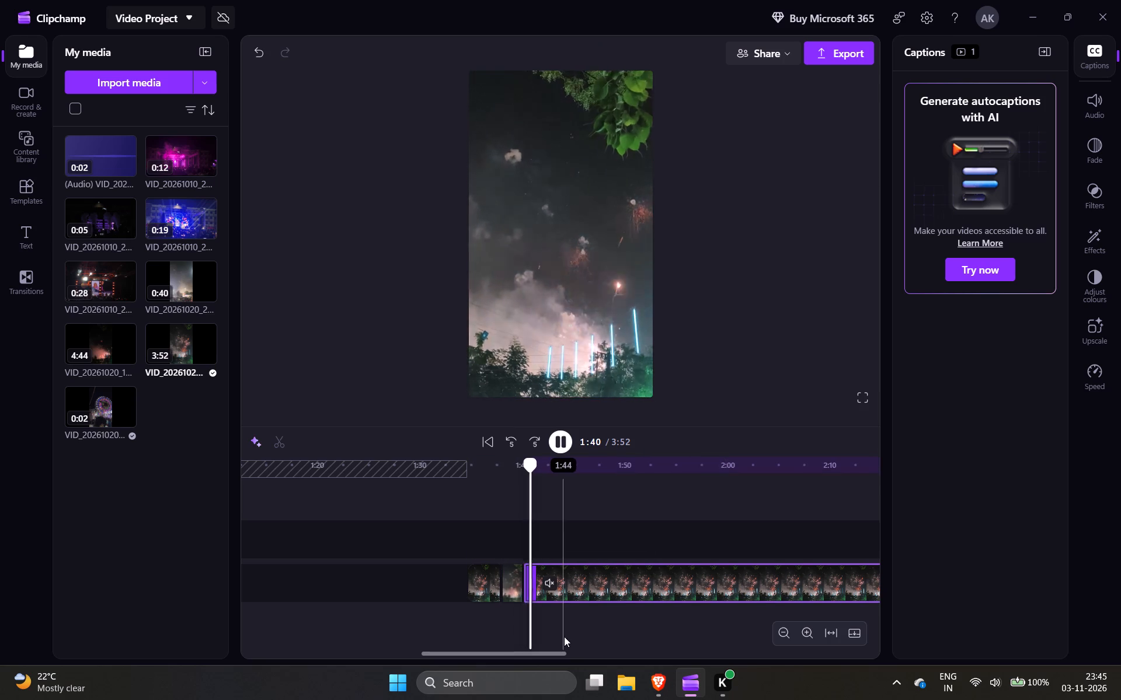
{"action": "key", "text": "space"}
{"action": "key", "text": "space"}
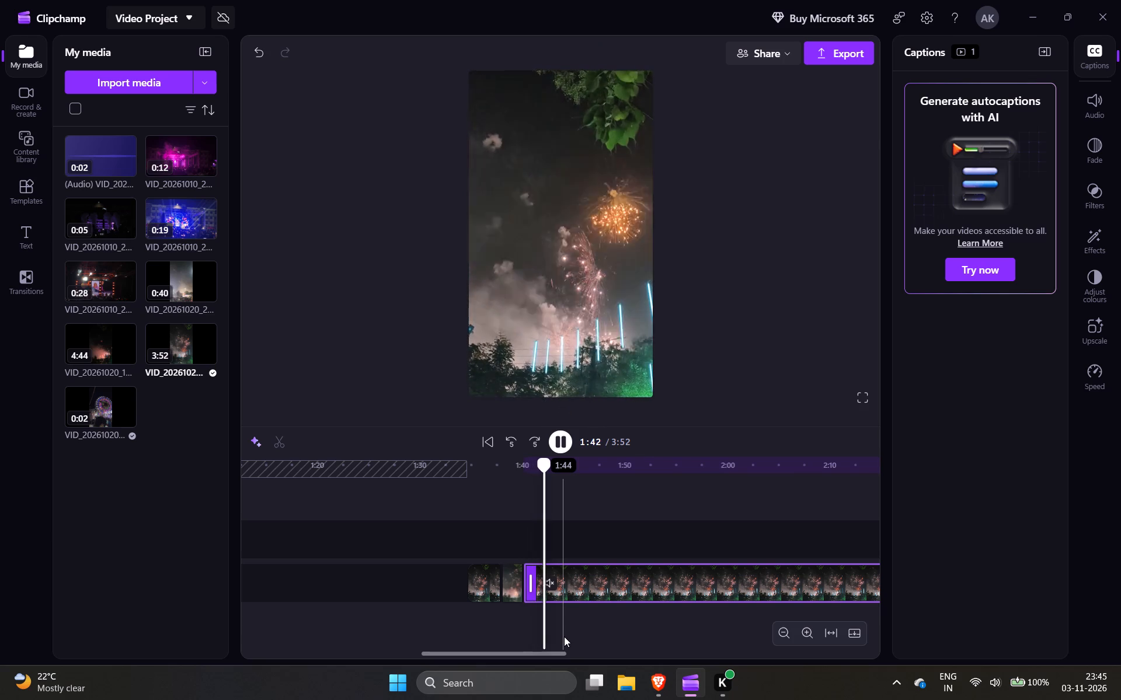
{"action": "key", "text": "space"}
{"action": "key", "text": "space"}
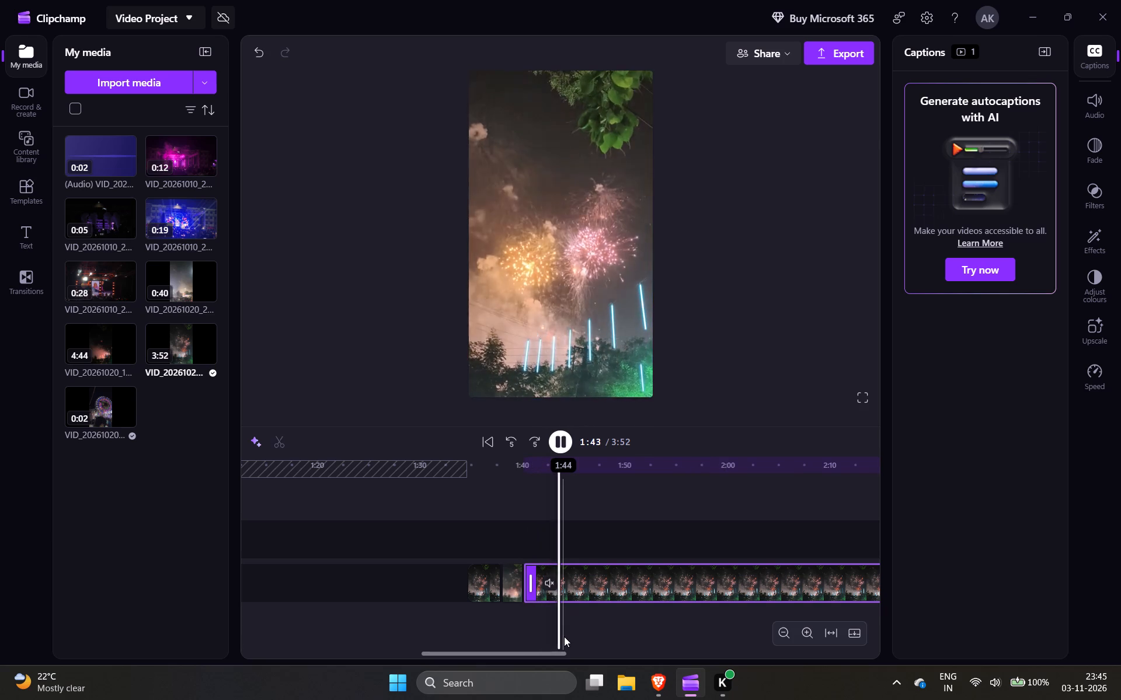
{"action": "key", "text": "space"}
{"action": "key", "text": "Left"}
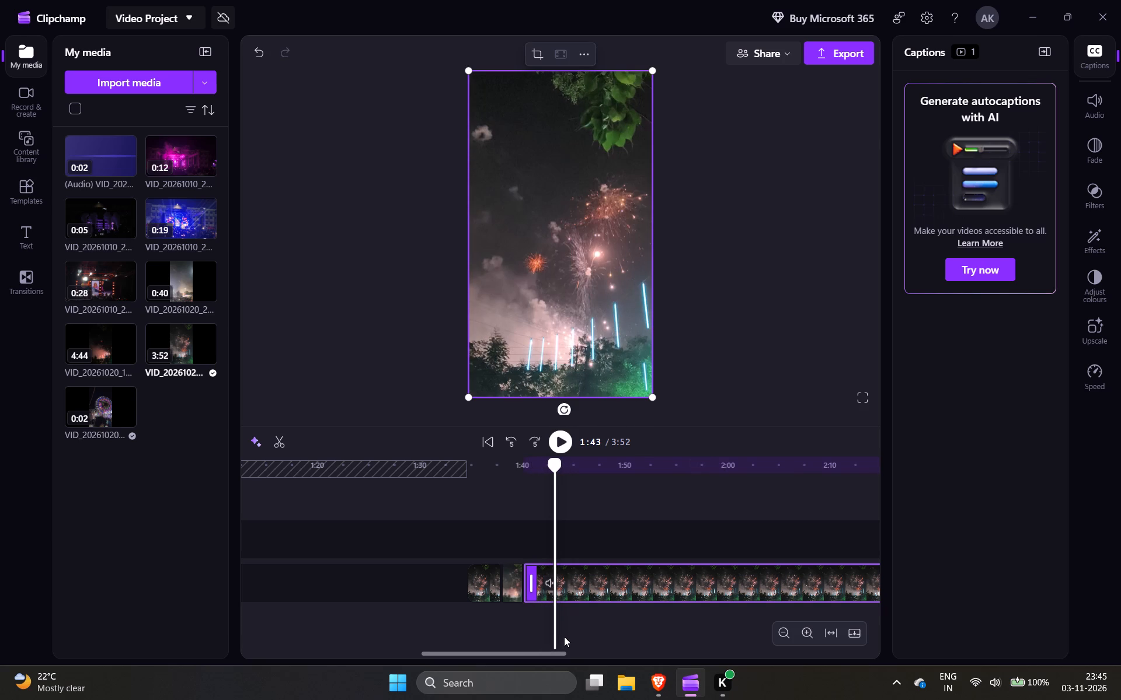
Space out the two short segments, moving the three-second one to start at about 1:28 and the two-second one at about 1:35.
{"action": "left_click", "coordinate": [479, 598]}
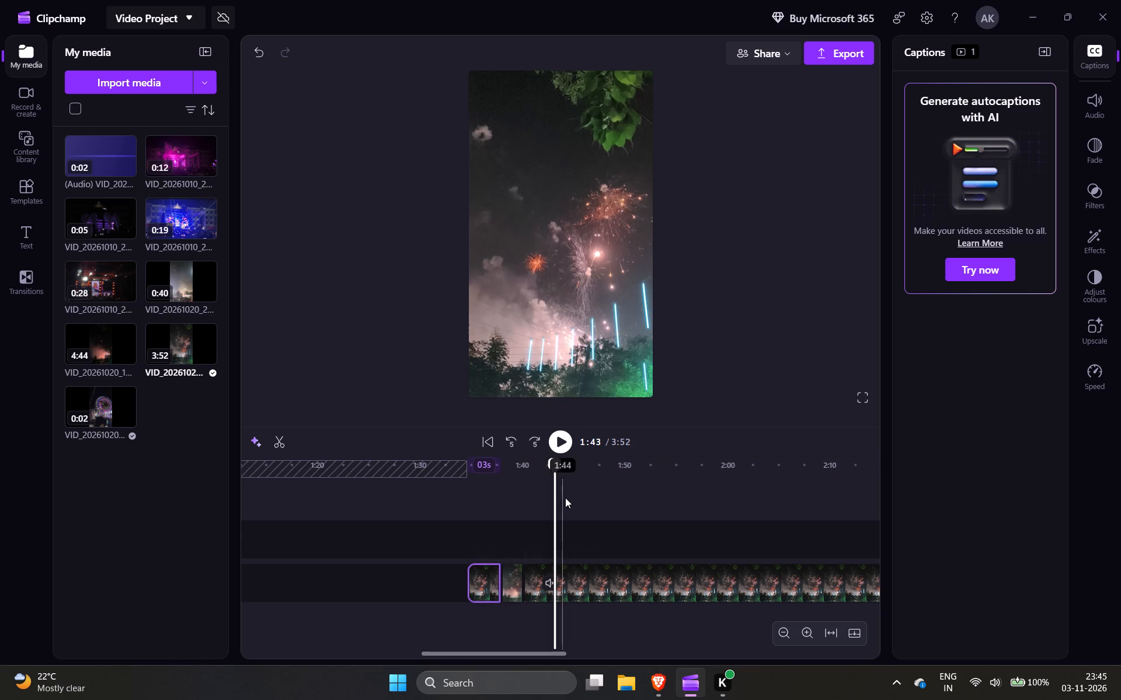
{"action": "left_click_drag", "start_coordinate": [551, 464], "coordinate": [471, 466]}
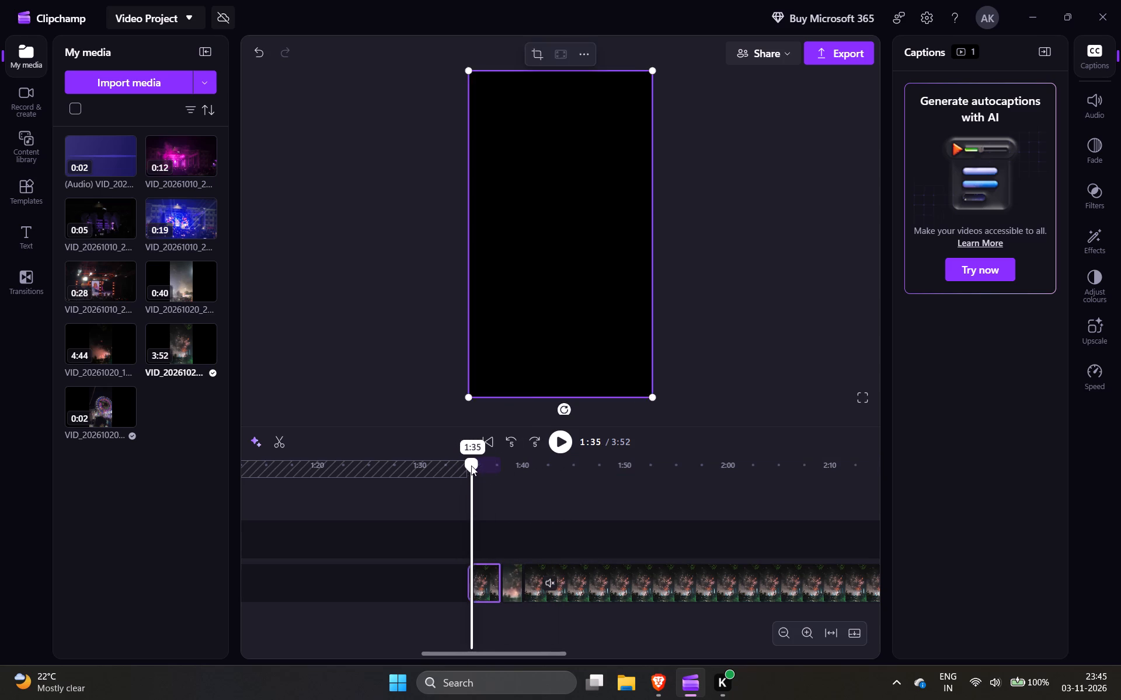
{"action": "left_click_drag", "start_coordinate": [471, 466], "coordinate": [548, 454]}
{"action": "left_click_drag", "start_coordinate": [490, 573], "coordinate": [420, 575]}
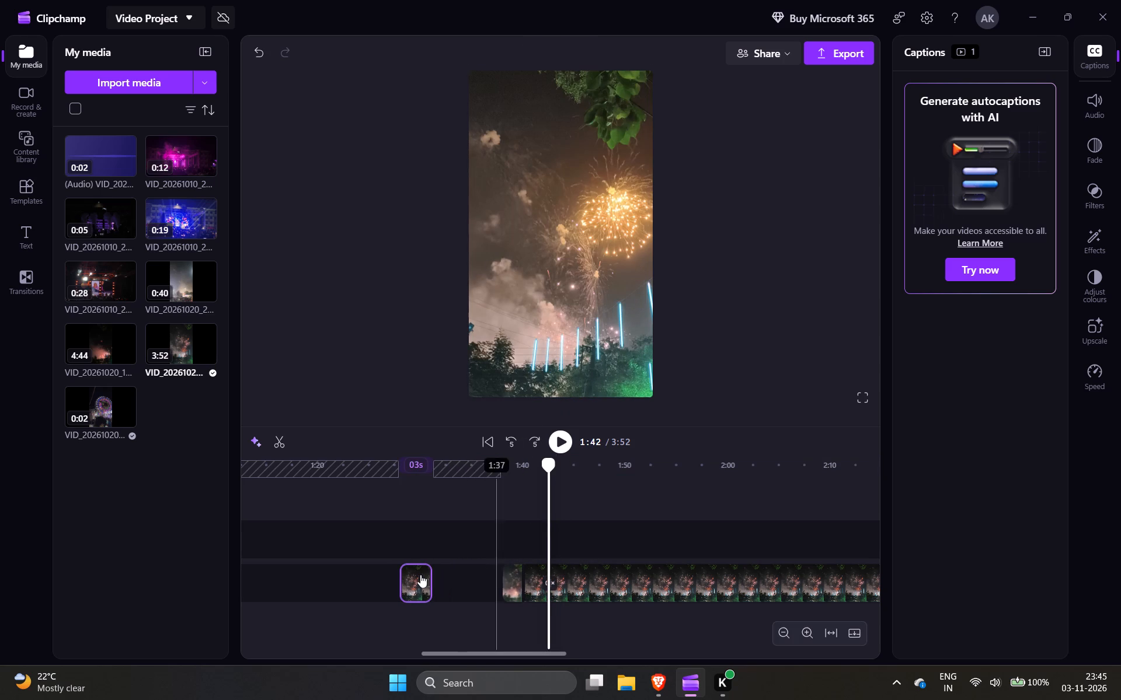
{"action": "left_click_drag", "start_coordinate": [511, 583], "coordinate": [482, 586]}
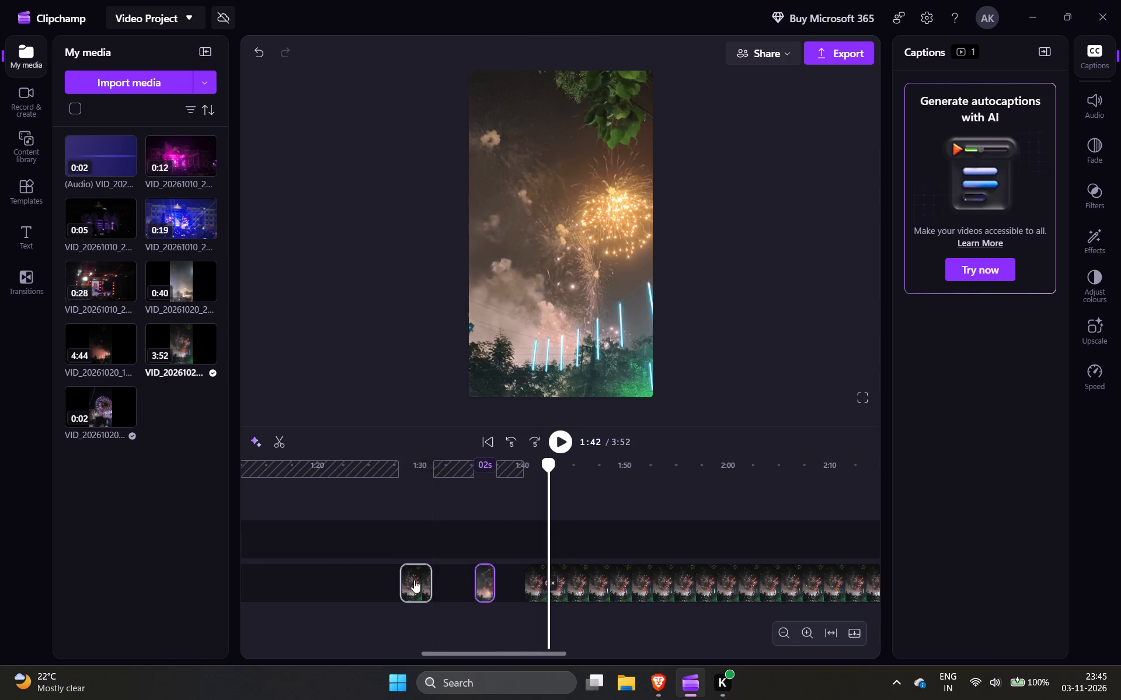
Play the three-second segment from its start at about 1:28 through to its end.
{"action": "left_click", "coordinate": [409, 581]}
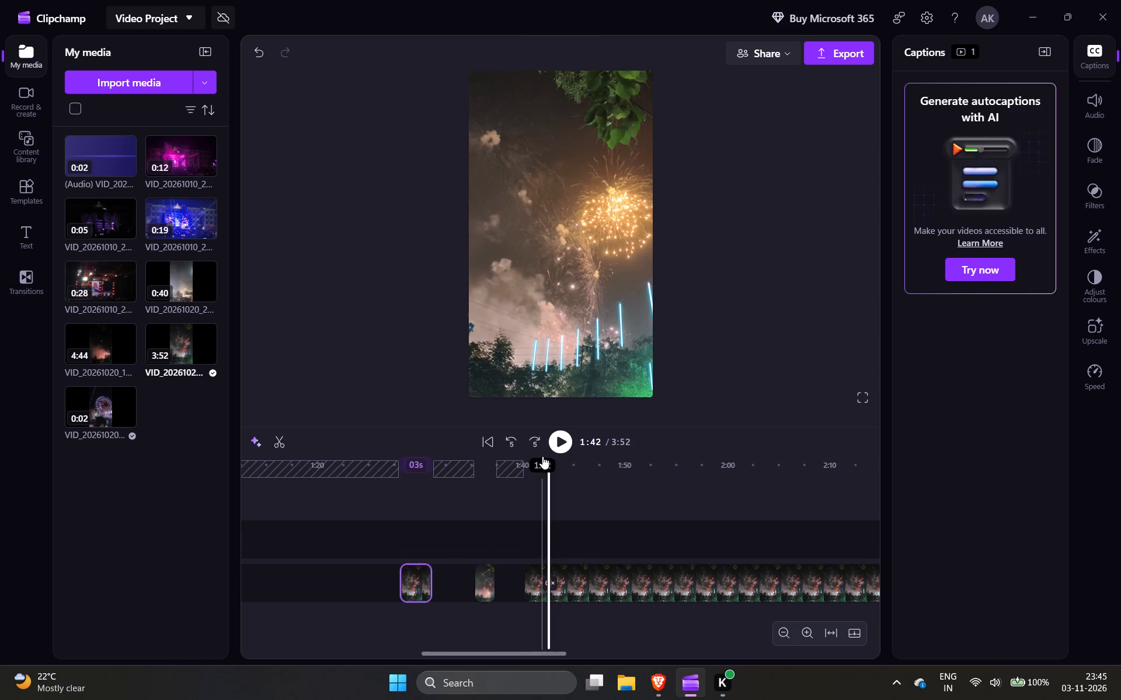
{"action": "left_click_drag", "start_coordinate": [546, 461], "coordinate": [391, 471]}
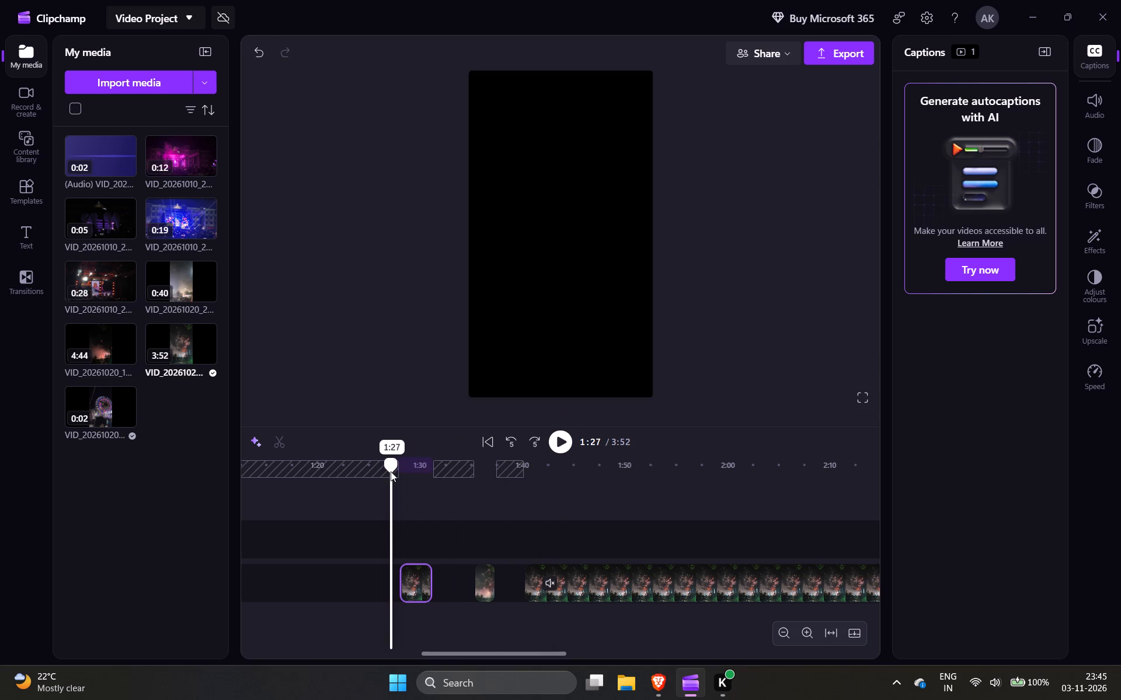
{"action": "left_click_drag", "start_coordinate": [391, 471], "coordinate": [399, 477]}
{"action": "key", "text": "space"}
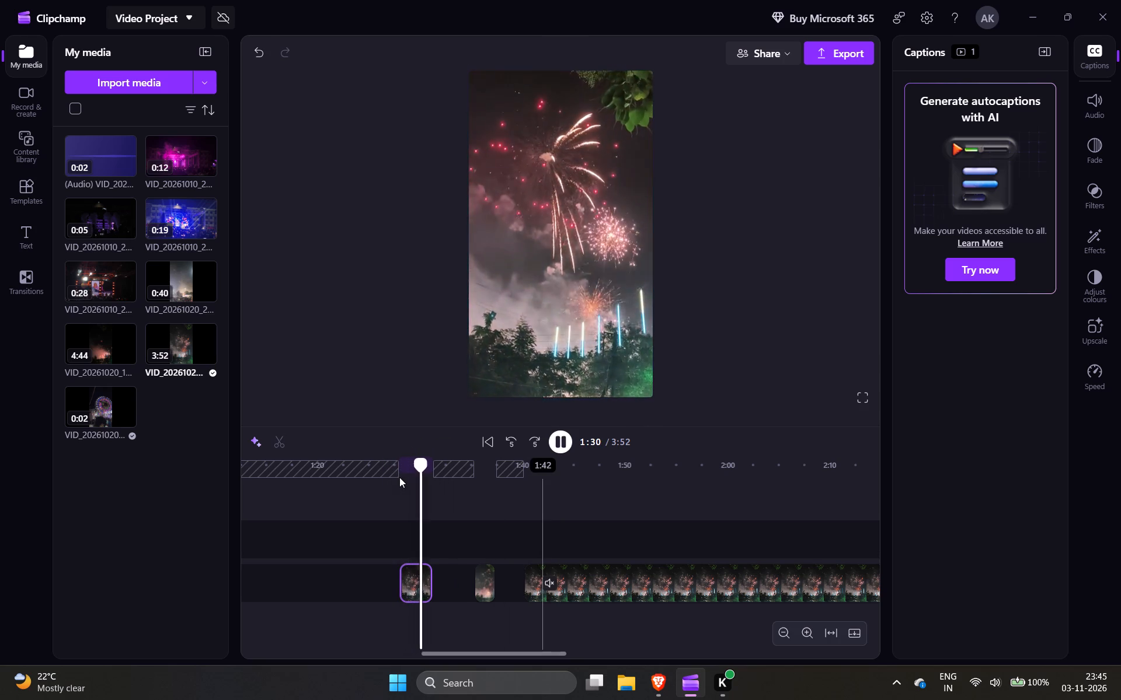
{"action": "key", "text": "space"}
{"action": "key", "text": "space"}
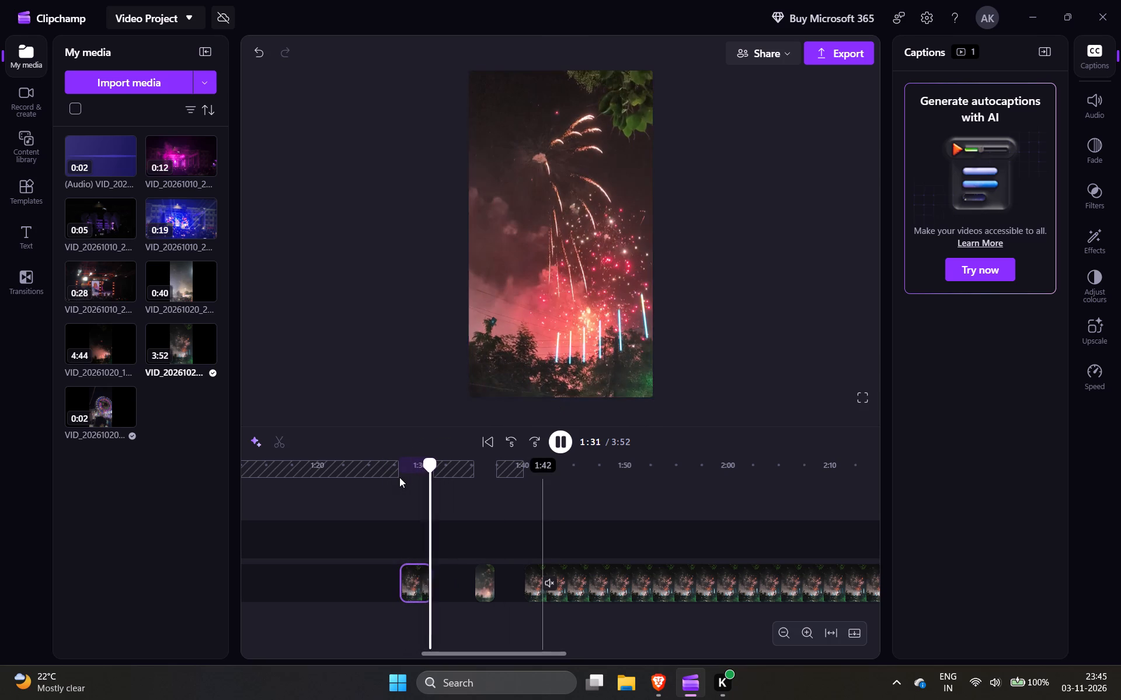
{"action": "key", "text": "space"}
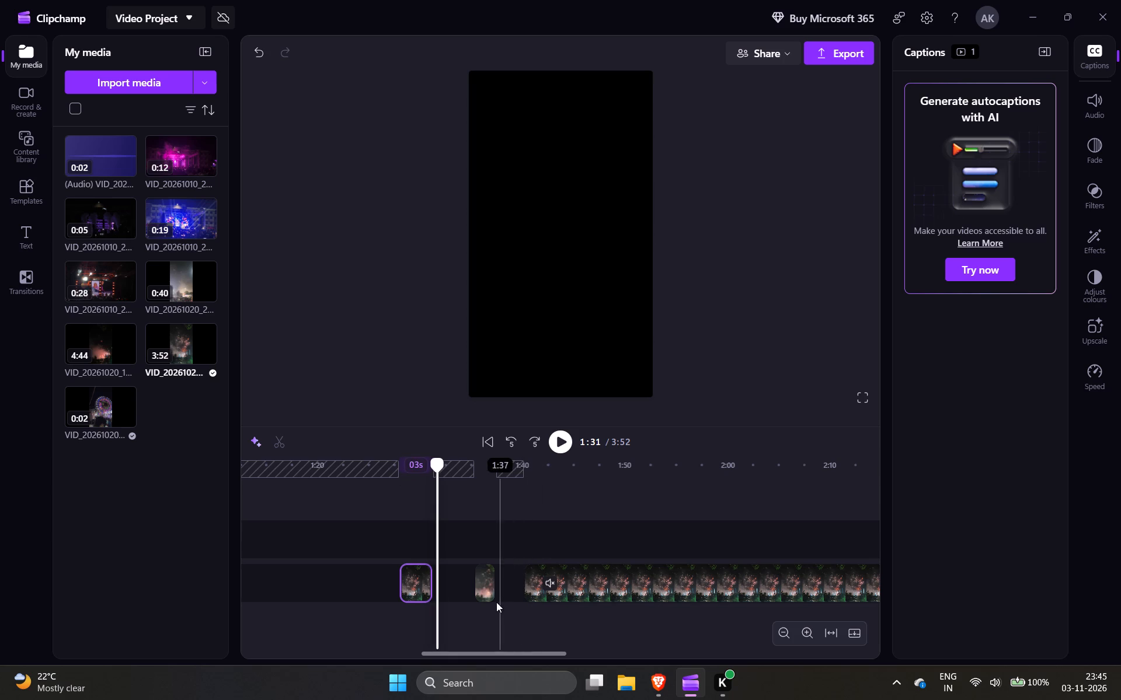
Preview the two-second segment at about 1:35 and delete it.
{"action": "left_click", "coordinate": [492, 590]}
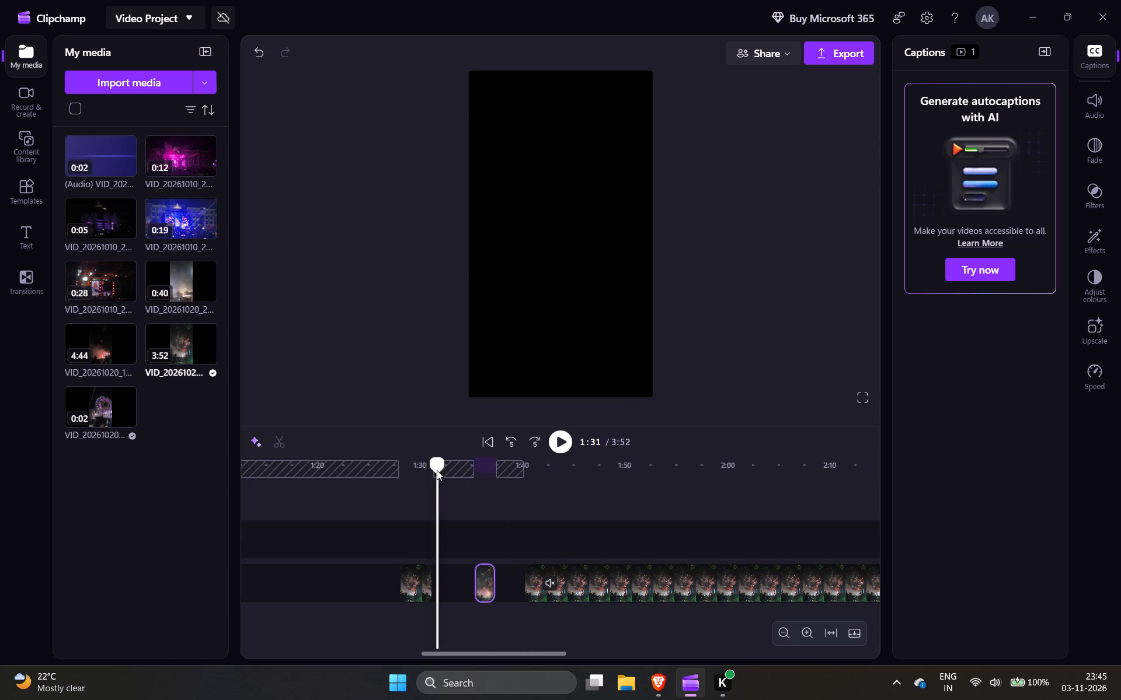
{"action": "left_click_drag", "start_coordinate": [437, 470], "coordinate": [475, 470]}
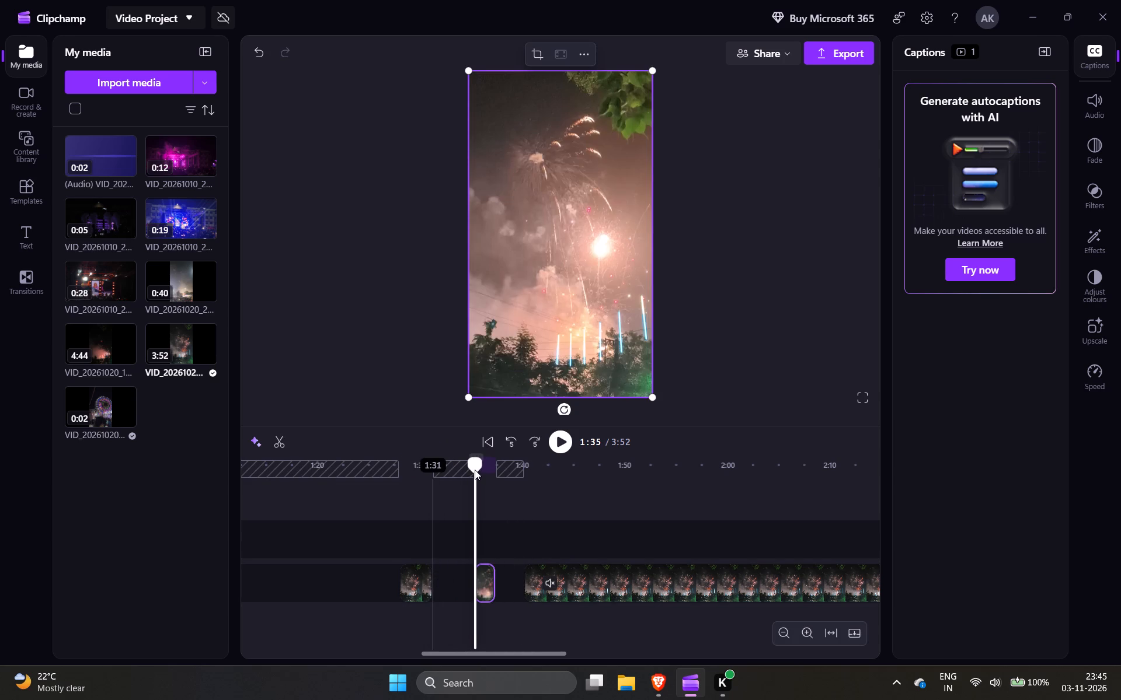
{"action": "key", "text": "space"}
{"action": "key", "text": "space"}
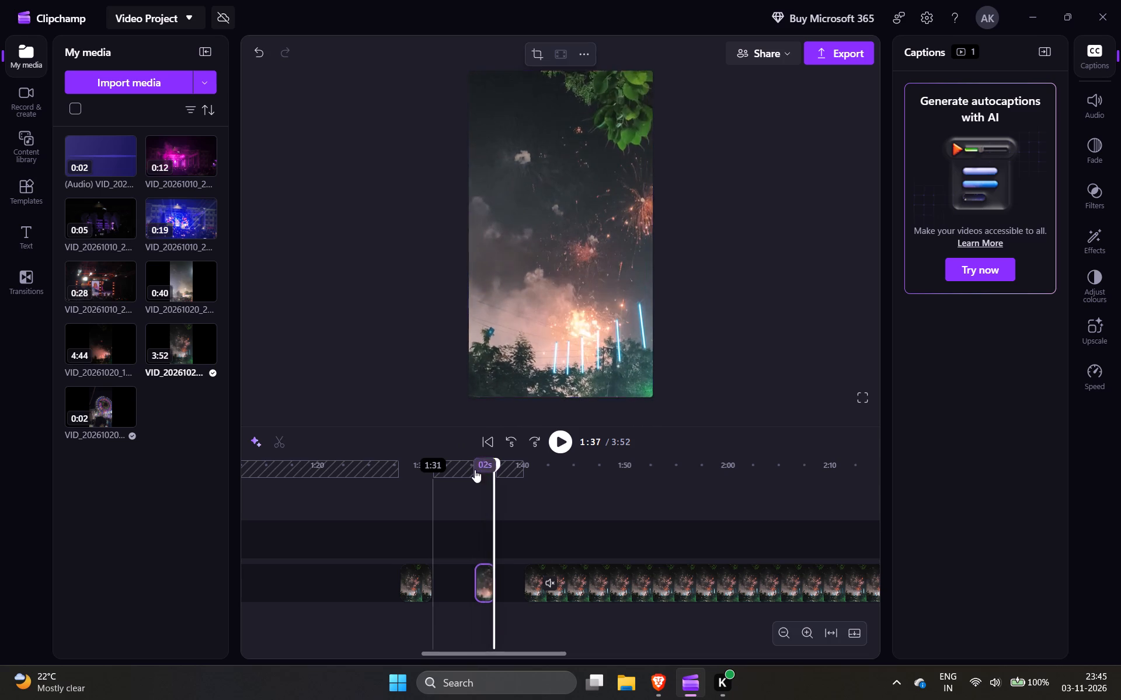
{"action": "left_click", "coordinate": [490, 583]}
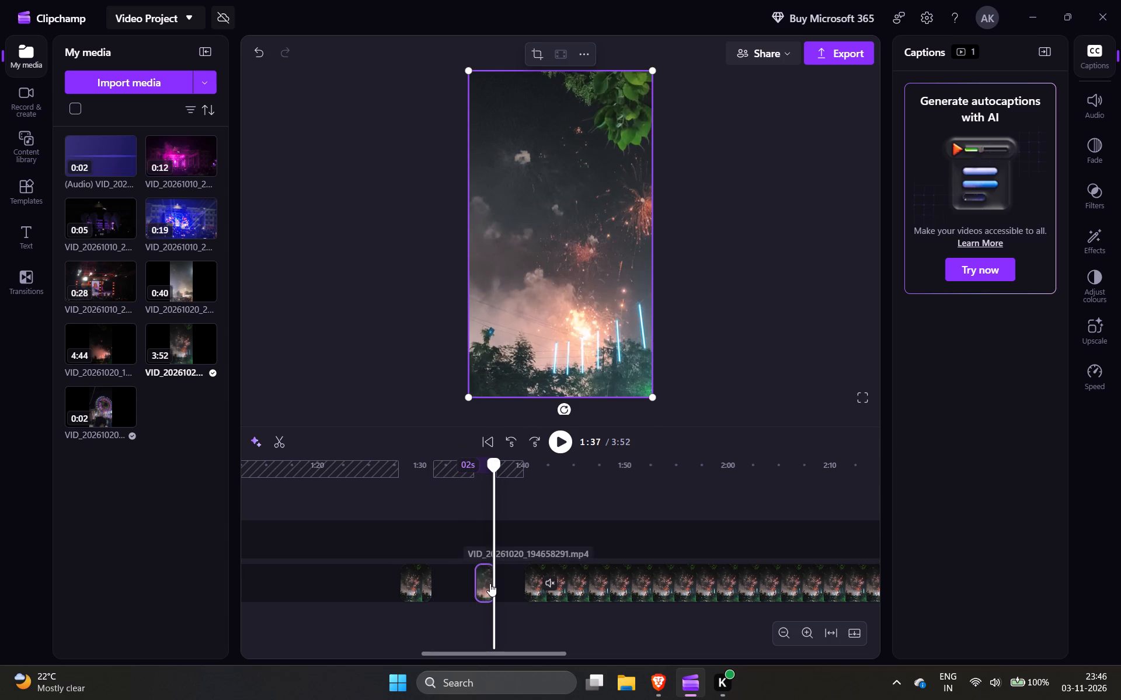
{"action": "key", "text": "Delete"}
Move the three-second red-burst segment earlier on its track so that it starts at about 1:15.
{"action": "left_click", "coordinate": [419, 588]}
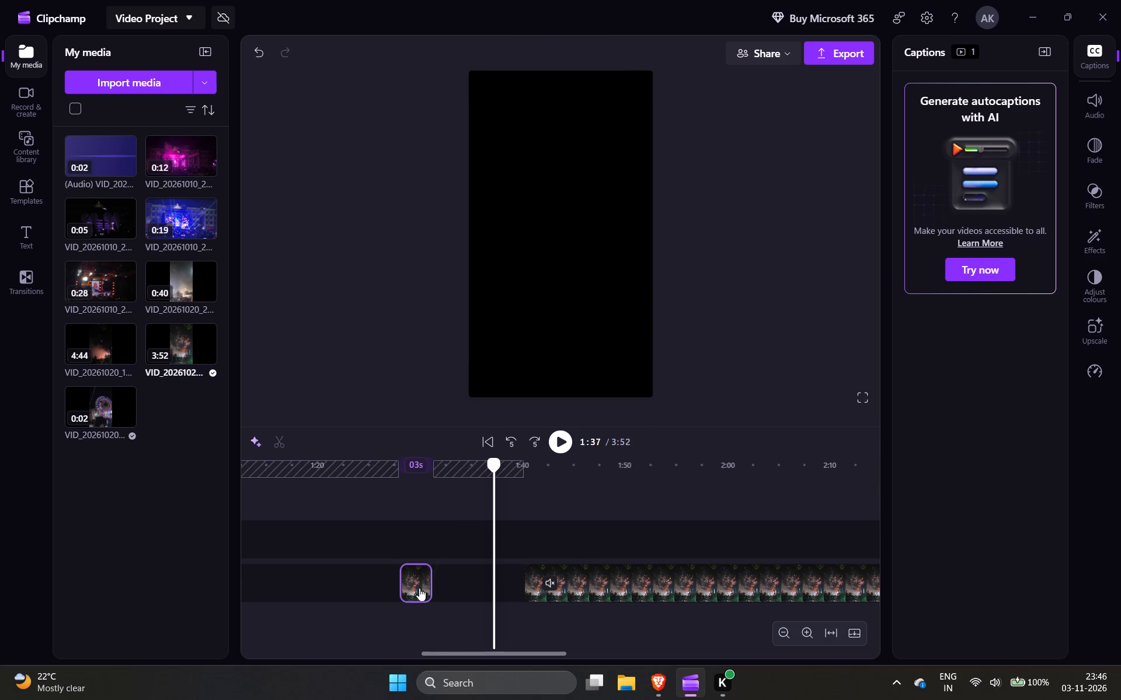
{"action": "left_click_drag", "start_coordinate": [419, 588], "coordinate": [289, 572]}
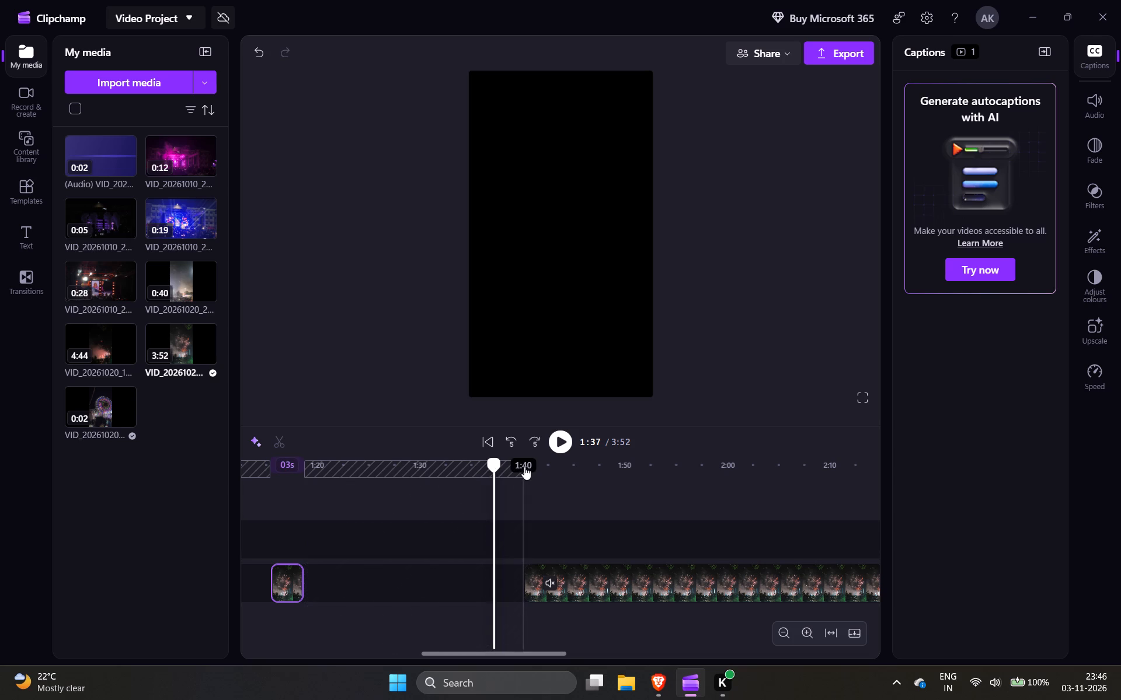
Play the long fireworks clip from its start at about 1:40 and split it at about 1:42, at the golden burst.
{"action": "left_click_drag", "start_coordinate": [497, 463], "coordinate": [527, 464]}
{"action": "key", "text": "space"}
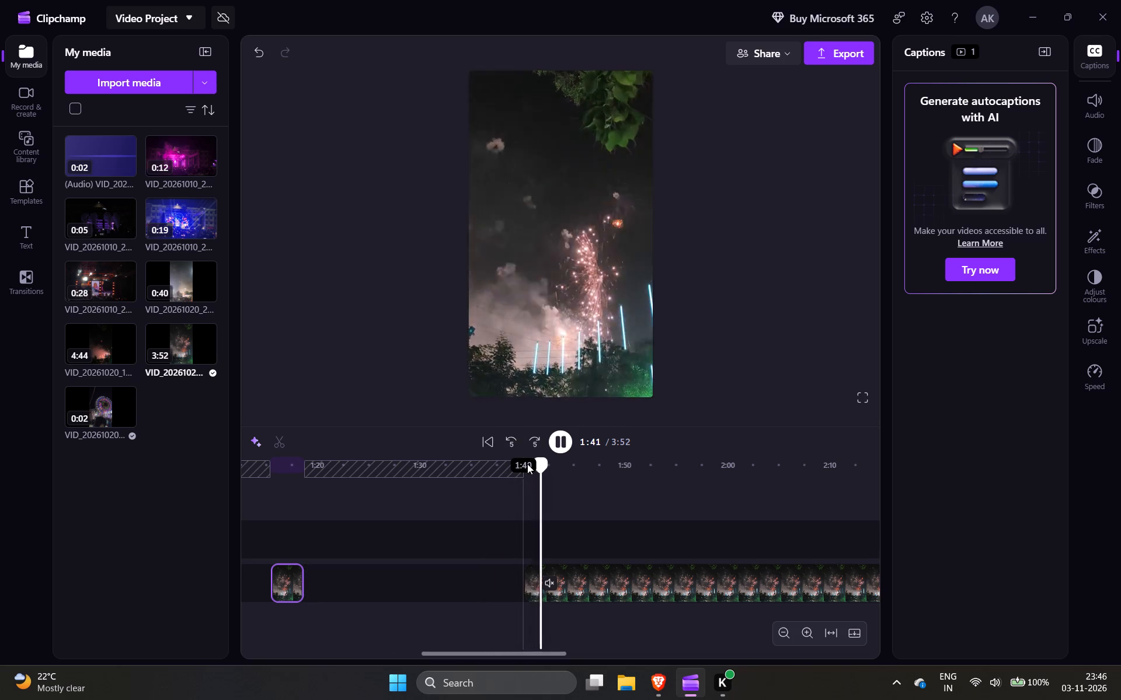
{"action": "key", "text": "space"}
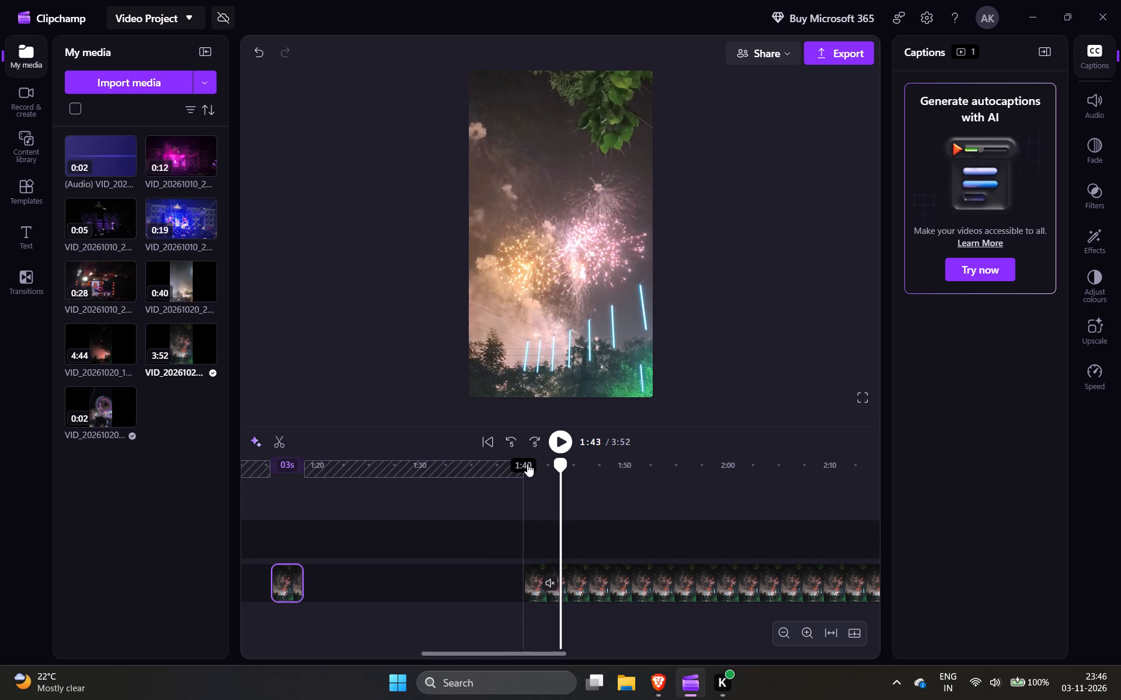
{"action": "key", "text": "Left"}
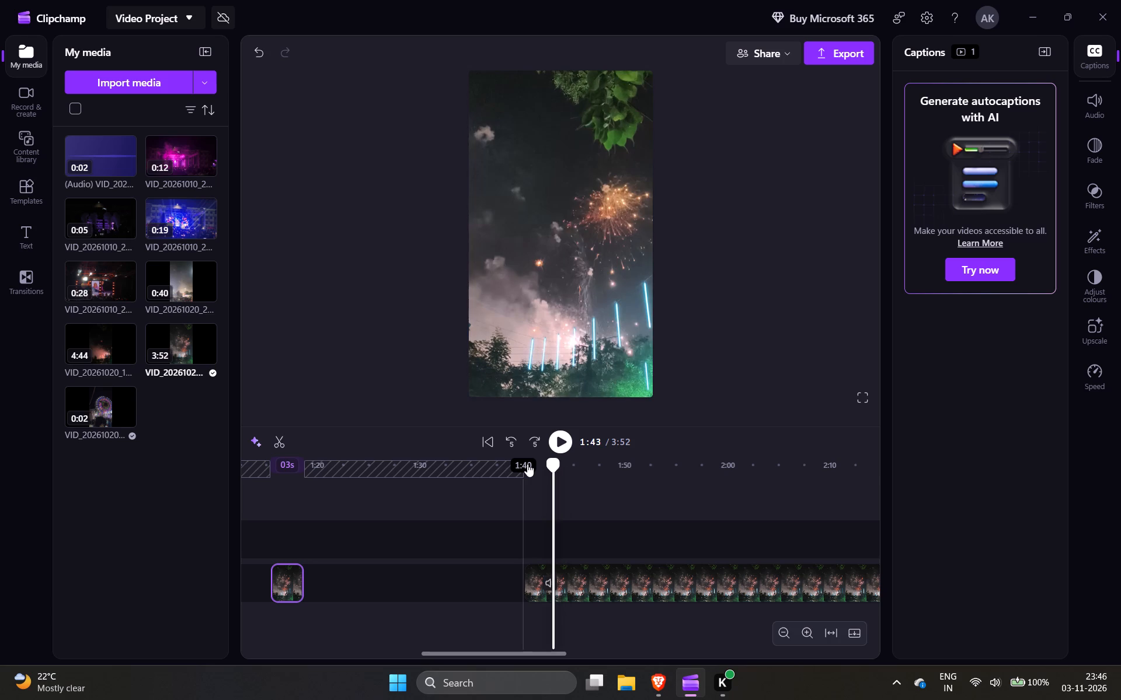
{"action": "key", "text": "Left"}
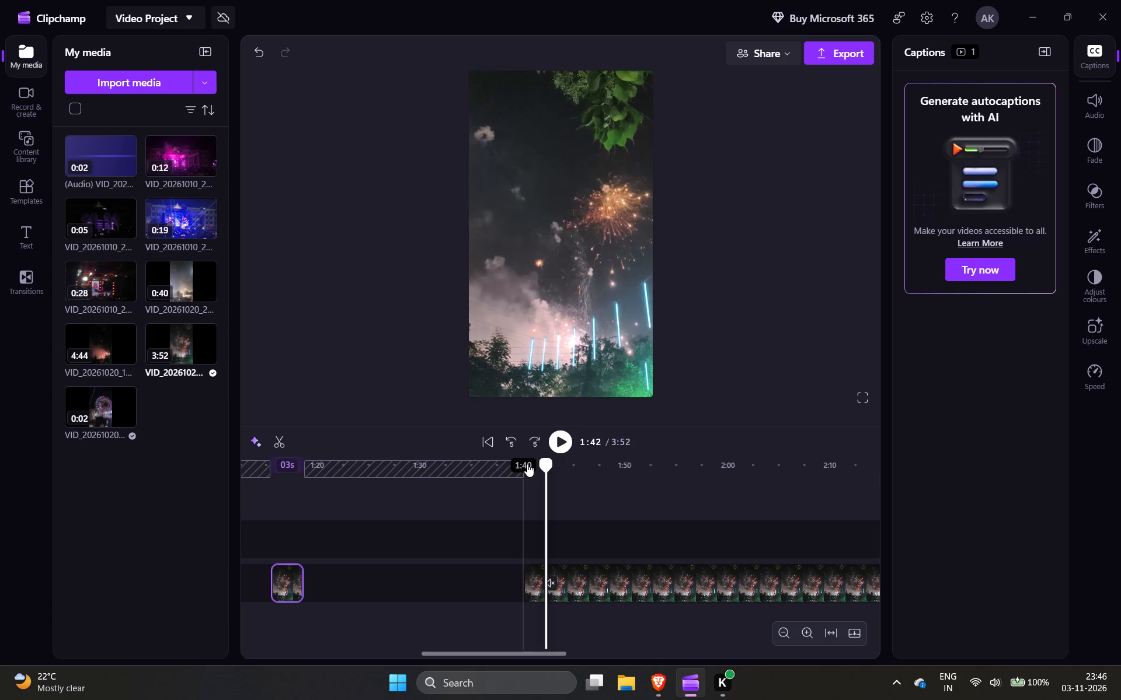
{"action": "left_click", "coordinate": [282, 438]}
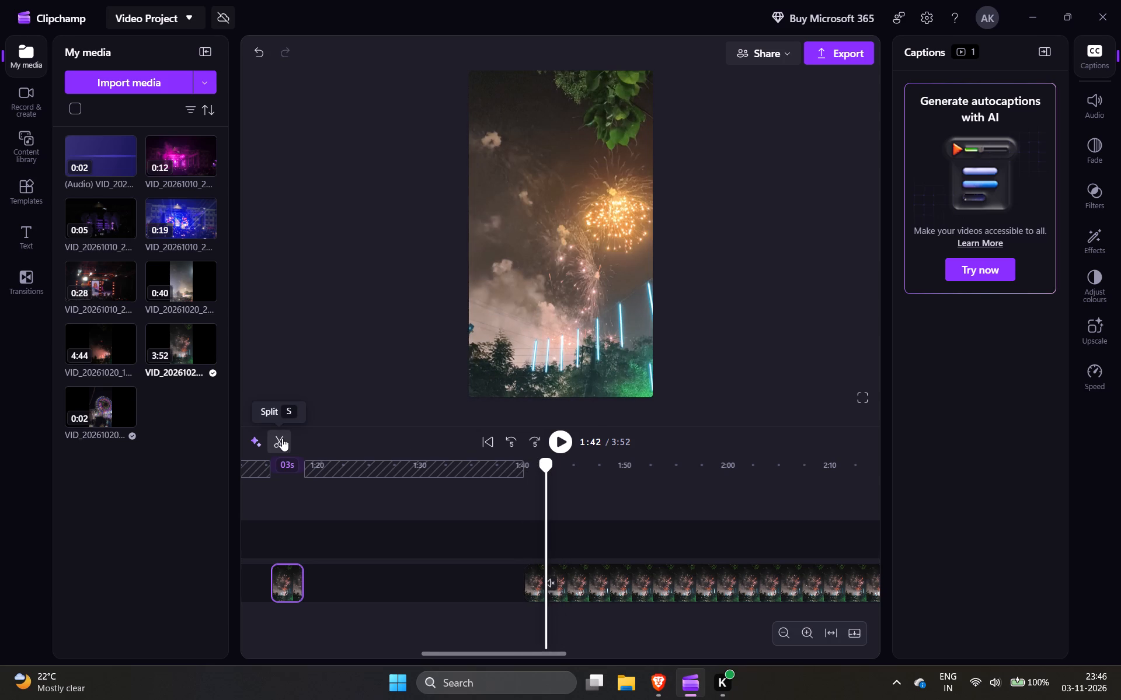
Review the footage from about 1:42 onward in short bursts and split the clip at about 1:51, just before the bright flash.
{"action": "key", "text": "space"}
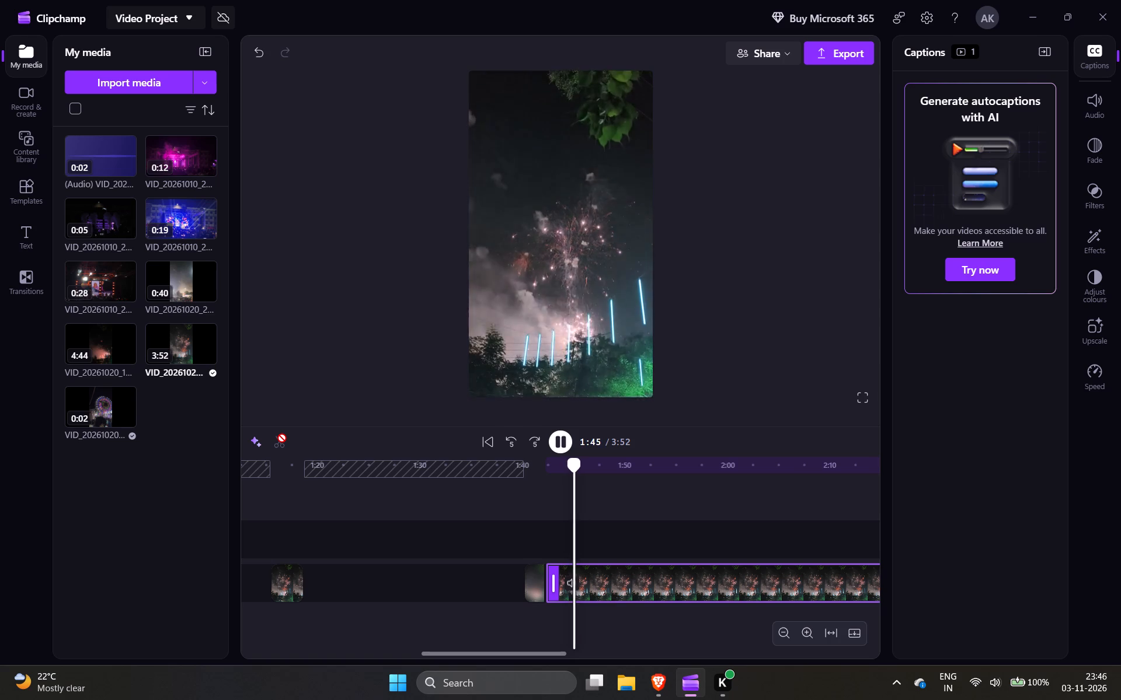
{"action": "key", "text": "space"}
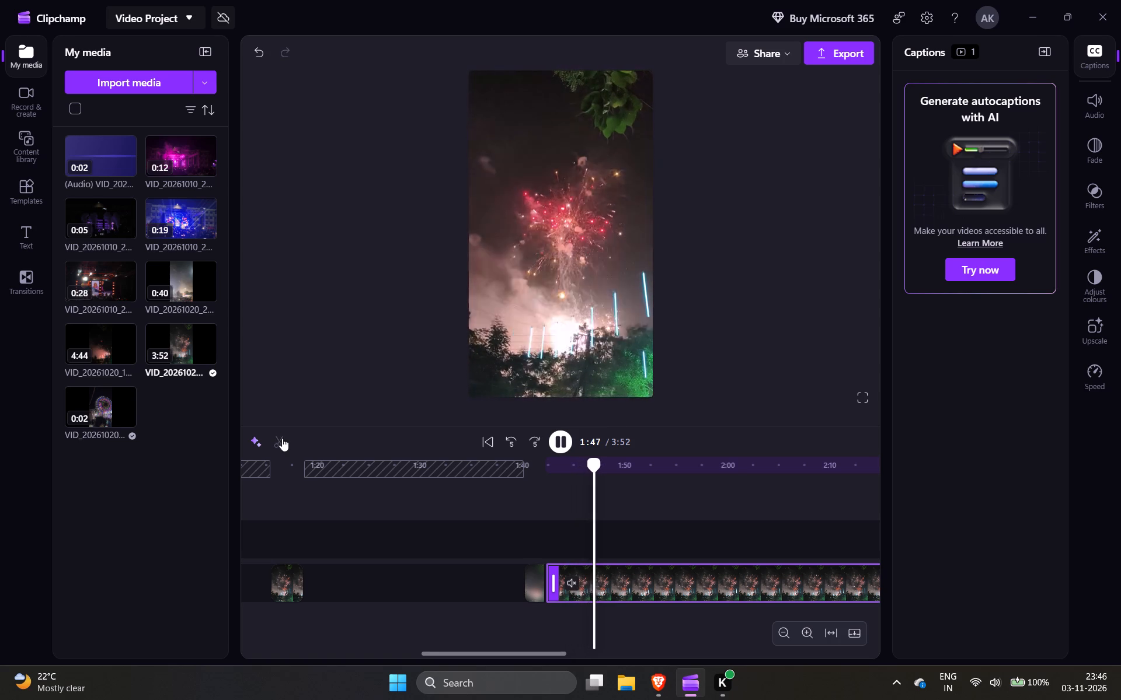
{"action": "key", "text": "space"}
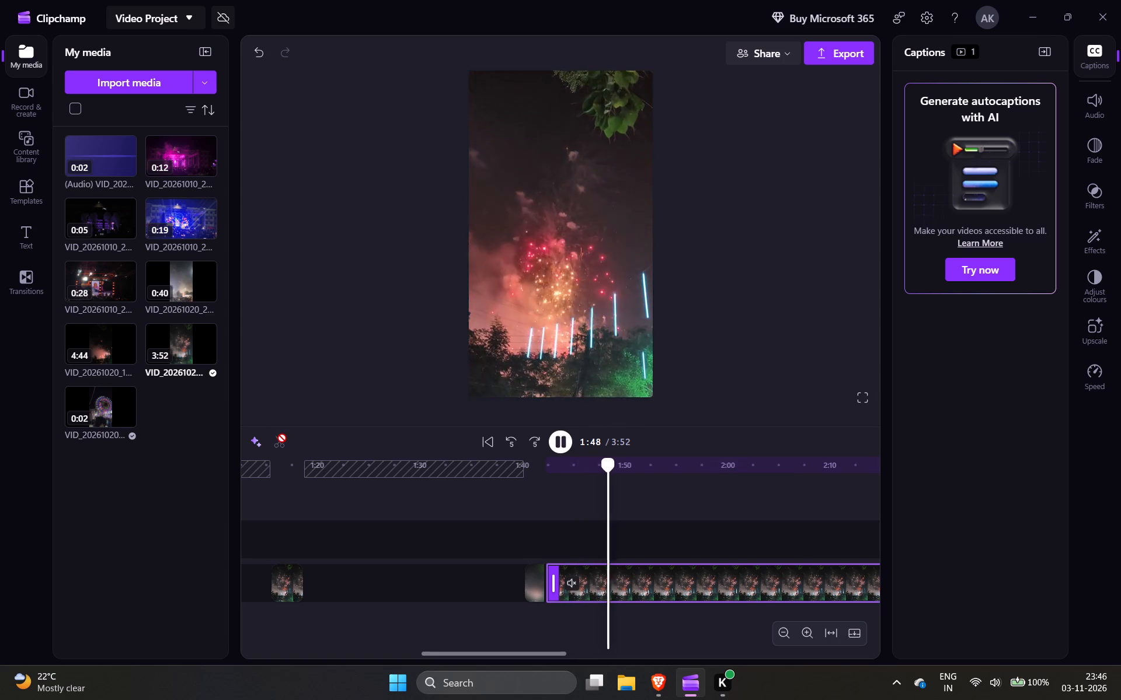
{"action": "key", "text": "space"}
{"action": "key", "text": "space"}
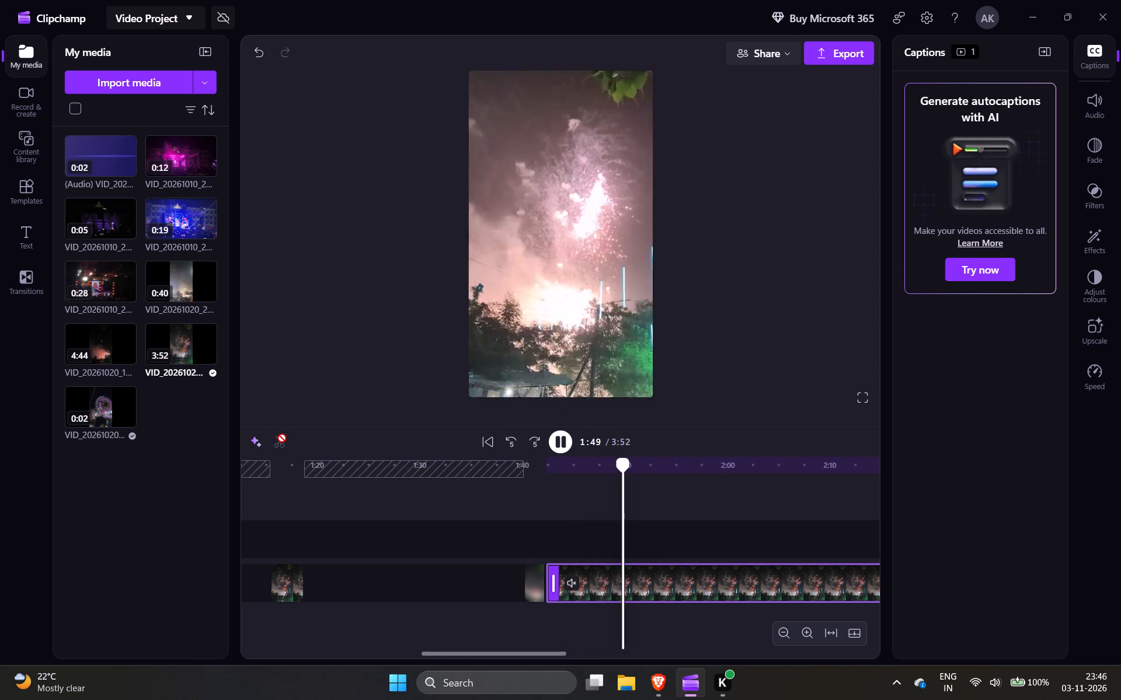
{"action": "key", "text": "space"}
{"action": "key", "text": "space"}
{"action": "key", "text": "space"}
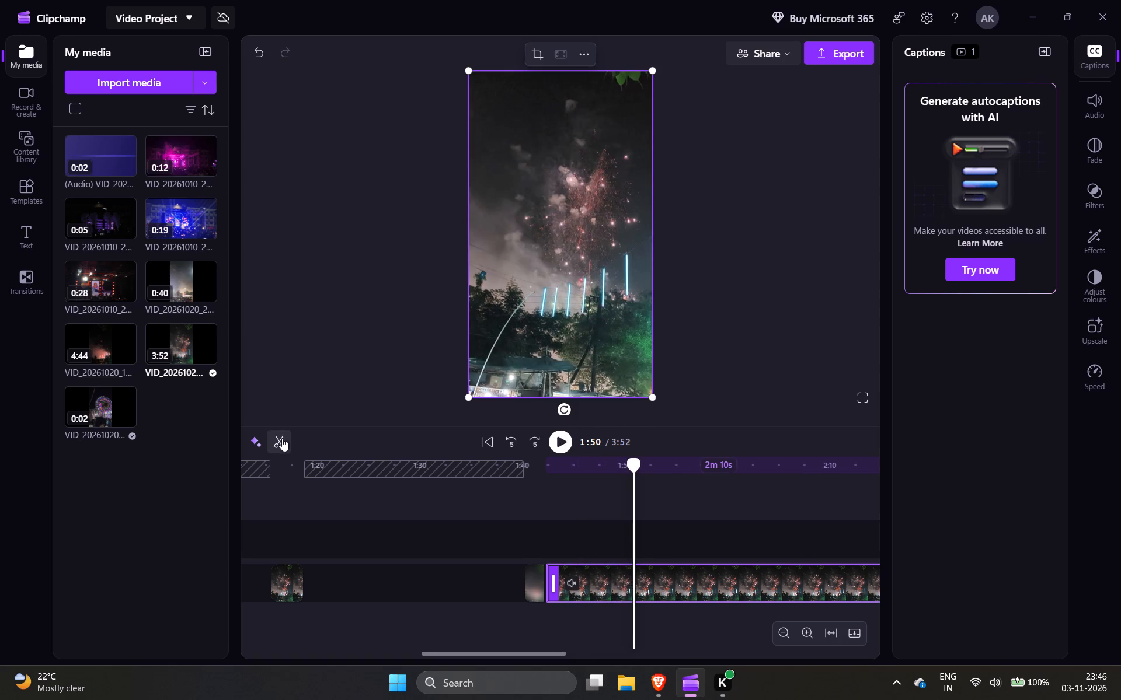
{"action": "key", "text": "space"}
{"action": "key", "text": "space"}
{"action": "key", "text": "space"}
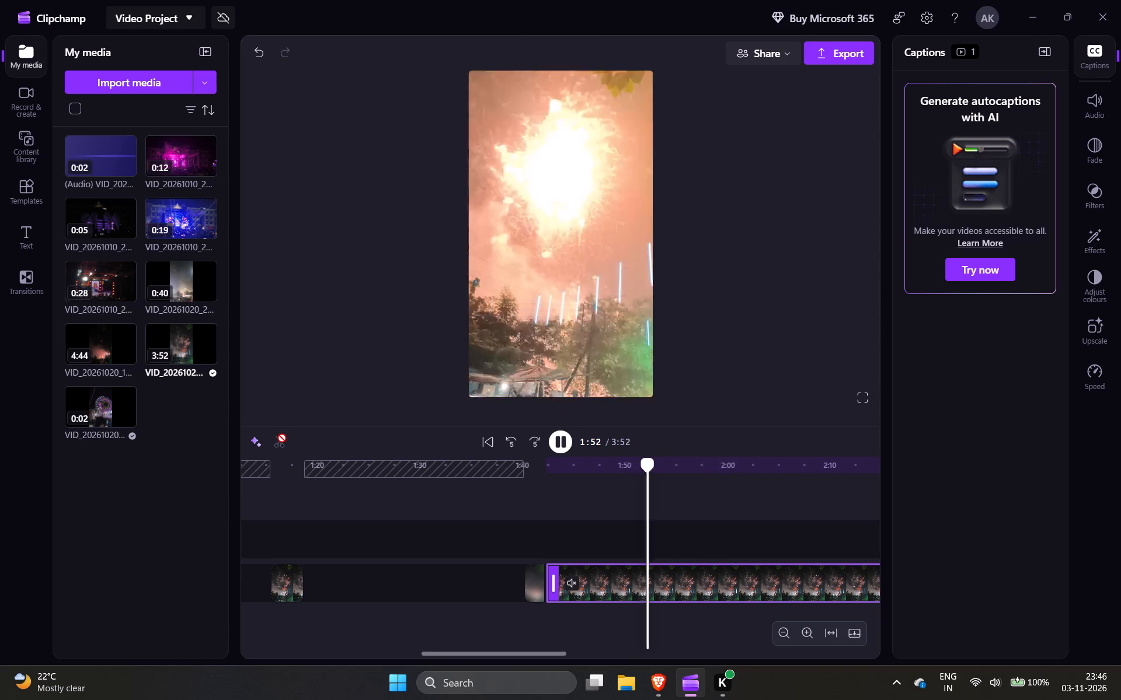
{"action": "key", "text": "space"}
{"action": "key", "text": "Left"}
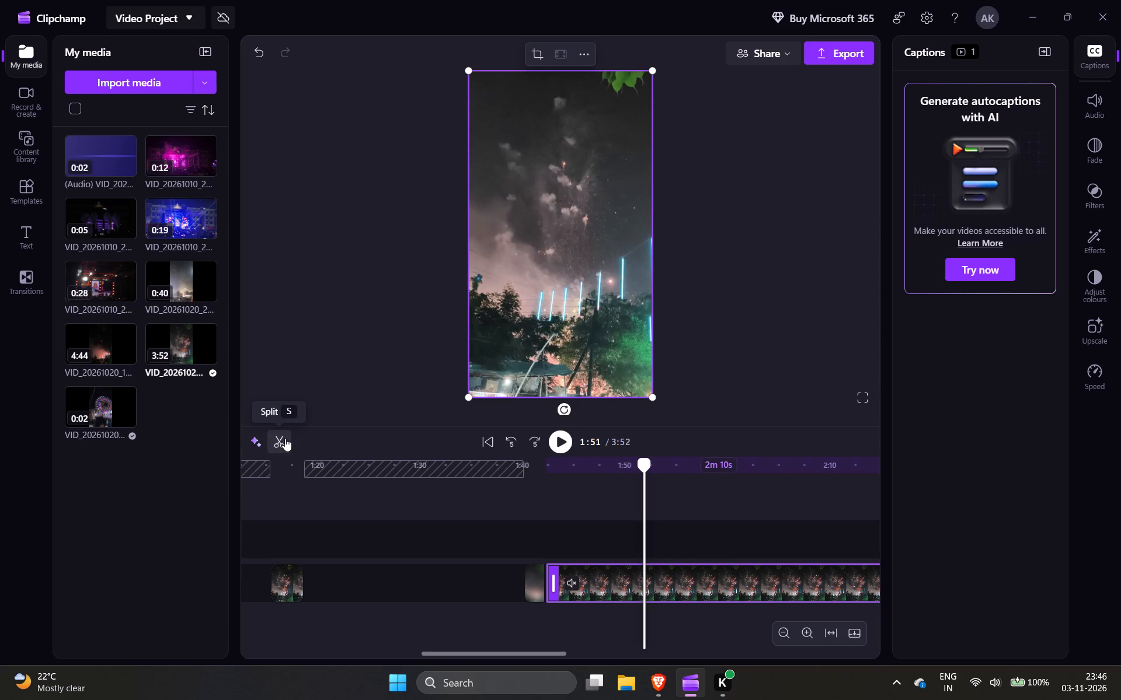
{"action": "left_click", "coordinate": [285, 438]}
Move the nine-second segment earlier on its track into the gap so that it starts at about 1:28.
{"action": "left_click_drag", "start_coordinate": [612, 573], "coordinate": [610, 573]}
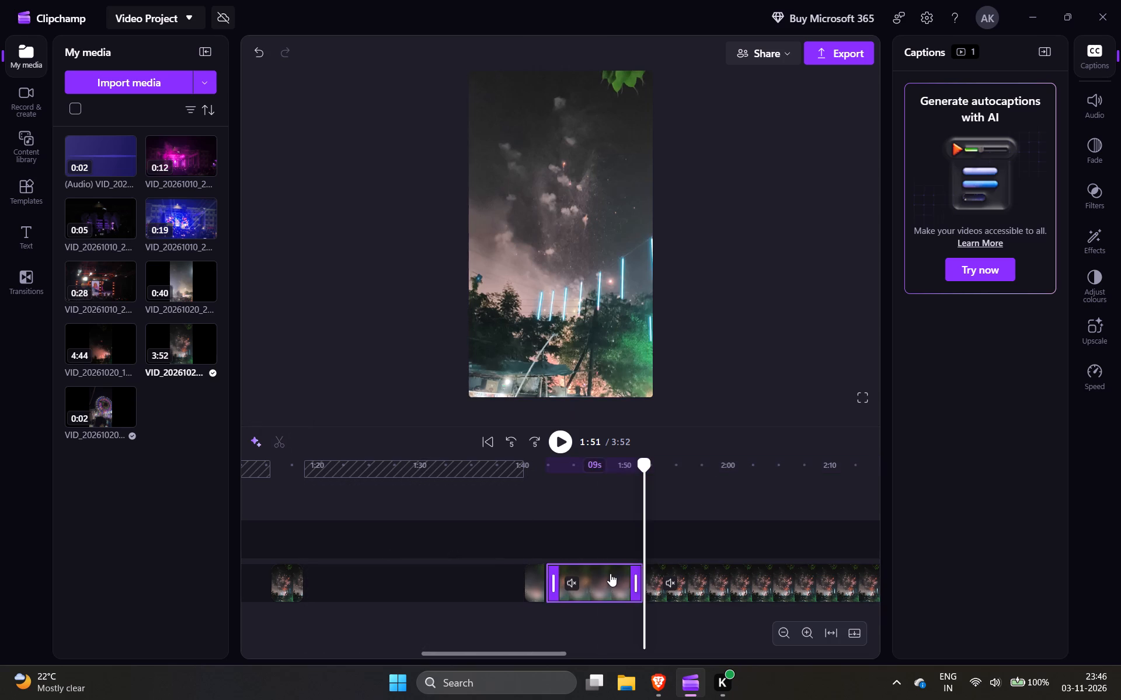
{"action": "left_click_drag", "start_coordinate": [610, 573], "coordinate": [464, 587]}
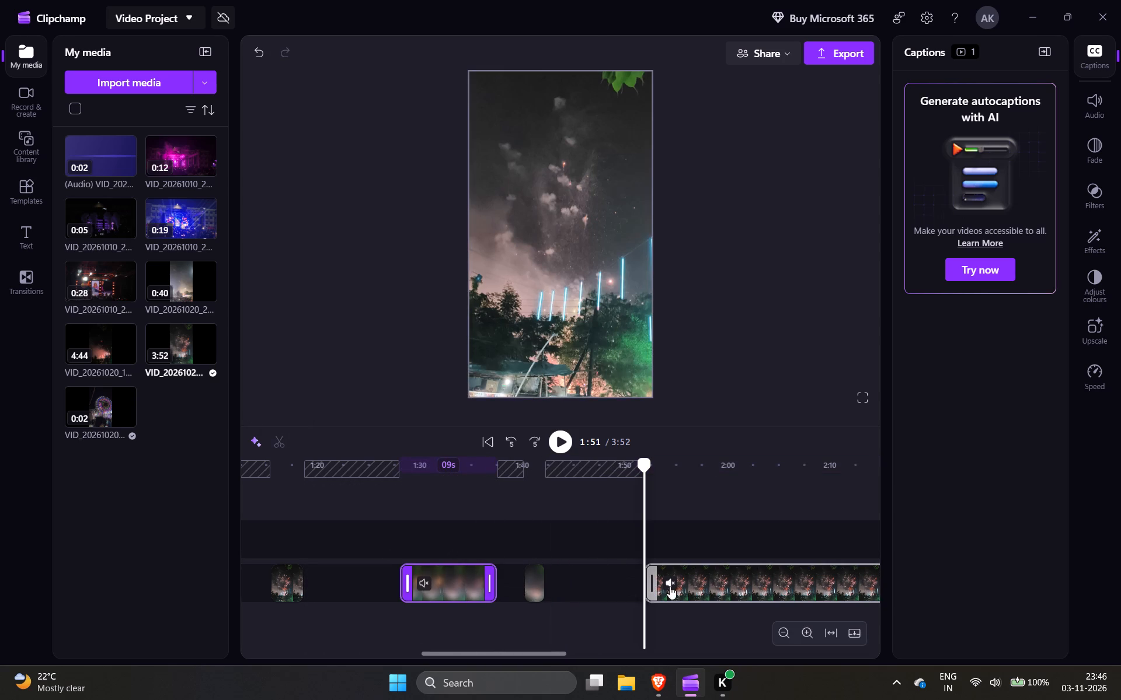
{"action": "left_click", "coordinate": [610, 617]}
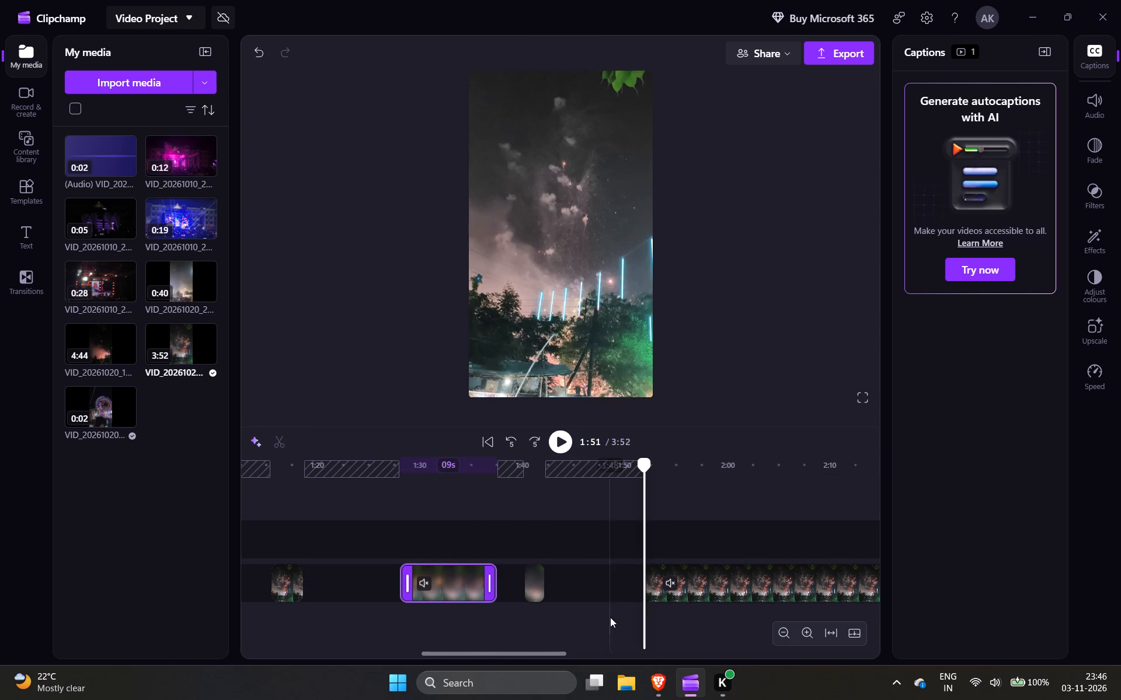
Review the remaining footage from about 1:51 and split the clip at about 2:00, at the red and gold bursts.
{"action": "left_click_drag", "start_coordinate": [609, 616], "coordinate": [645, 611]}
{"action": "key", "text": "space"}
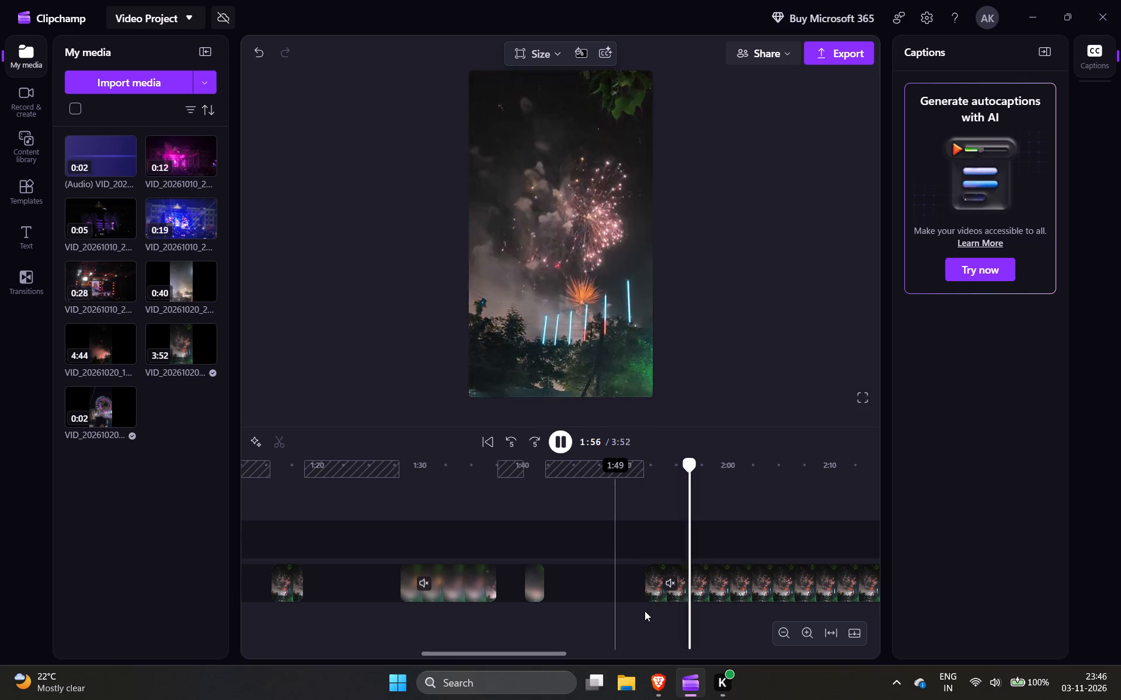
{"action": "key", "text": "space"}
{"action": "key", "text": "space"}
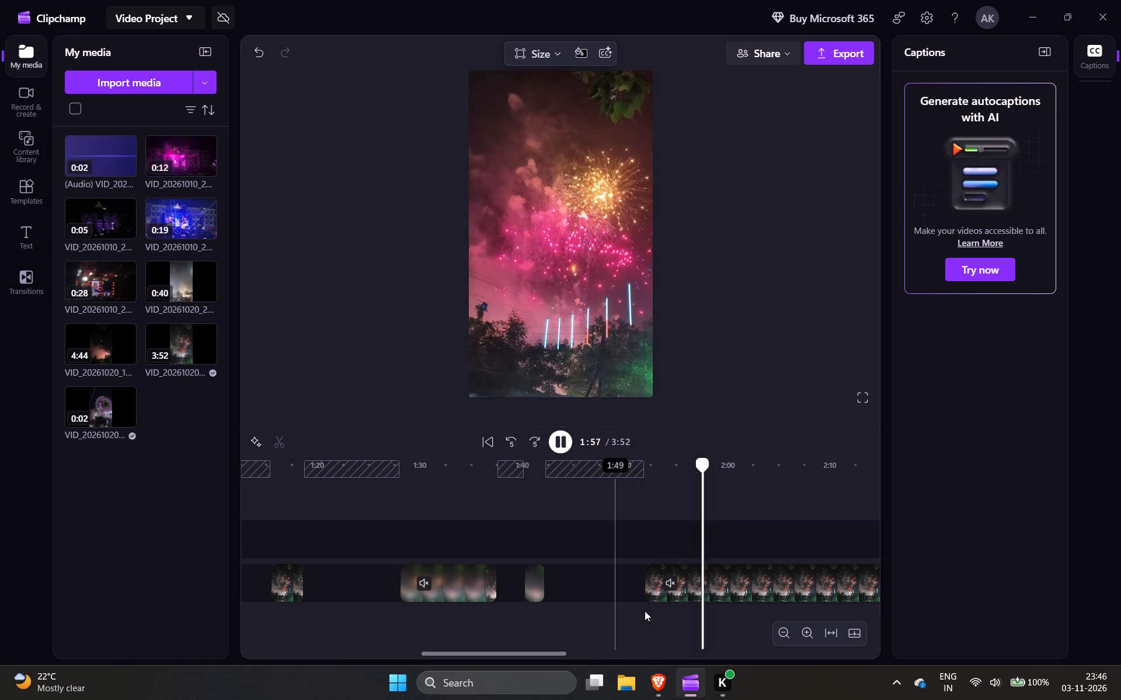
{"action": "key", "text": "space"}
{"action": "key", "text": "space"}
{"action": "key", "text": "space"}
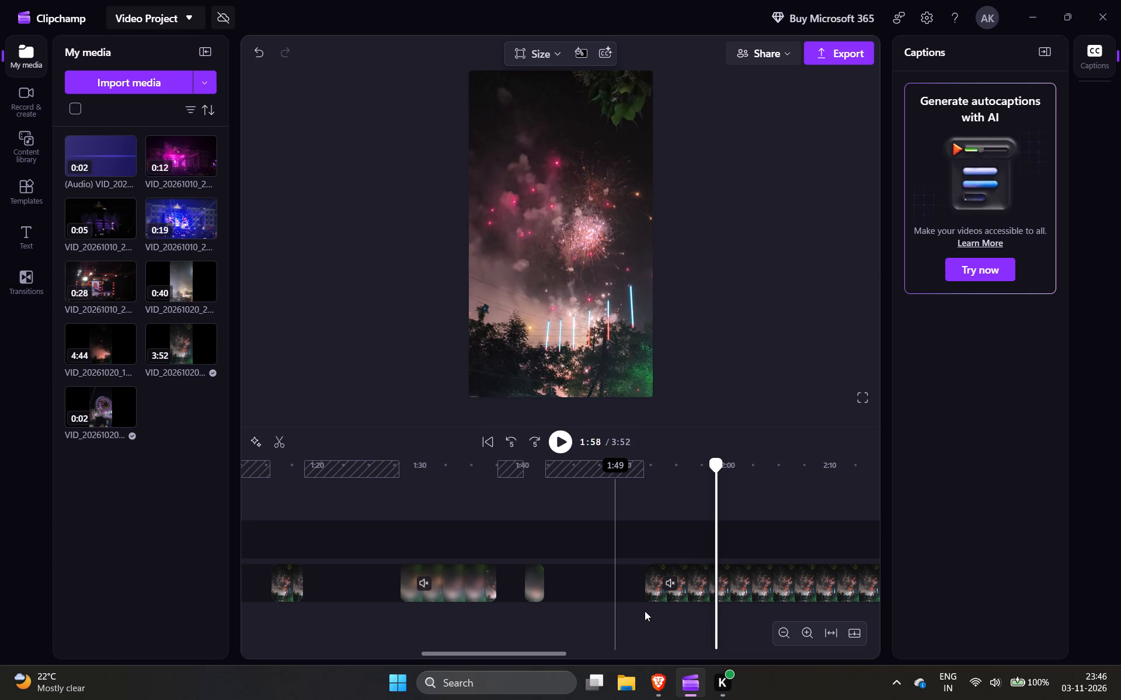
{"action": "key", "text": "space"}
{"action": "key", "text": "space"}
{"action": "key", "text": "space"}
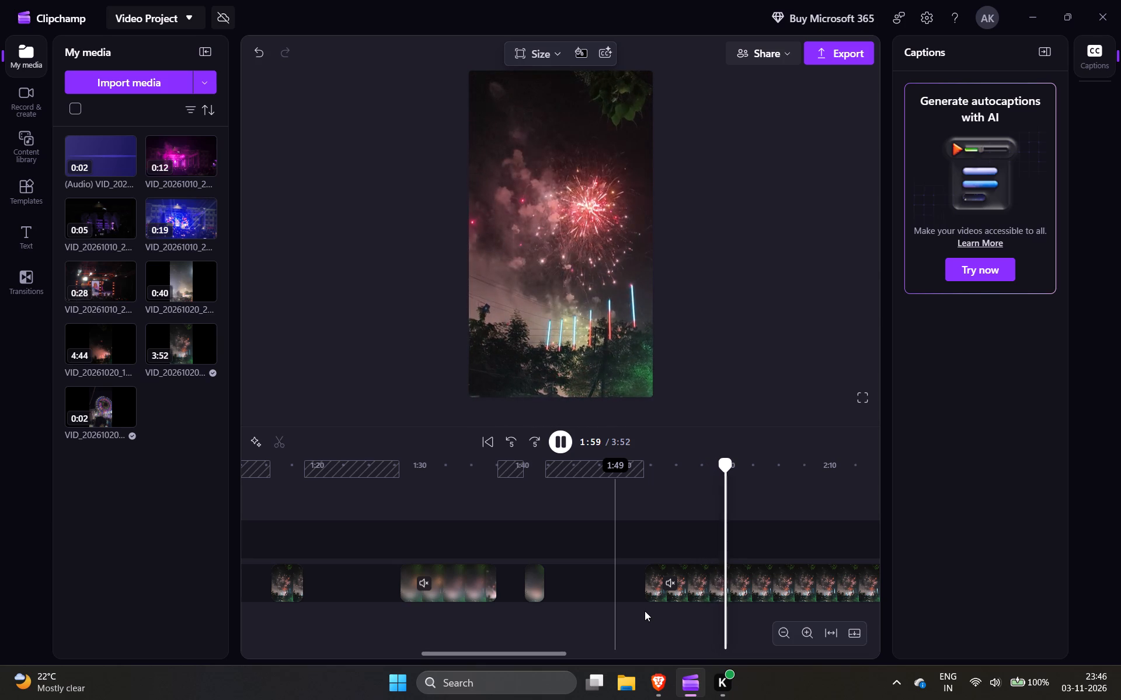
{"action": "key", "text": "space"}
{"action": "key", "text": "space"}
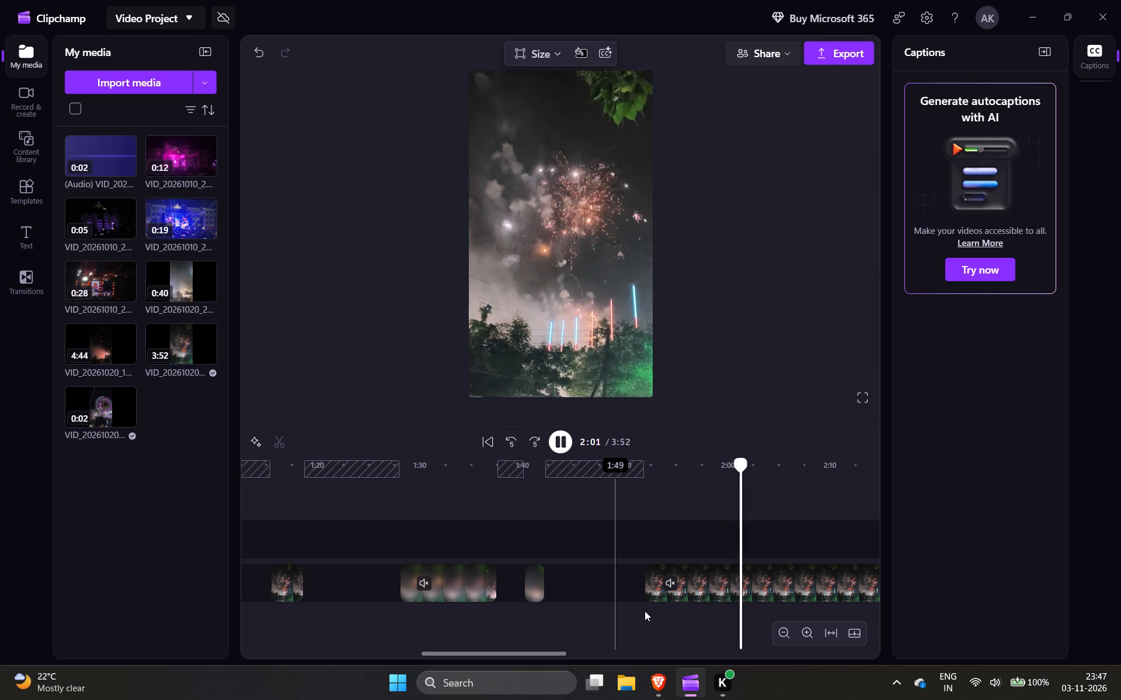
{"action": "key", "text": "space"}
{"action": "key", "text": "Left"}
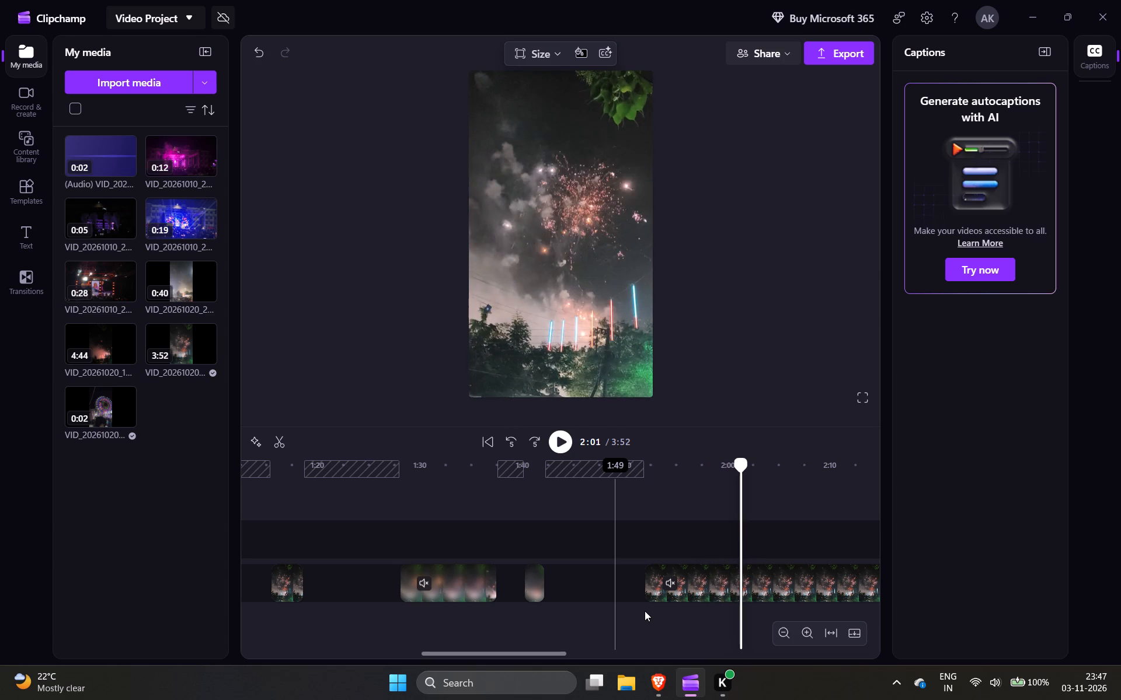
{"action": "key", "text": "space"}
{"action": "key", "text": "Left"}
{"action": "key", "text": "space"}
{"action": "key", "text": "Left"}
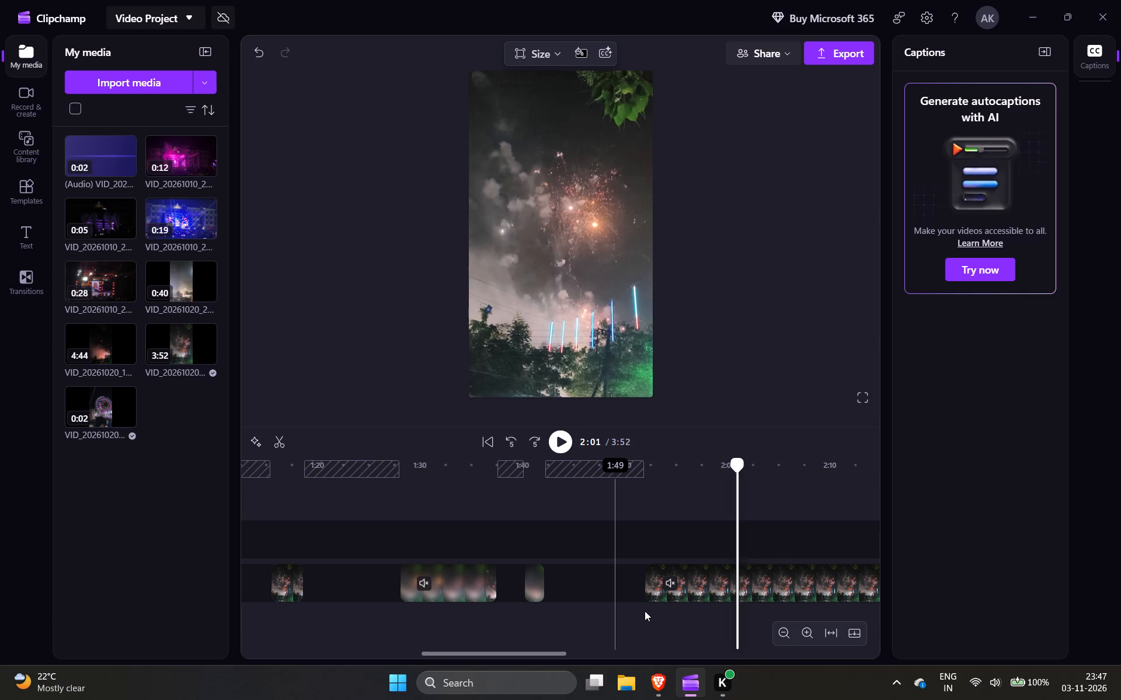
{"action": "key", "text": "Left"}
{"action": "key", "text": "space"}
{"action": "key", "text": "space"}
{"action": "key", "text": "Left"}
{"action": "key", "text": "Left"}
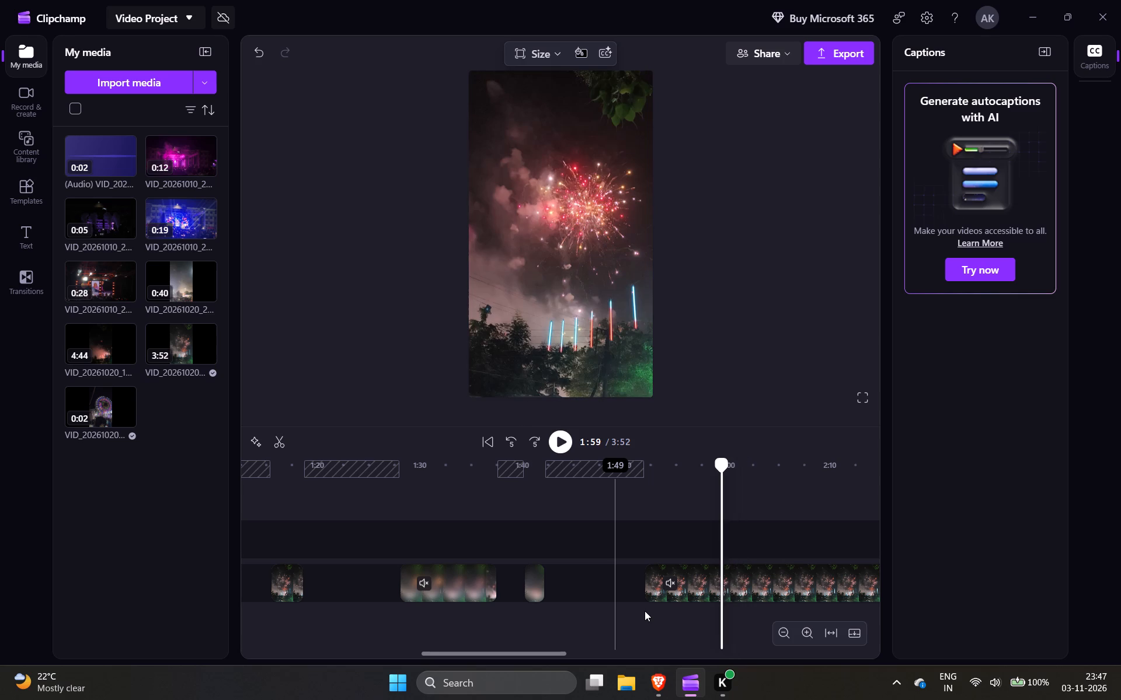
{"action": "key", "text": "space"}
{"action": "key", "text": "space"}
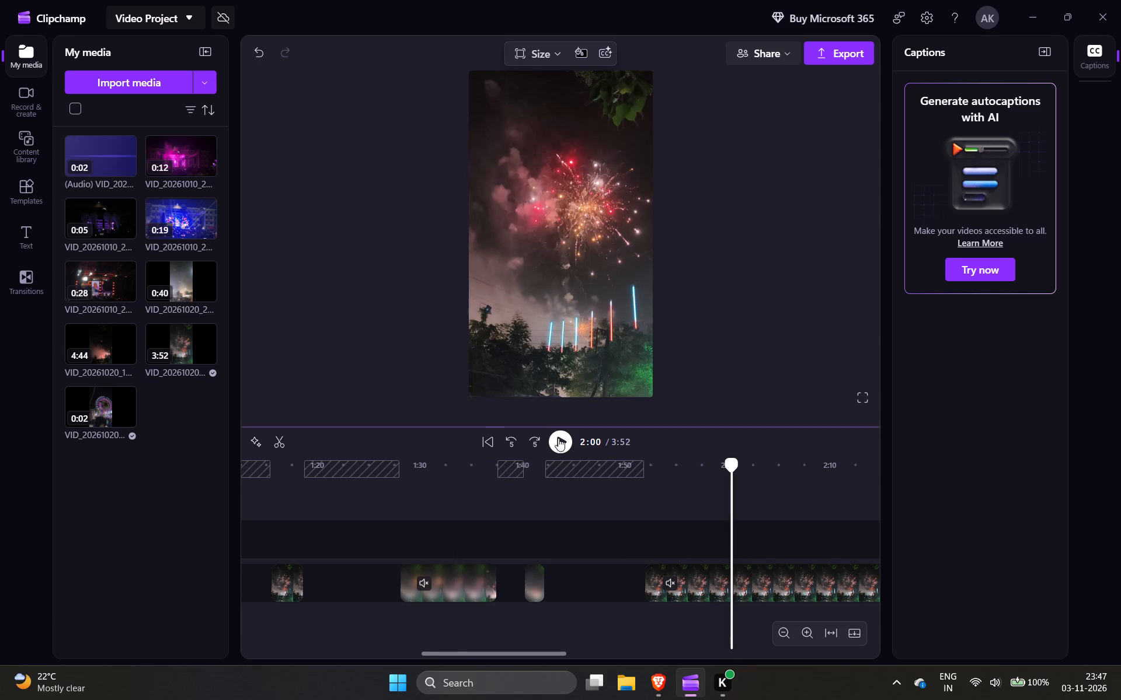
{"action": "left_click", "coordinate": [284, 443]}
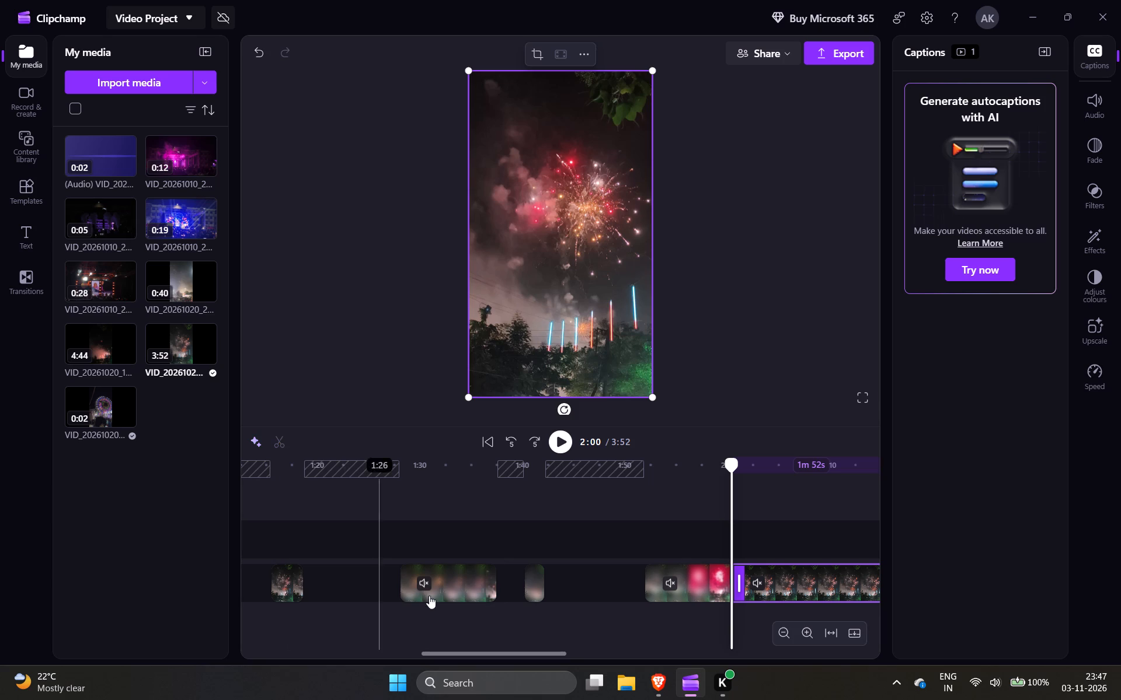
Delete the nine-second, two-second and three-second segments that lie before the footage starting at about 1:51.
{"action": "left_click", "coordinate": [457, 582]}
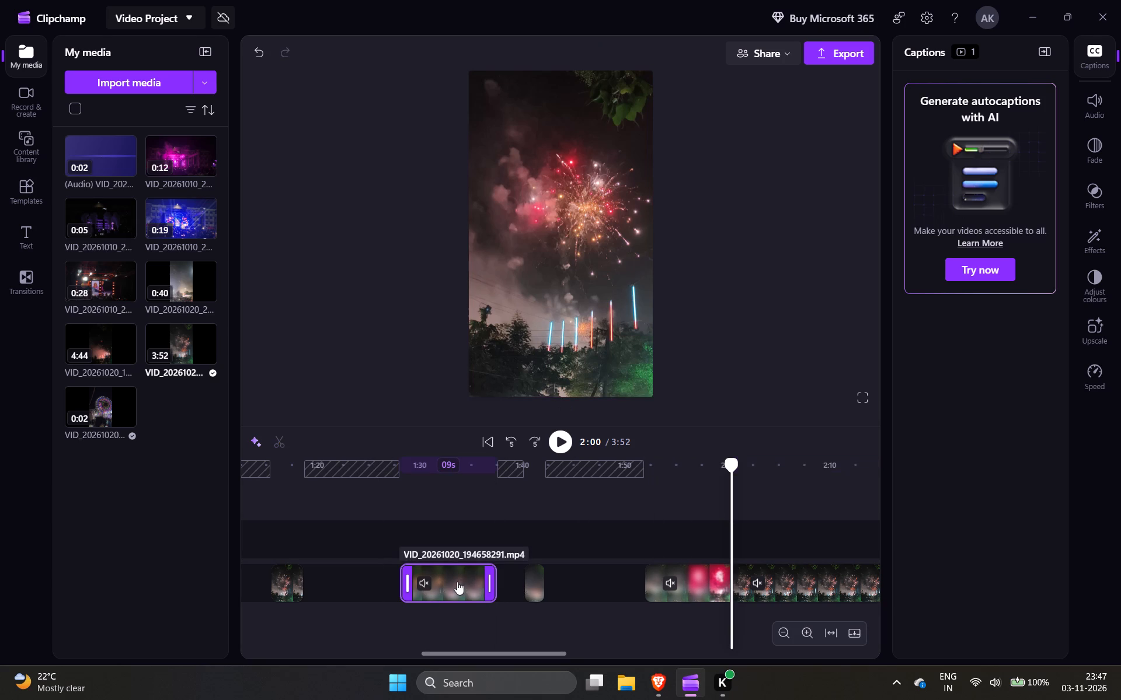
{"action": "key", "text": "Delete"}
{"action": "left_click", "coordinate": [544, 584]}
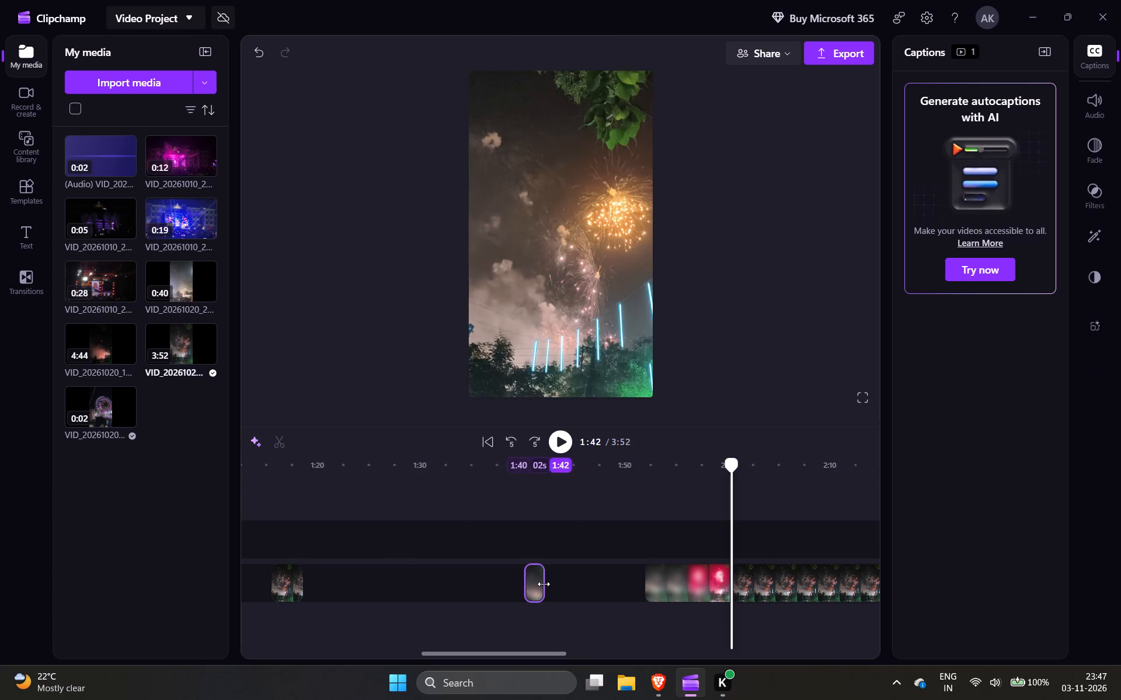
{"action": "key", "text": "Delete"}
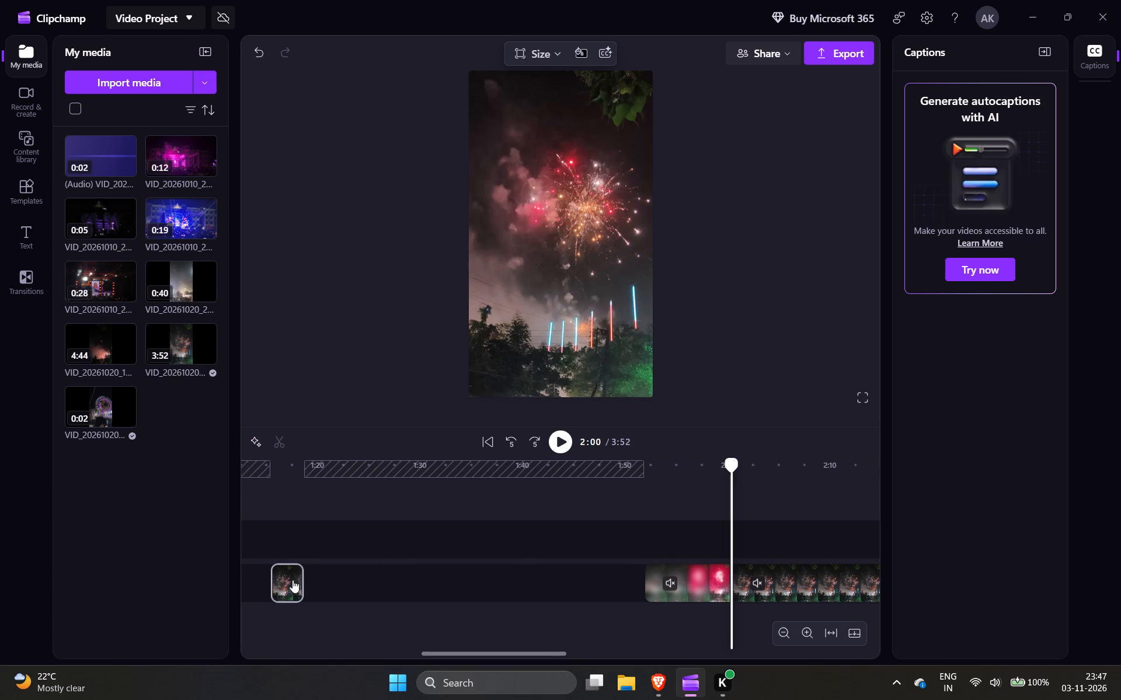
{"action": "left_click", "coordinate": [293, 580]}
{"action": "key", "text": "Delete"}
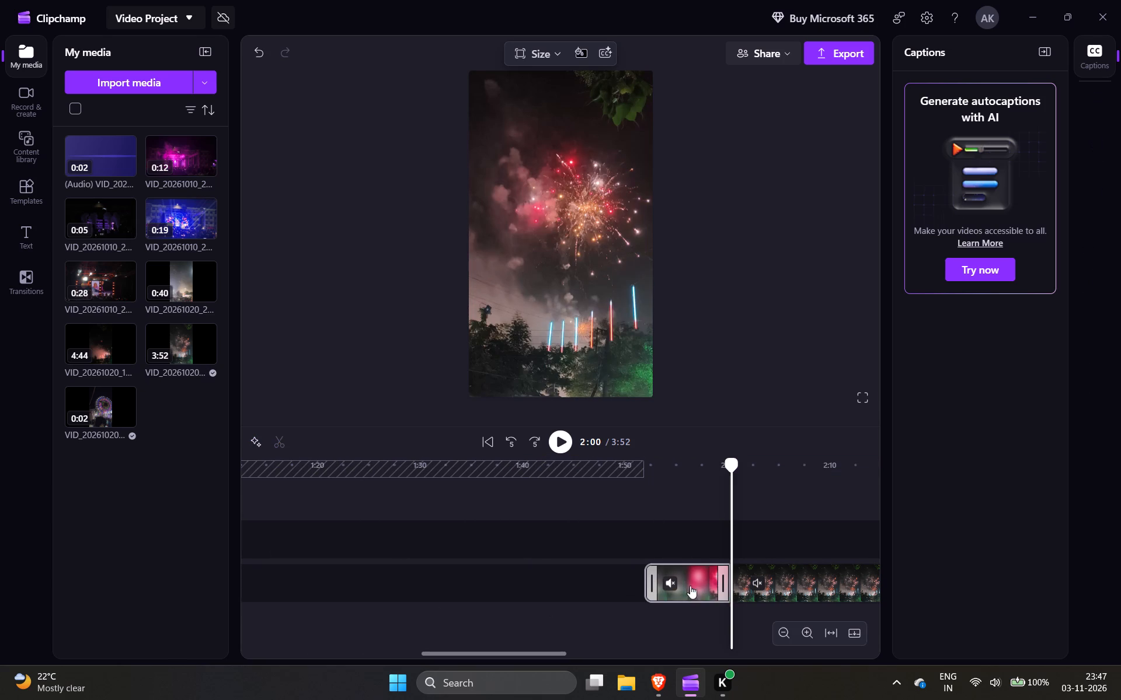
Move the eight-second pink-burst segment onto a new track below the long clip, starting at about 1:22.
{"action": "left_click_drag", "start_coordinate": [702, 586], "coordinate": [390, 607]}
{"action": "left_click_drag", "start_coordinate": [390, 607], "coordinate": [380, 585]}
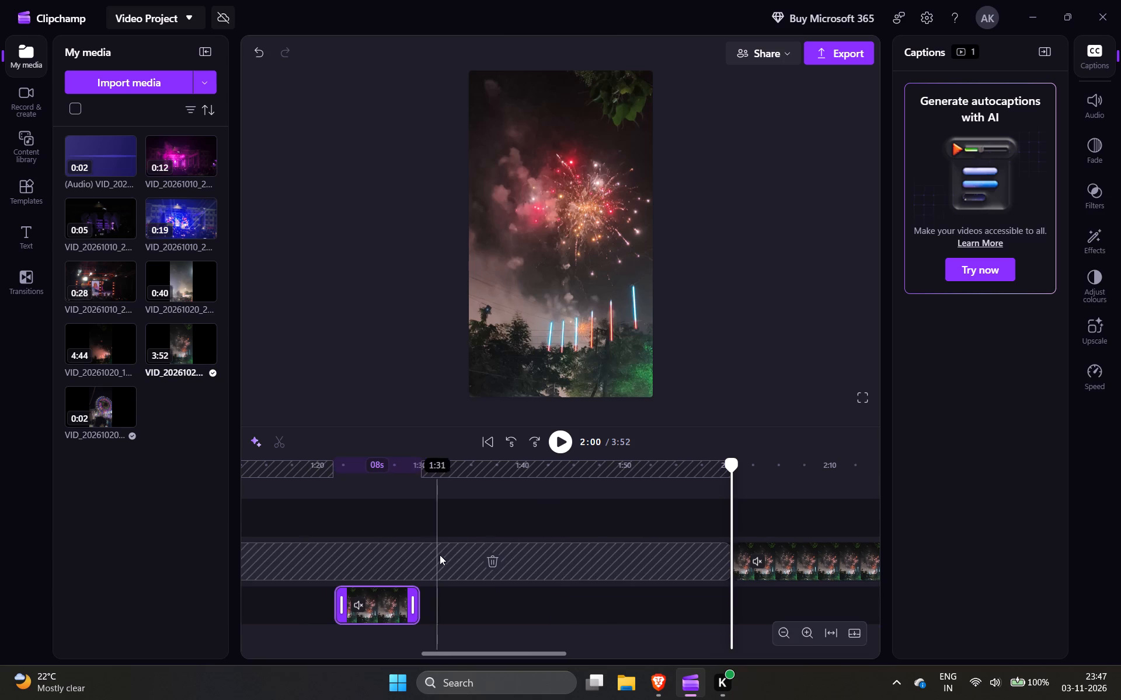
Review the footage from 2:00 and split the long clip at about 2:04, just before the pink burst opens.
{"action": "key", "text": "space"}
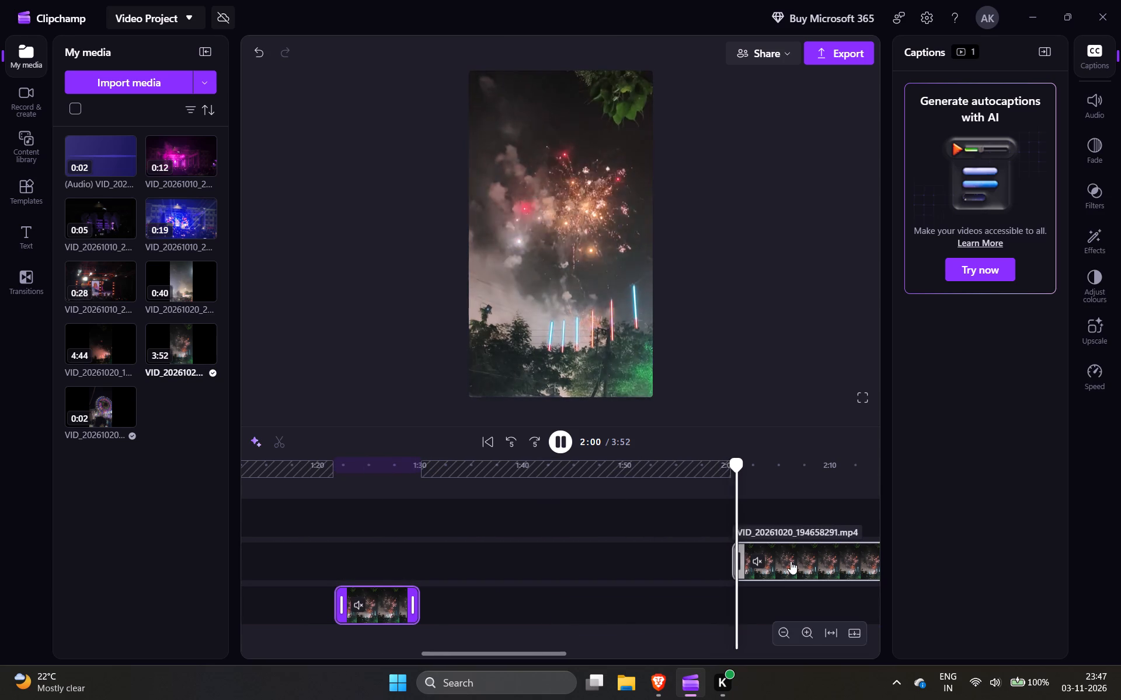
{"action": "scroll", "coordinate": [741, 570], "scroll_direction": "left", "scroll_amount": 2}
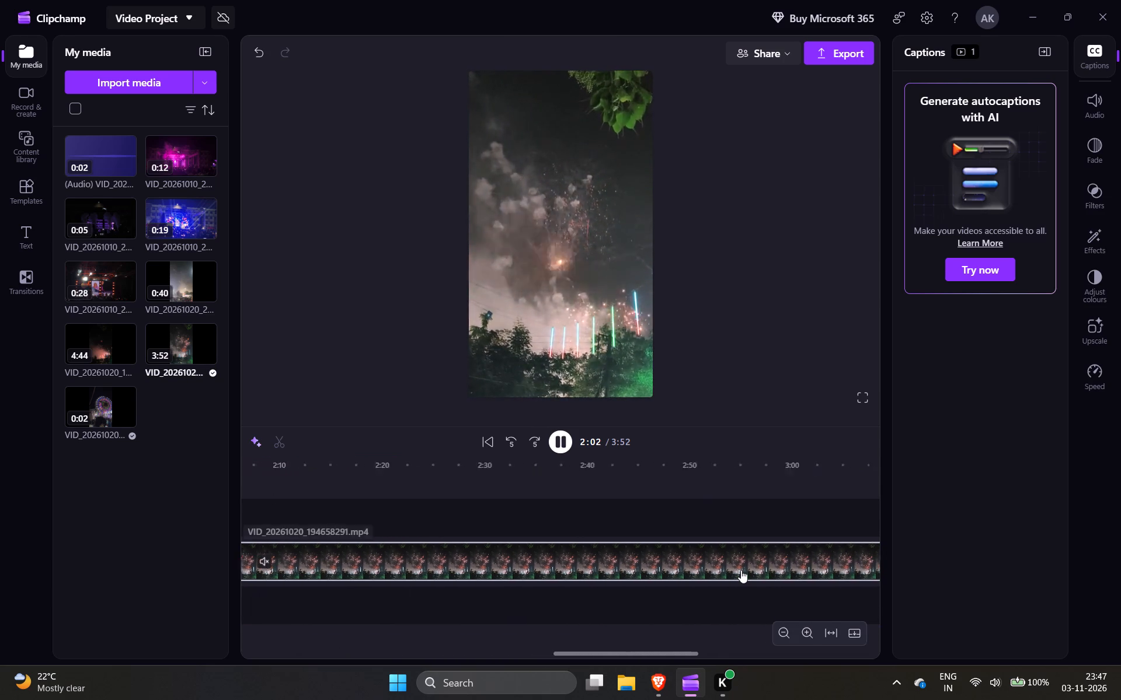
{"action": "scroll", "coordinate": [741, 570], "scroll_direction": "left", "scroll_amount": 2}
{"action": "key", "text": "Right"}
{"action": "key", "text": "Right"}
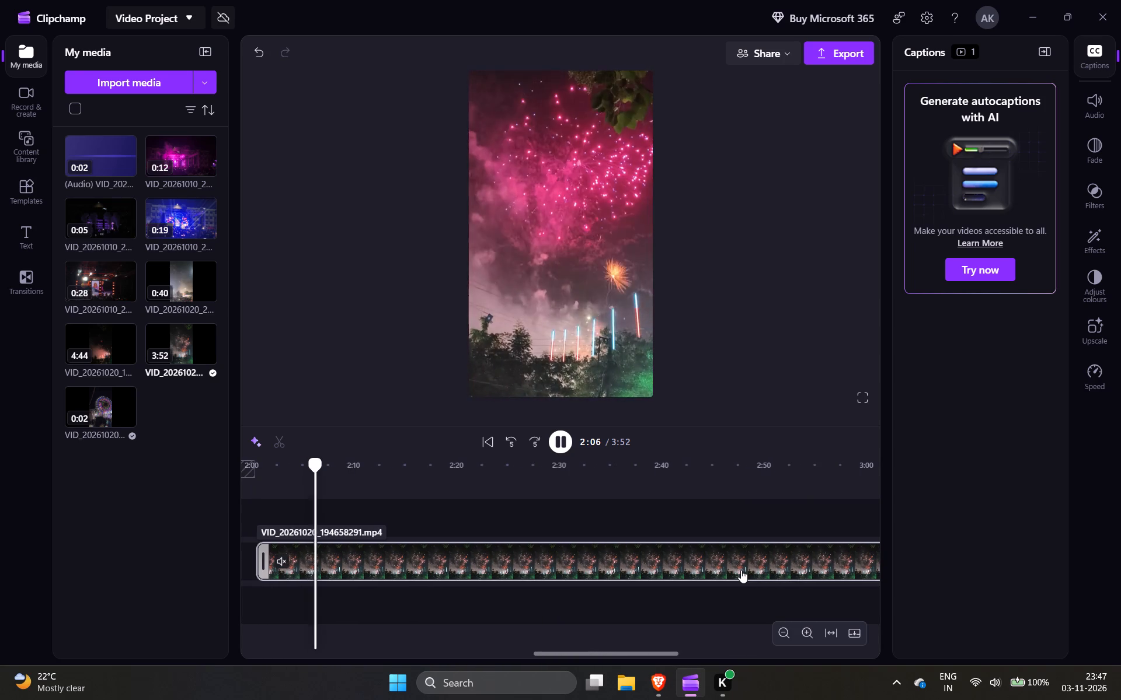
{"action": "key", "text": "Left"}
{"action": "key", "text": "Left"}
{"action": "key", "text": "Left"}
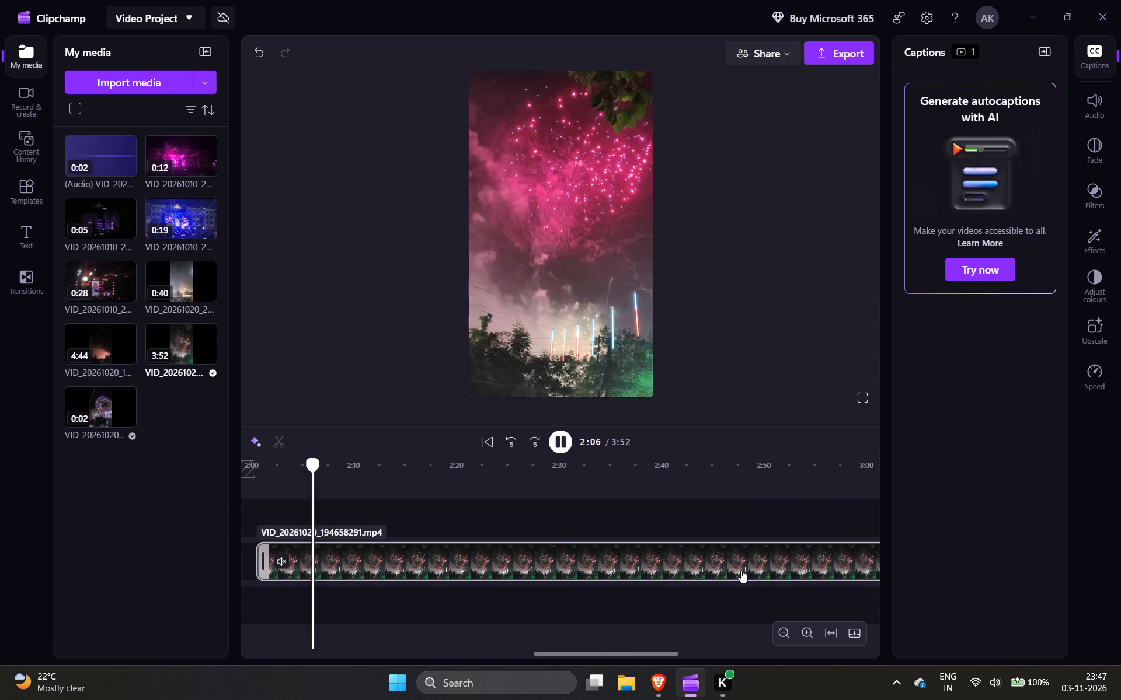
{"action": "key", "text": "Left"}
{"action": "key", "text": "Left"}
{"action": "key", "text": "Left"}
{"action": "key", "text": "space"}
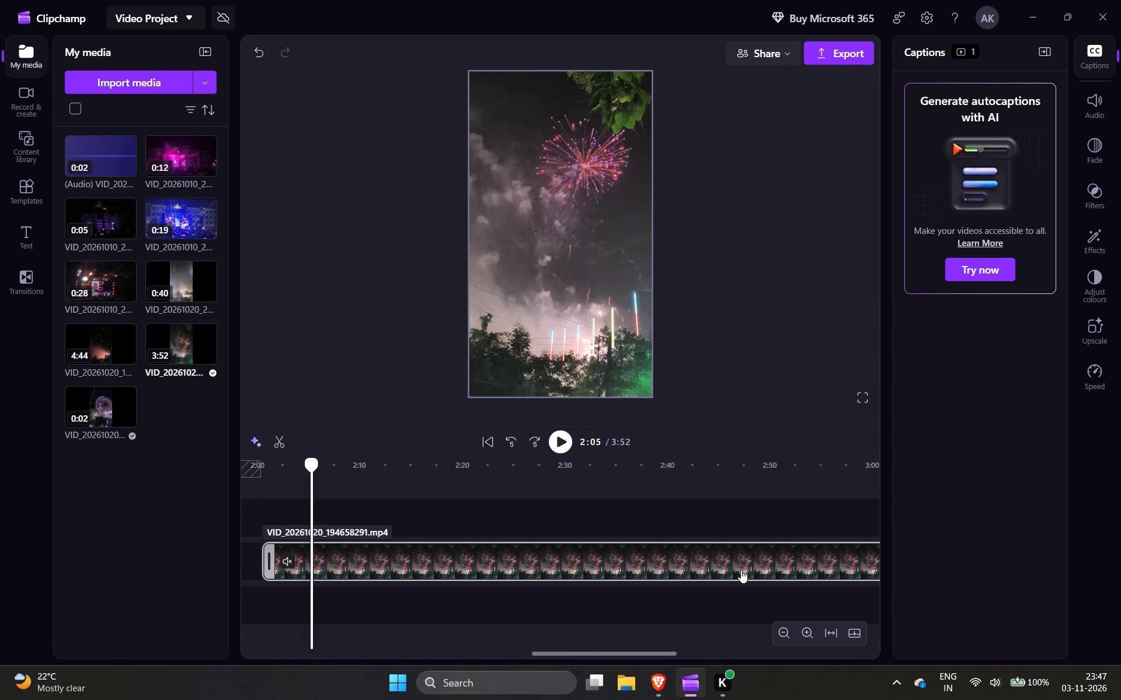
{"action": "key", "text": "Left"}
{"action": "key", "text": "space"}
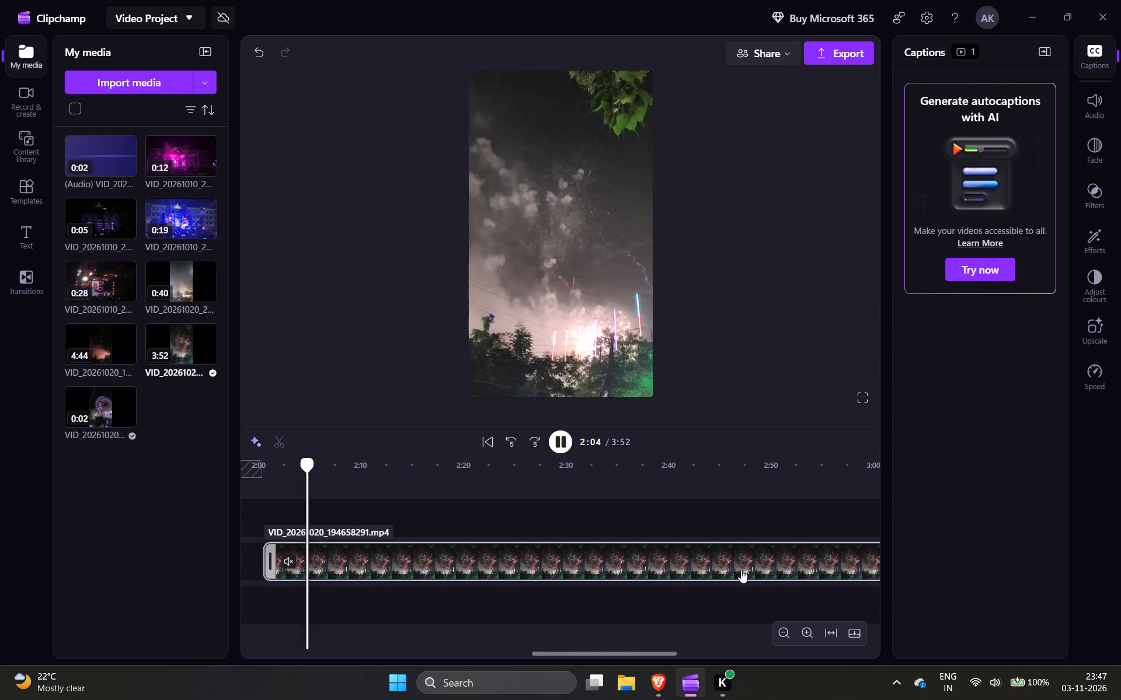
{"action": "key", "text": "space"}
{"action": "key", "text": "Left"}
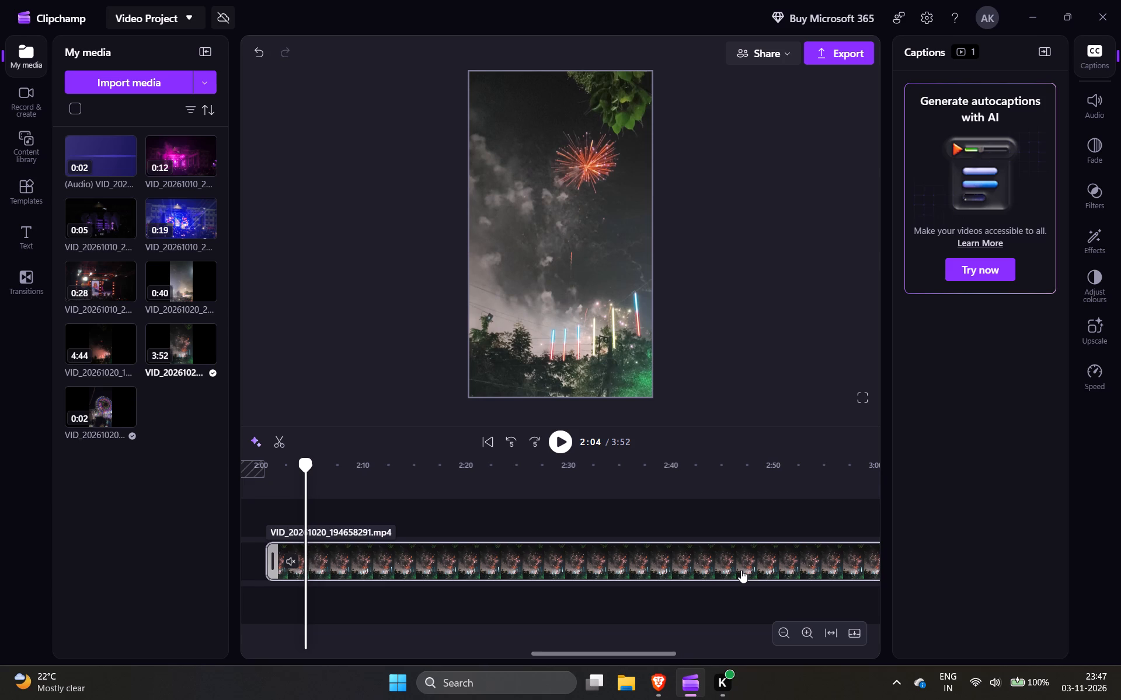
{"action": "left_click", "coordinate": [279, 437]}
Review the footage after the 2:04 cut and split the clip at about 2:11, as the red and white bursts fade.
{"action": "key", "text": "space"}
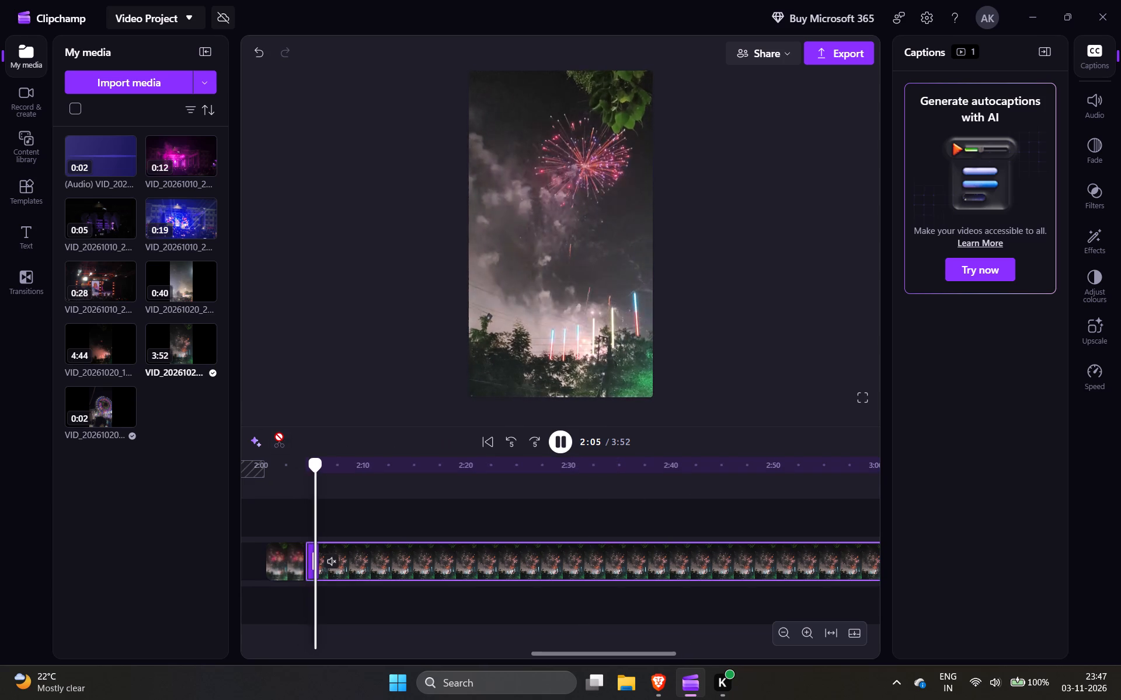
{"action": "key", "text": "space"}
{"action": "key", "text": "space"}
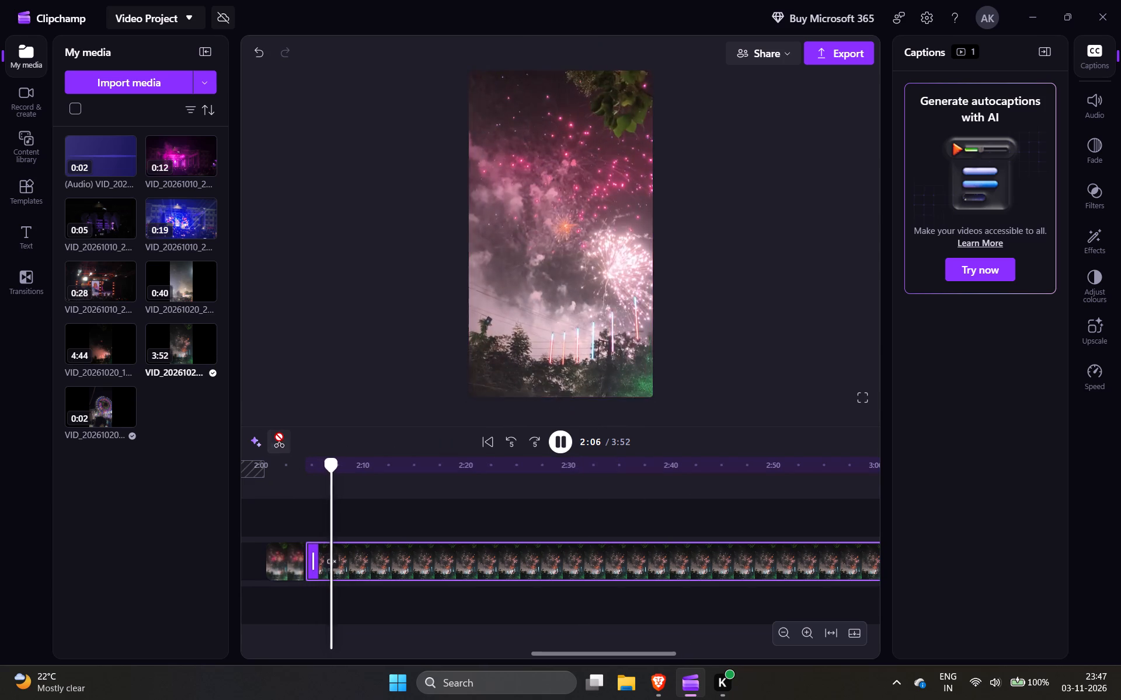
{"action": "key", "text": "space"}
{"action": "key", "text": "space"}
{"action": "key", "text": "space"}
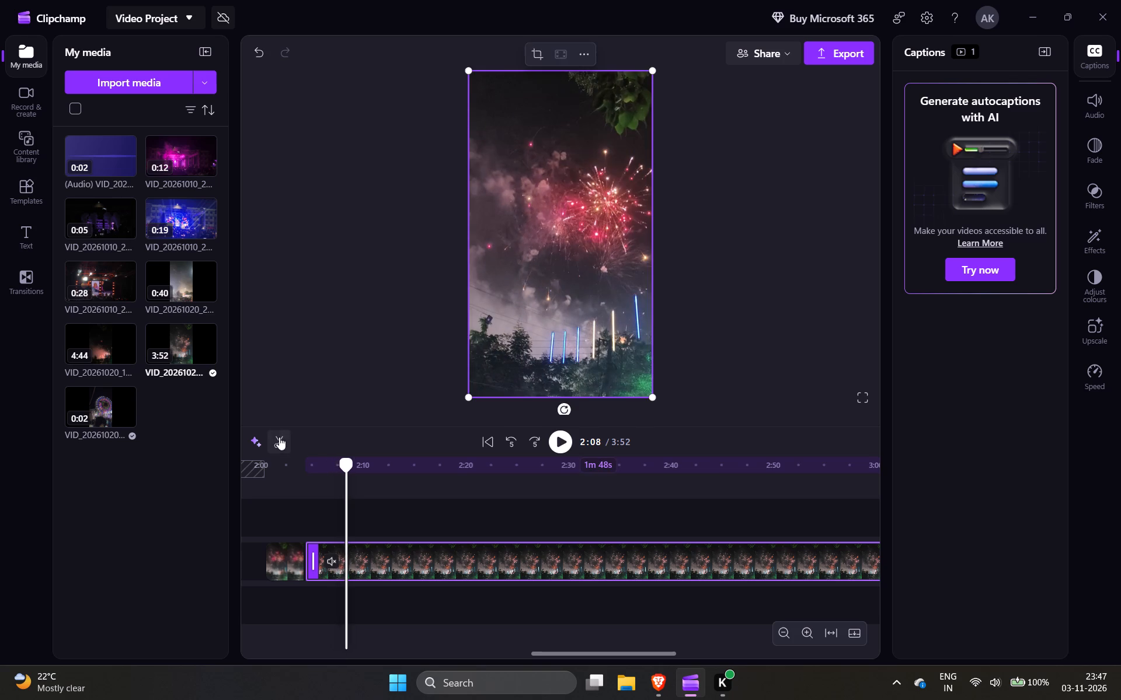
{"action": "key", "text": "space"}
{"action": "key", "text": "space"}
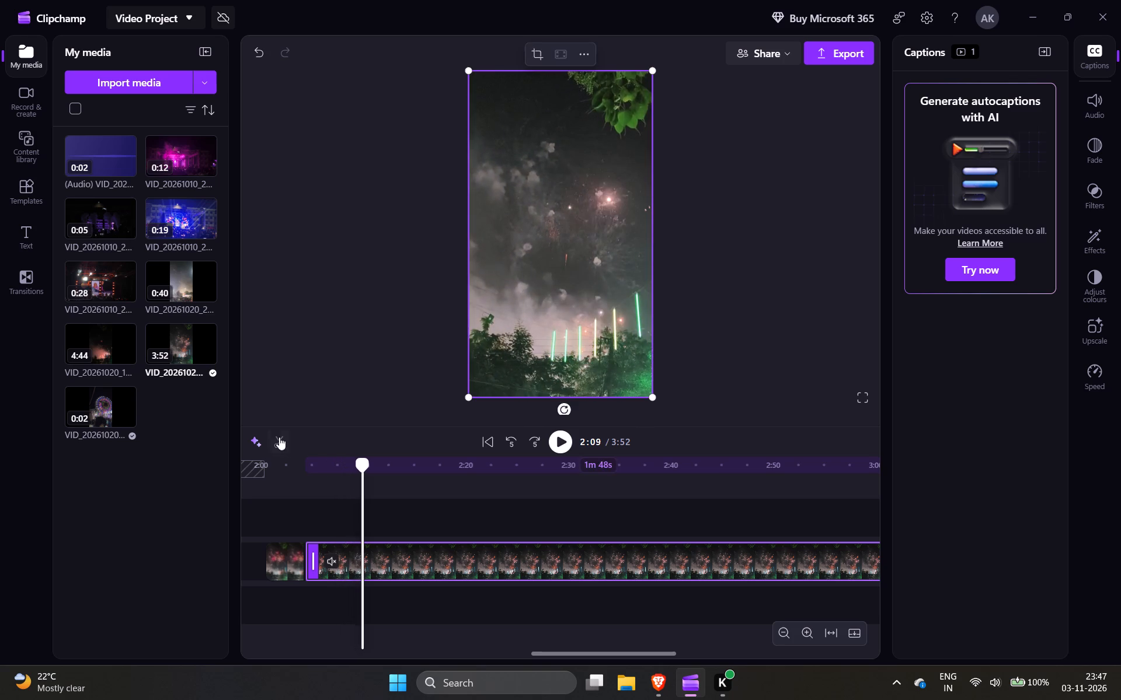
{"action": "key", "text": "space"}
{"action": "key", "text": "space"}
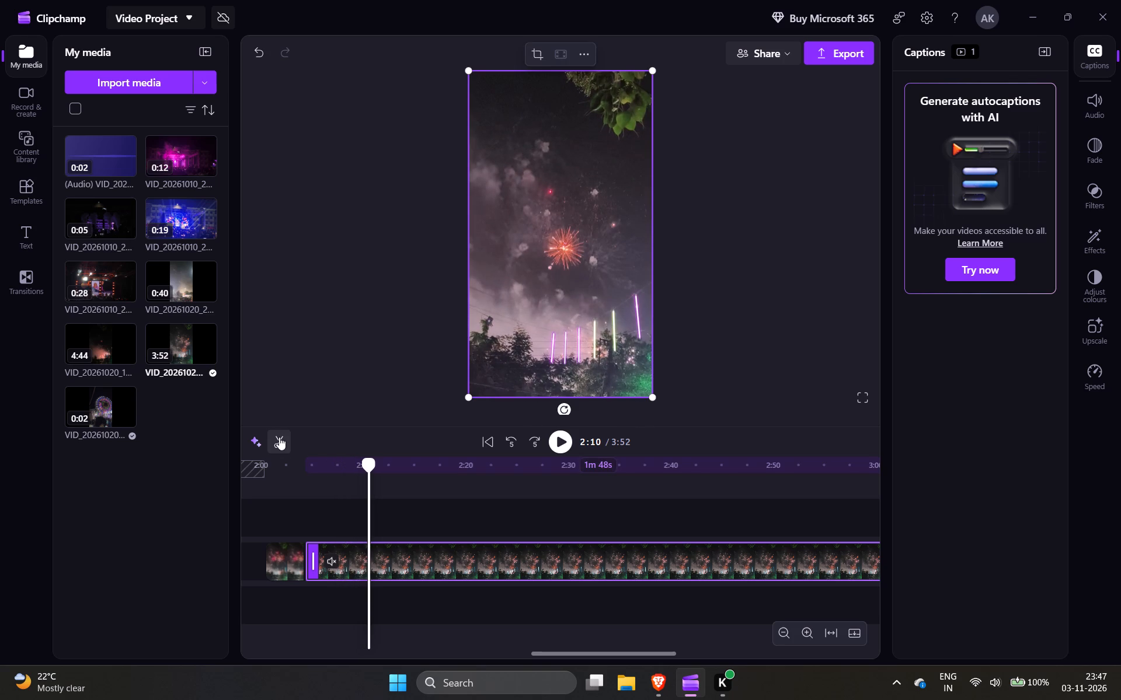
{"action": "key", "text": "Left"}
{"action": "key", "text": "space"}
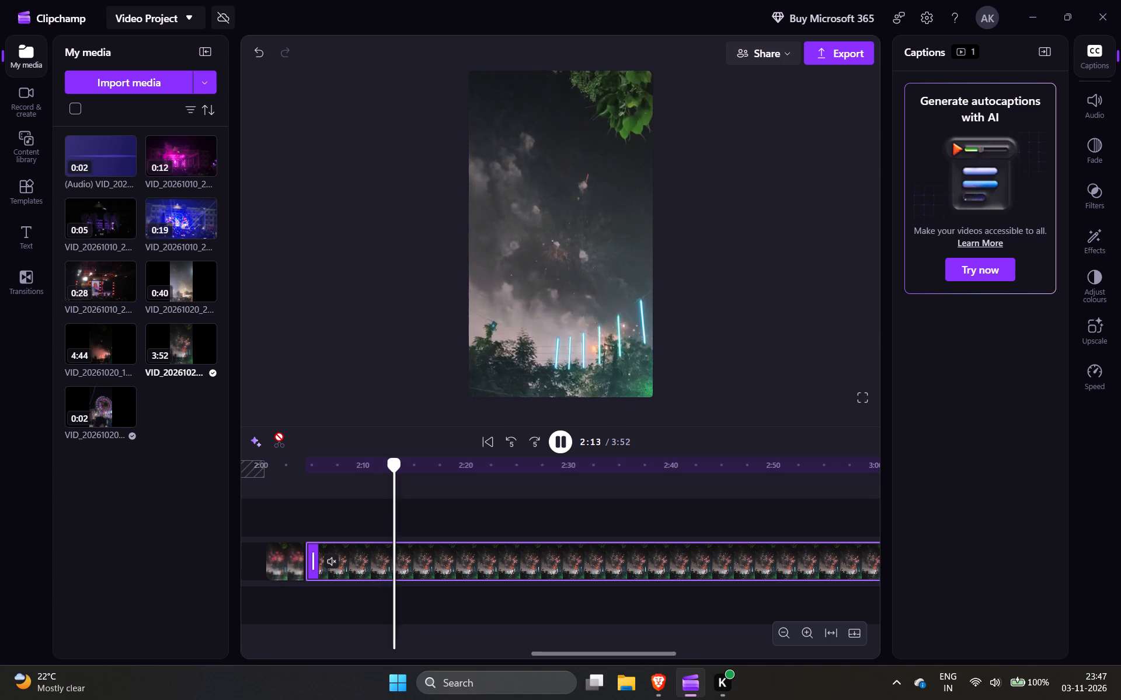
{"action": "key", "text": "space"}
{"action": "key", "text": "Left"}
{"action": "key", "text": "Left"}
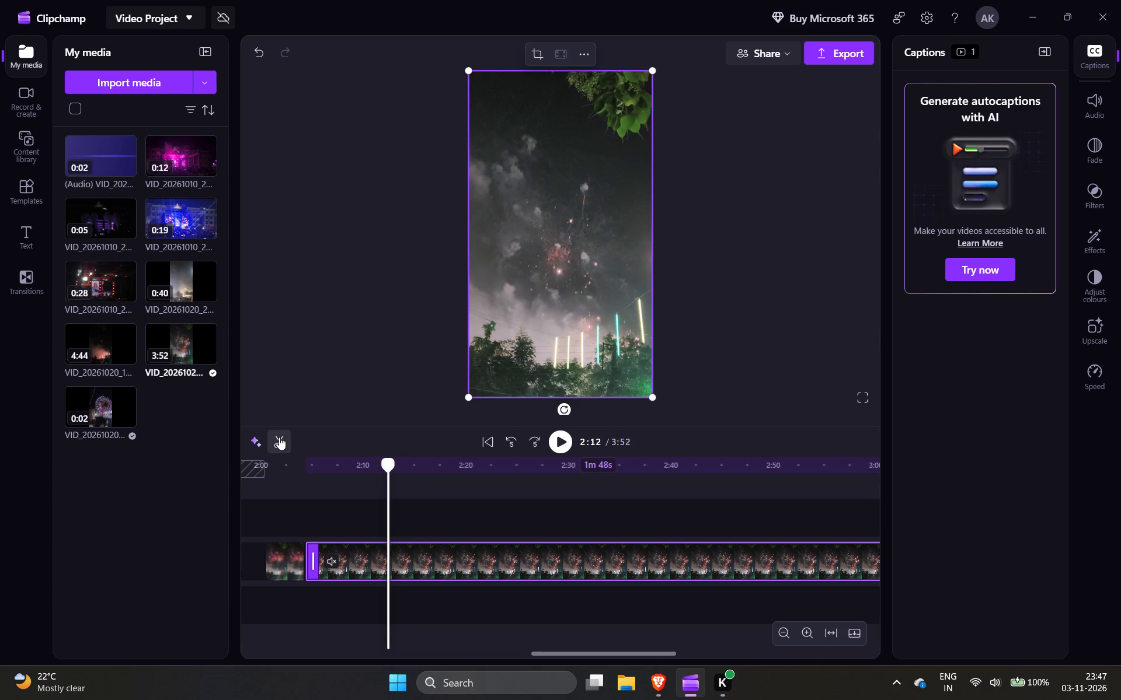
{"action": "key", "text": "Left"}
{"action": "key", "text": "Left"}
{"action": "key", "text": "Right"}
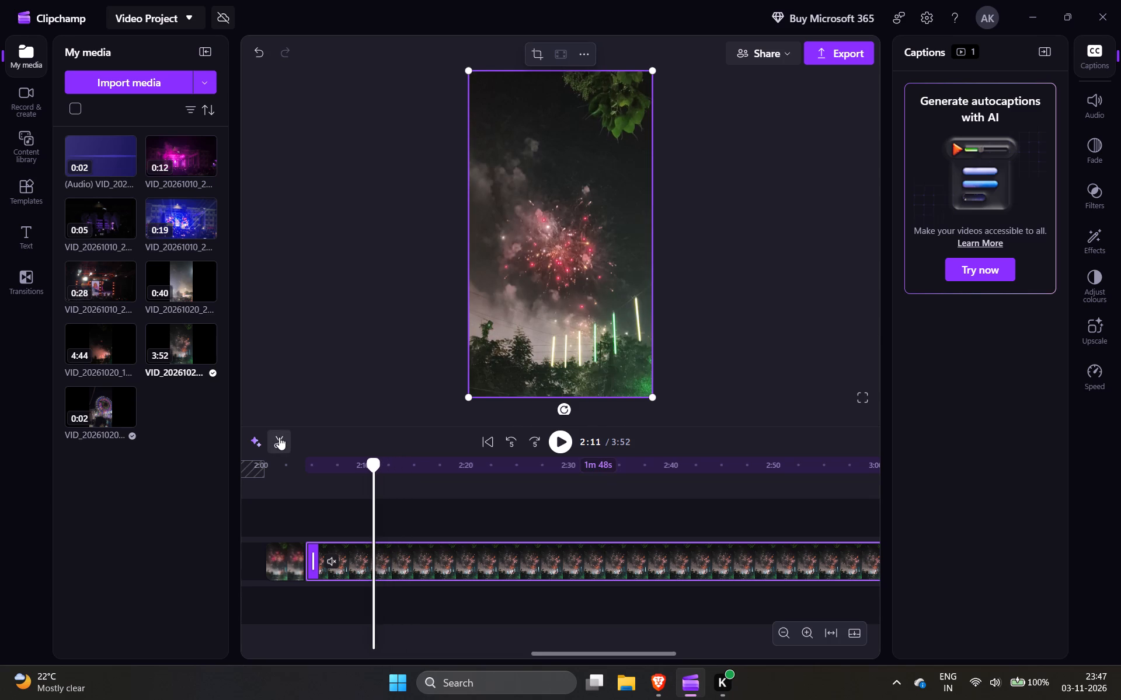
{"action": "key", "text": "Left"}
{"action": "key", "text": "space"}
{"action": "key", "text": "space"}
{"action": "key", "text": "space"}
{"action": "key", "text": "space"}
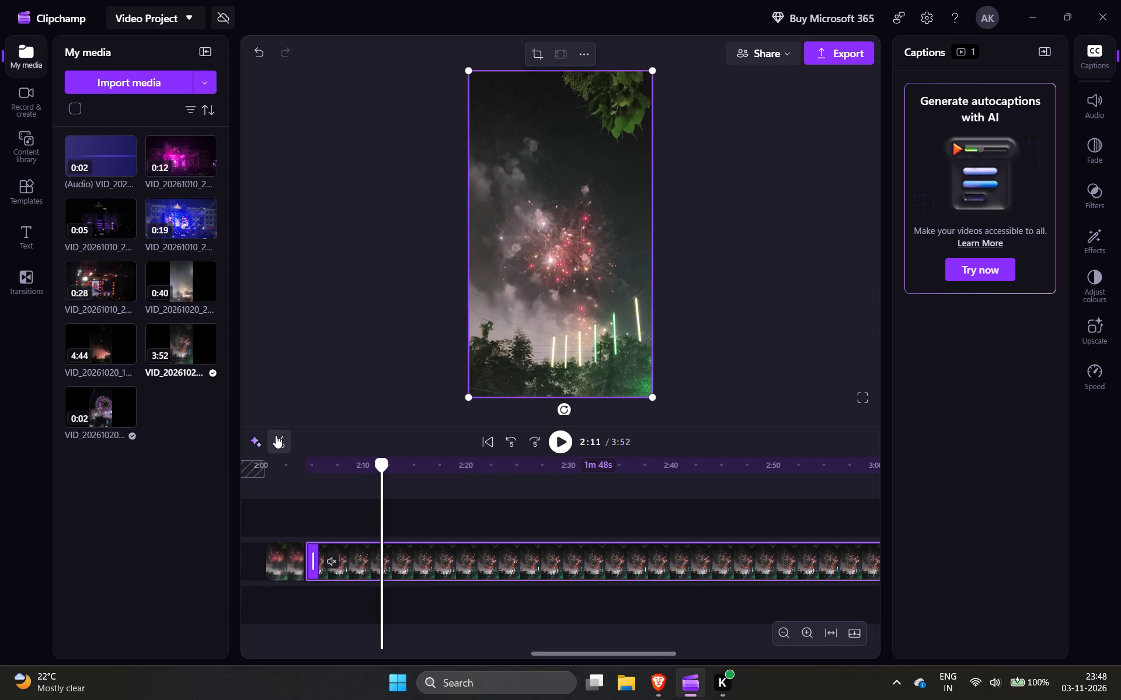
{"action": "left_click", "coordinate": [283, 440]}
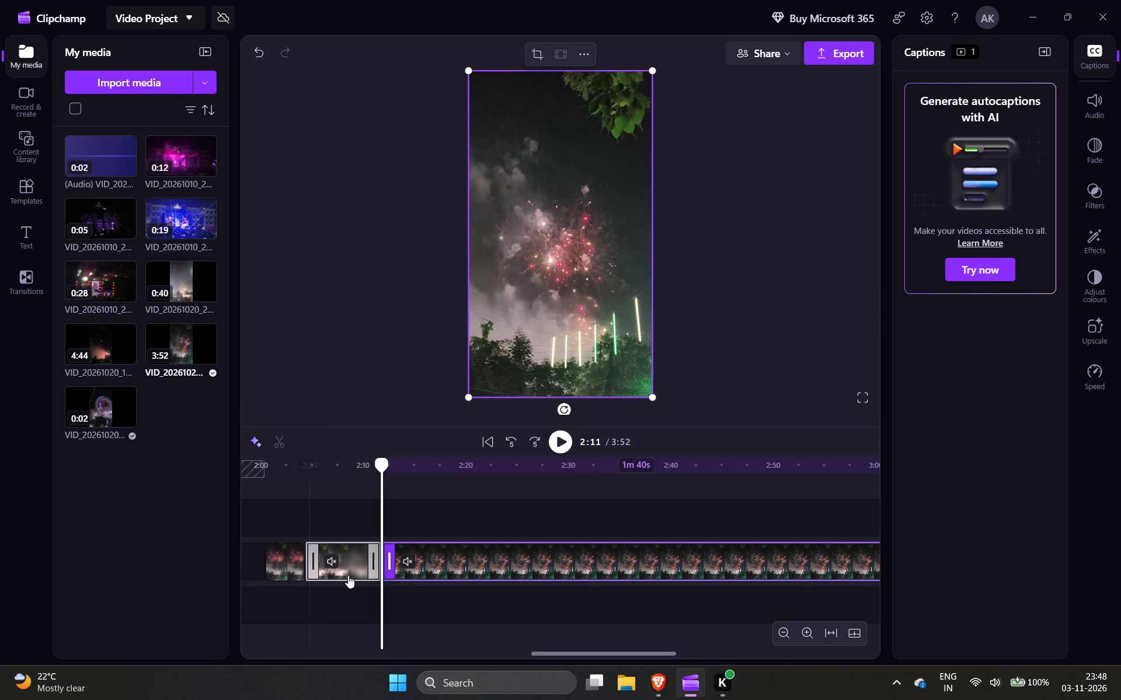
Move the seven-second segment between the two new cuts onto the track below, starting at about 2:03.
{"action": "left_click_drag", "start_coordinate": [356, 565], "coordinate": [344, 606]}
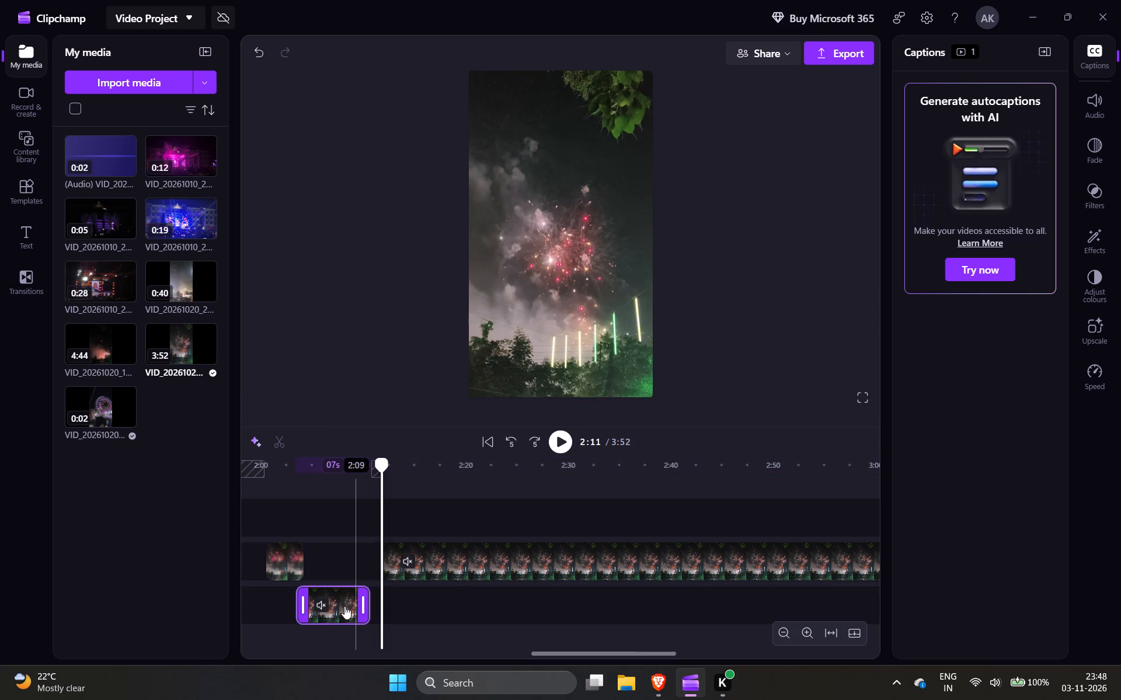
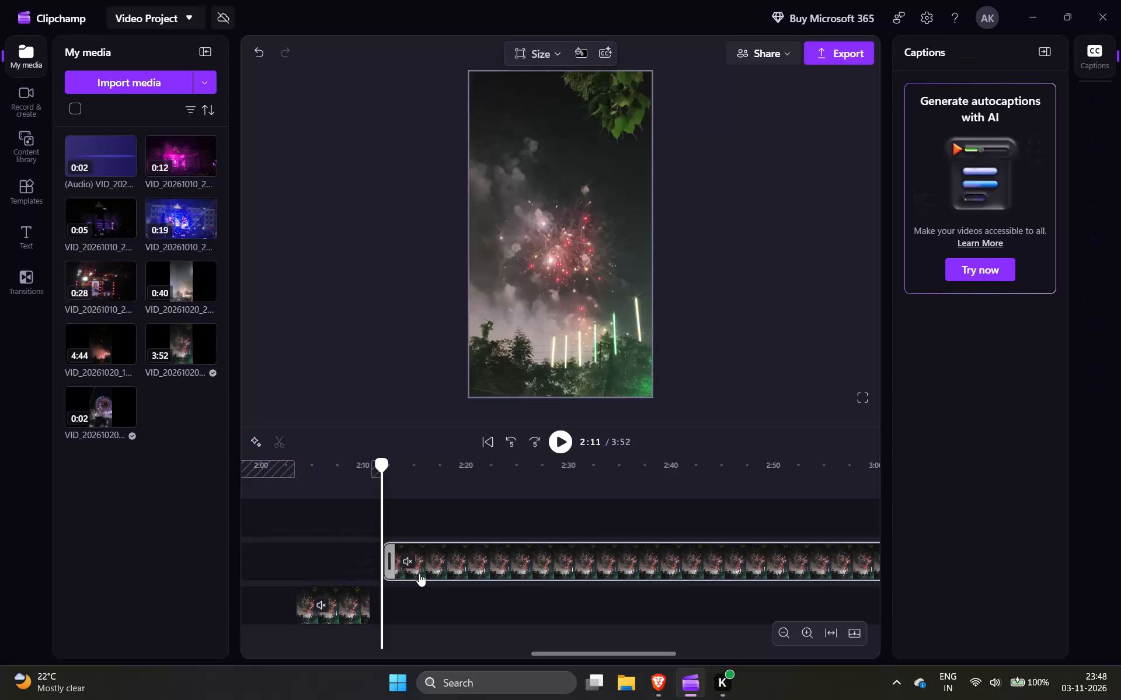
Review the long clip's footage from 2:11 to about 2:34 for the next strong burst.
{"action": "key", "text": "space"}
{"action": "key", "text": "Right"}
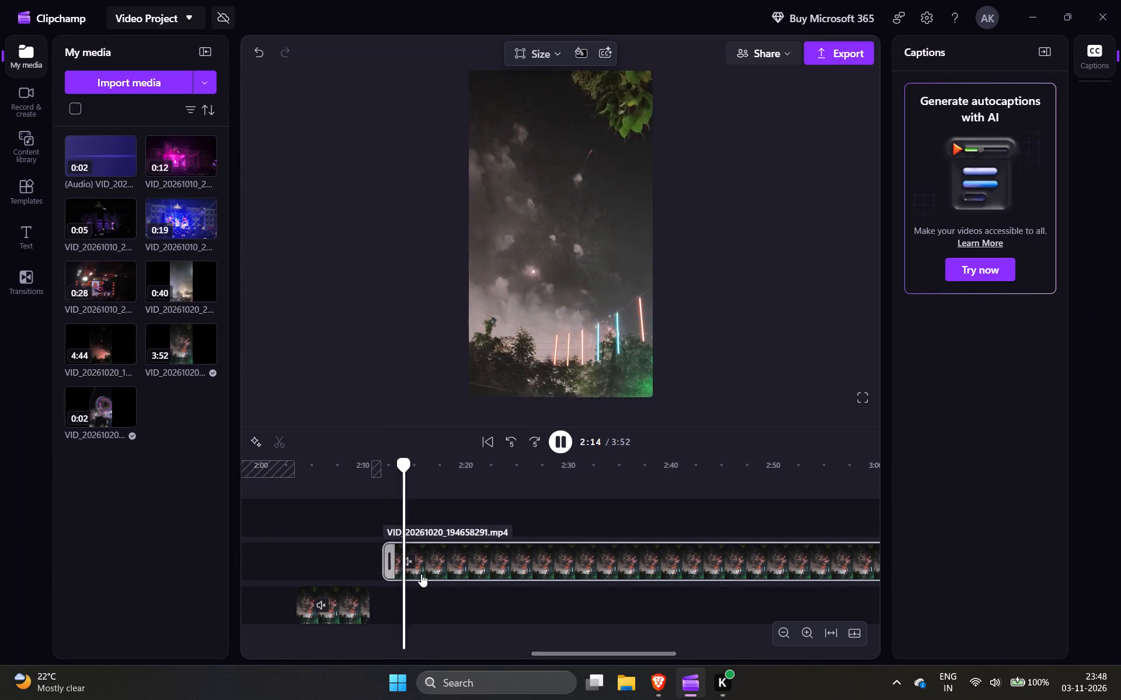
{"action": "key", "text": "Right"}
{"action": "key", "text": "Right"}
{"action": "key", "text": "Right"}
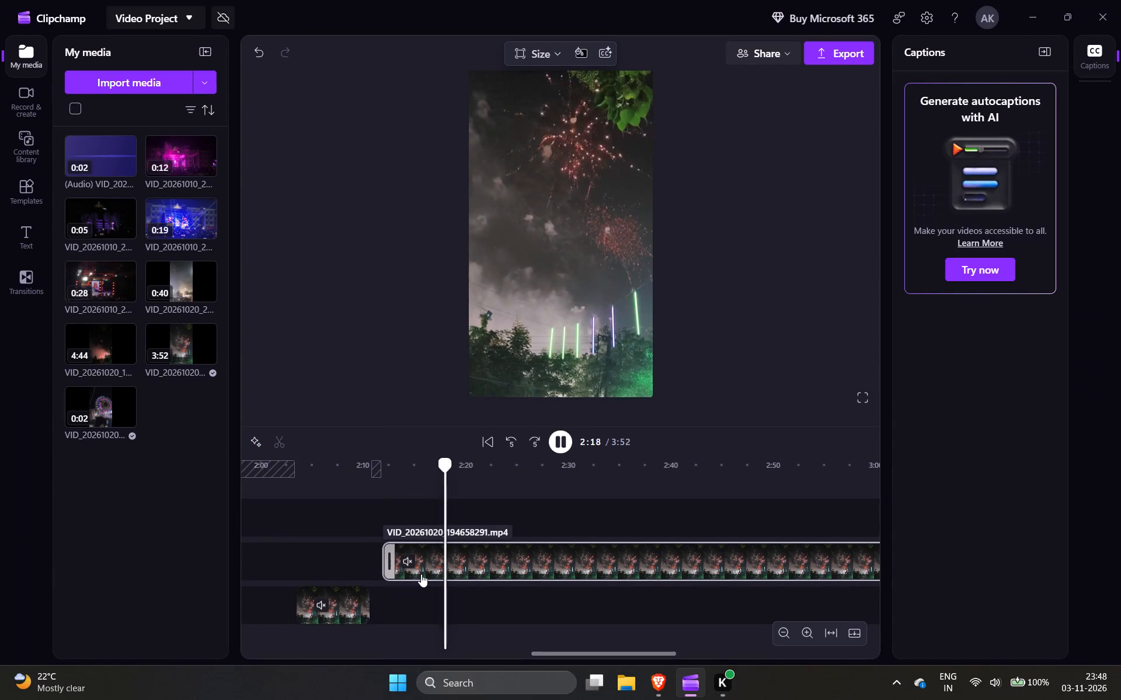
{"action": "key", "text": "Right"}
{"action": "key", "text": "Right"}
{"action": "key", "text": "Right"}
{"action": "key", "text": "Right"}
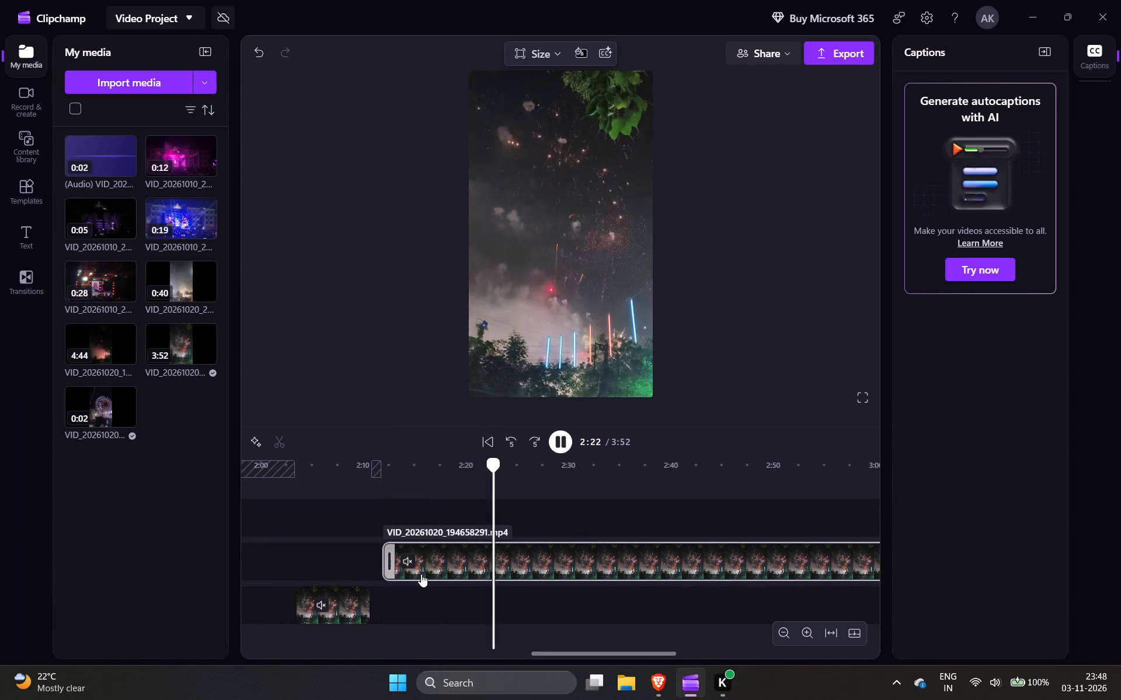
{"action": "key", "text": "Right"}
{"action": "key", "text": "Right"}
{"action": "key", "text": "Right"}
{"action": "key", "text": "Right"}
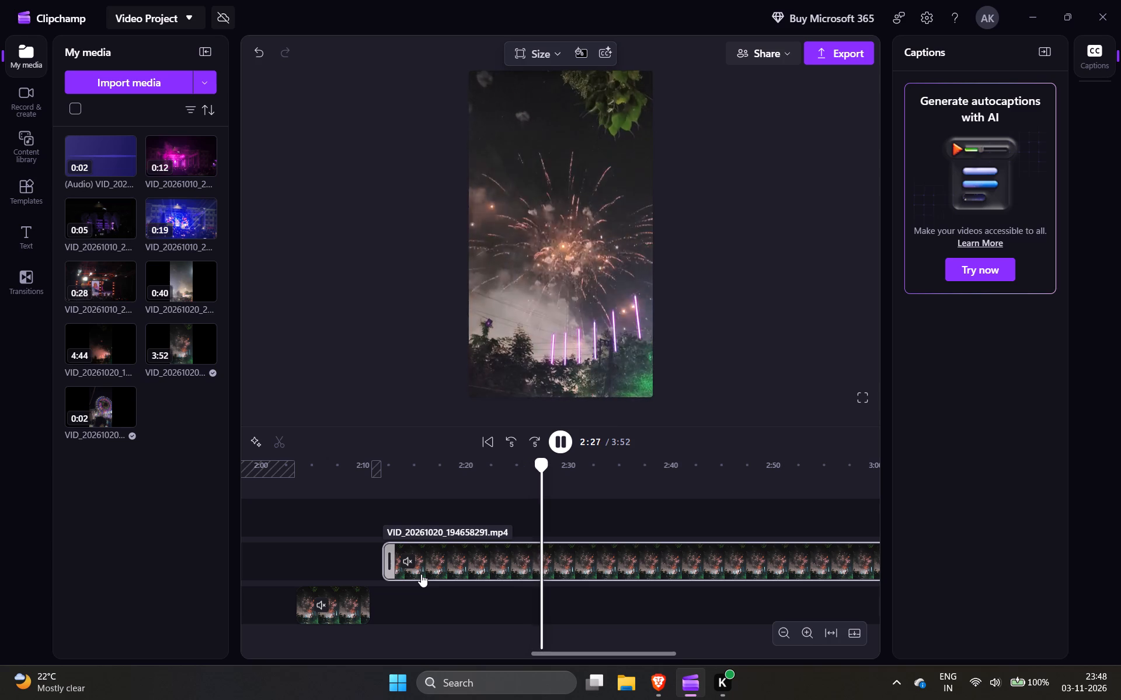
{"action": "key", "text": "Right"}
{"action": "key", "text": "Right"}
{"action": "key", "text": "Right"}
{"action": "key", "text": "Right"}
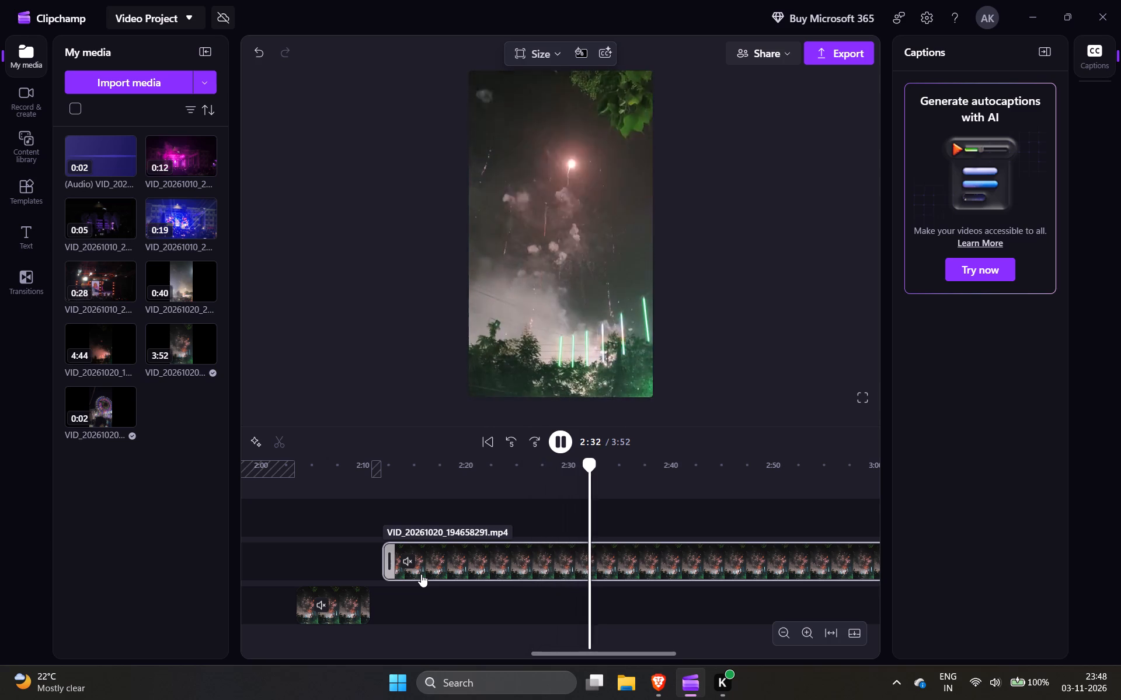
{"action": "key", "text": "Right"}
Find the moment just before the large red burst opens and split the long clip there, at about 2:31.
{"action": "key", "text": "Left"}
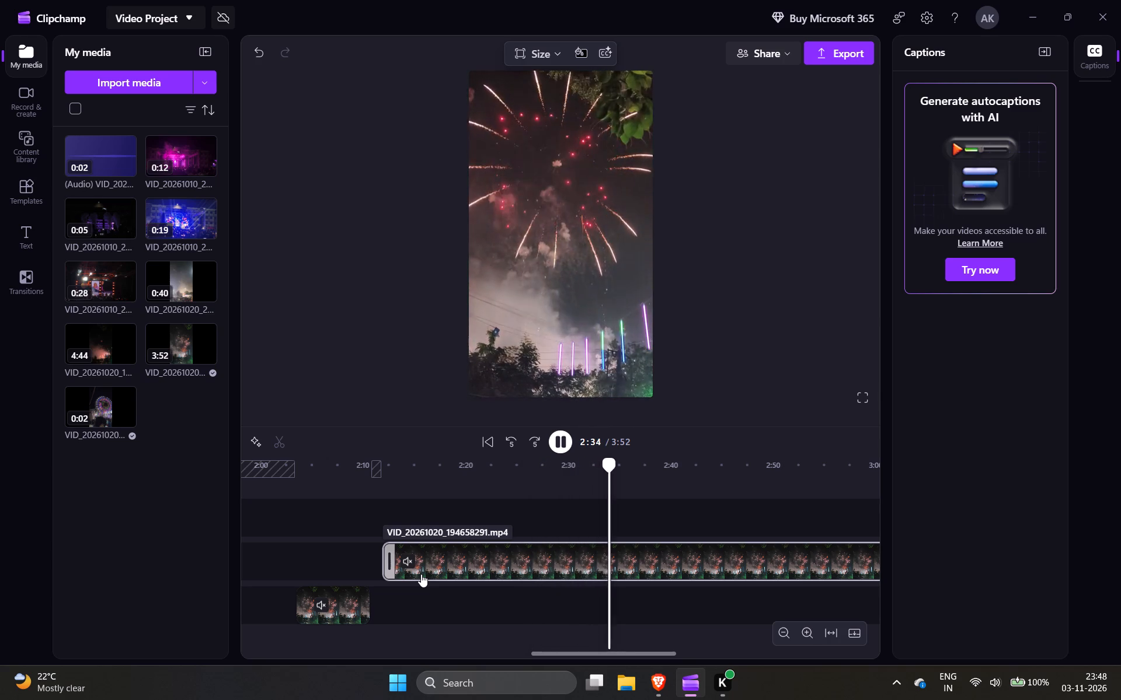
{"action": "key", "text": "Left"}
{"action": "key", "text": "Left"}
{"action": "key", "text": "Left"}
{"action": "key", "text": "Left"}
{"action": "key", "text": "Left"}
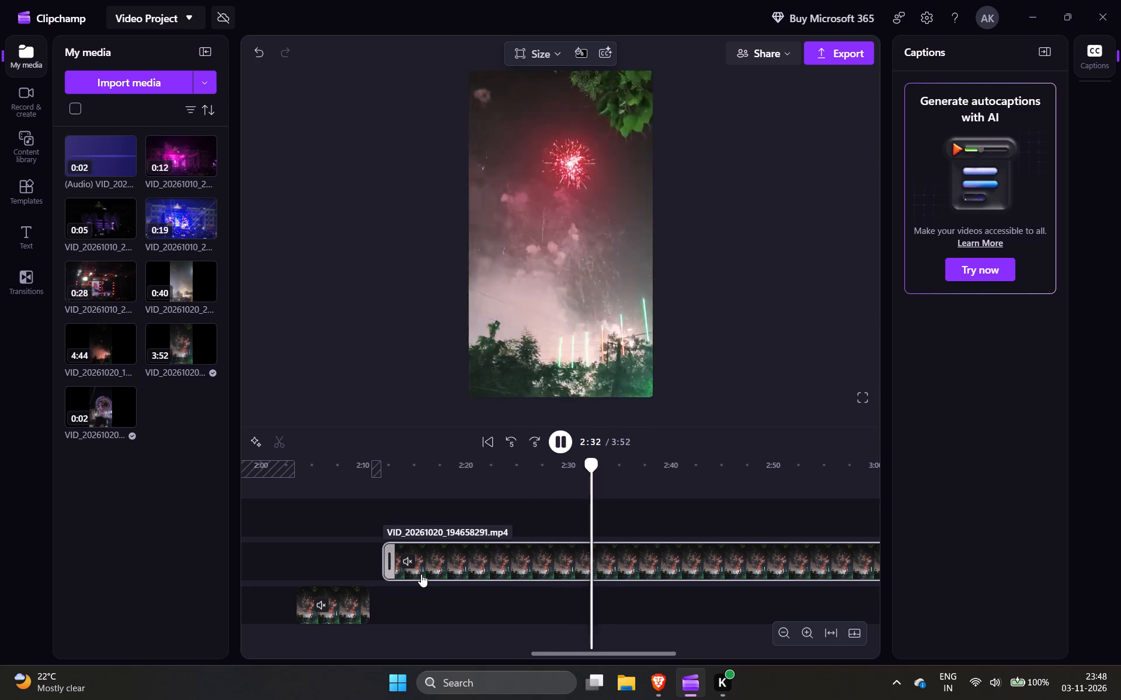
{"action": "key", "text": "Left"}
{"action": "key", "text": "space"}
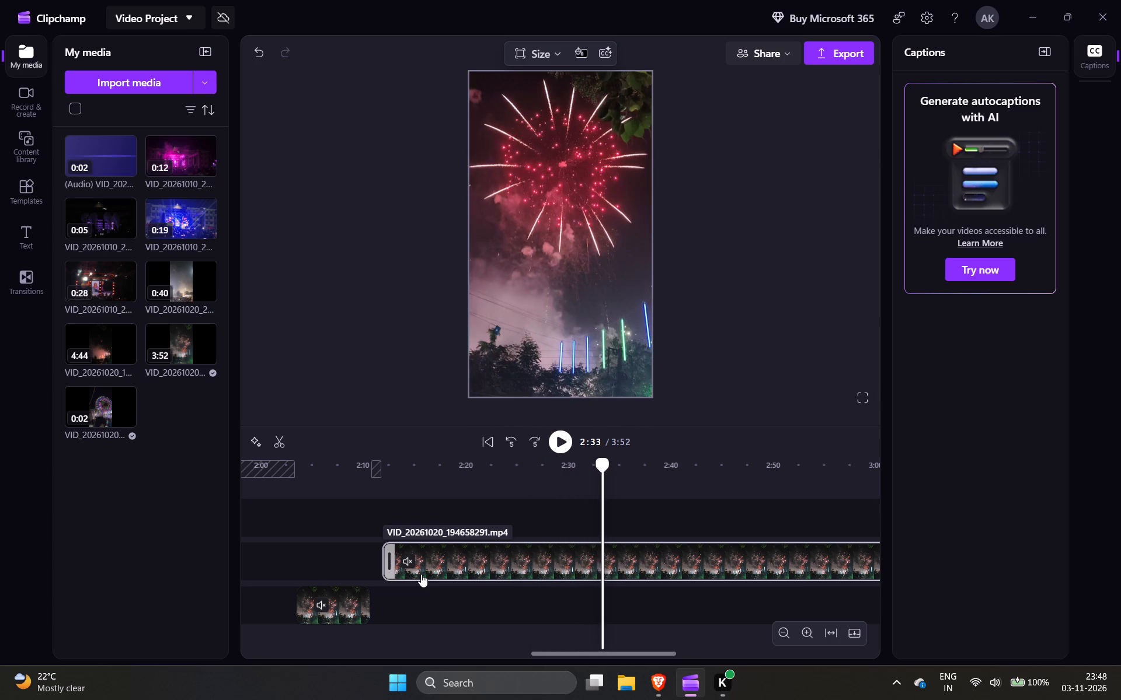
{"action": "key", "text": "Left"}
{"action": "key", "text": "Left"}
{"action": "key", "text": "space"}
{"action": "key", "text": "space"}
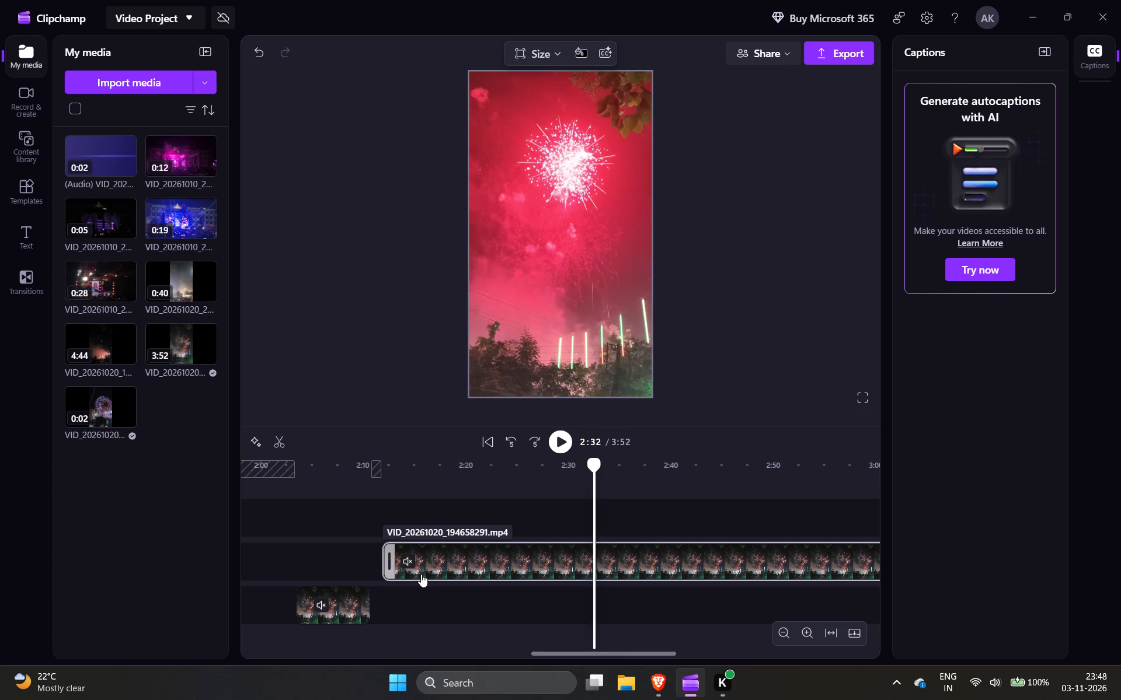
{"action": "key", "text": "space"}
{"action": "key", "text": "space"}
{"action": "key", "text": "space"}
{"action": "key", "text": "space"}
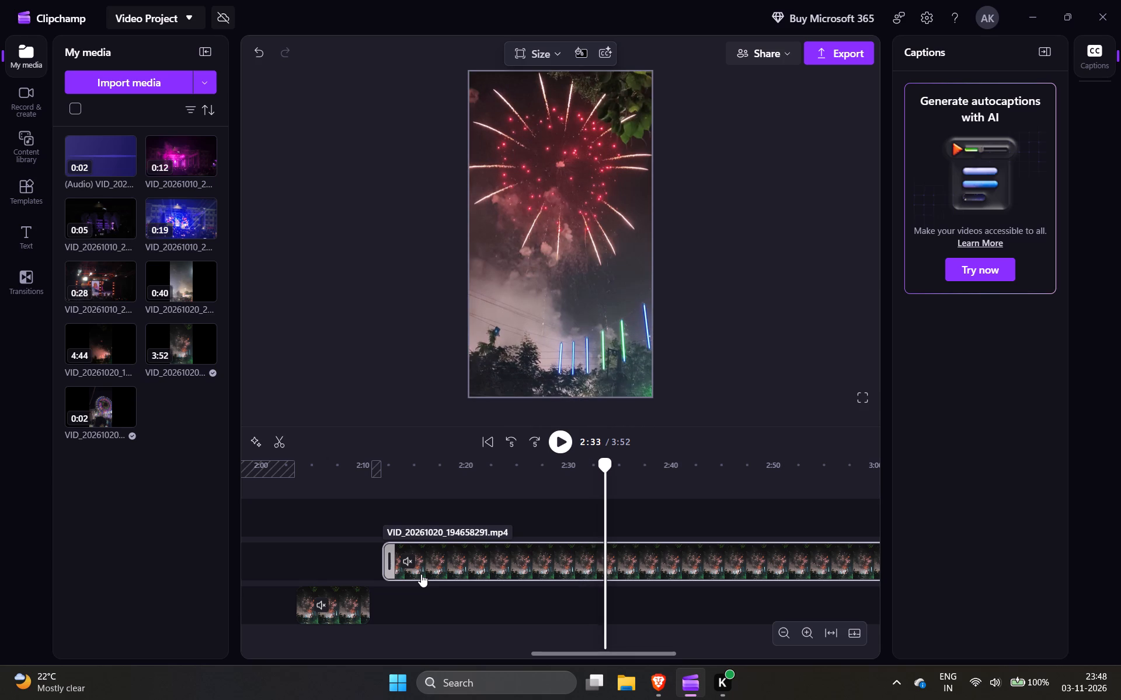
{"action": "key", "text": "Left"}
{"action": "key", "text": "Left"}
{"action": "key", "text": "Left"}
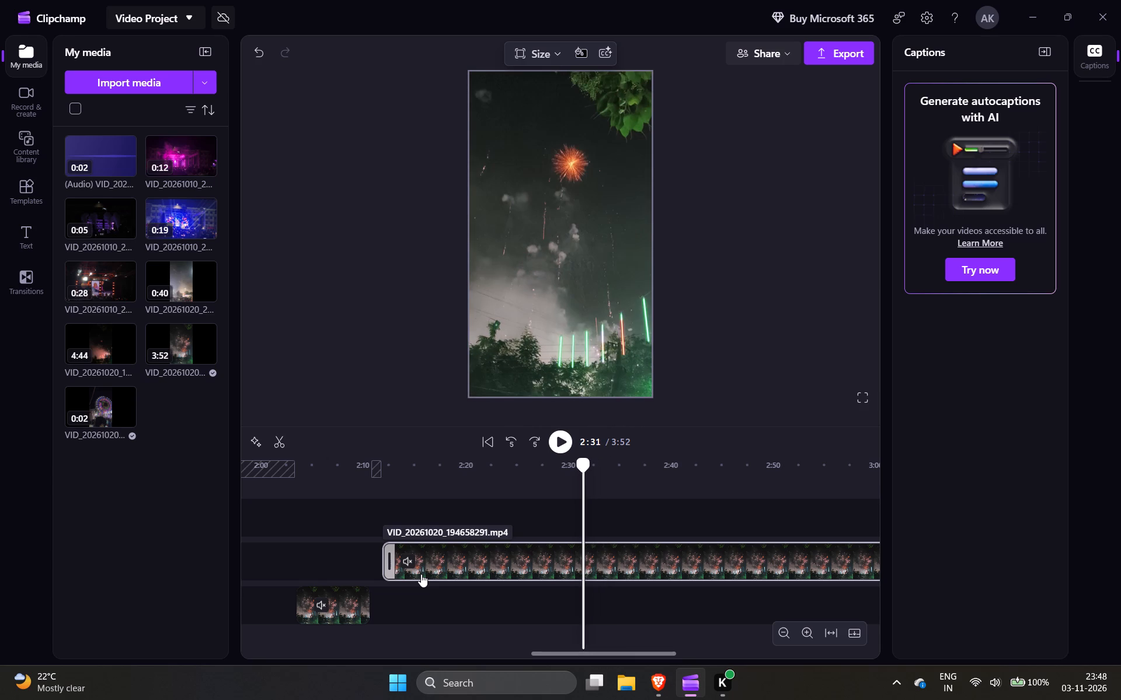
{"action": "key", "text": "Left"}
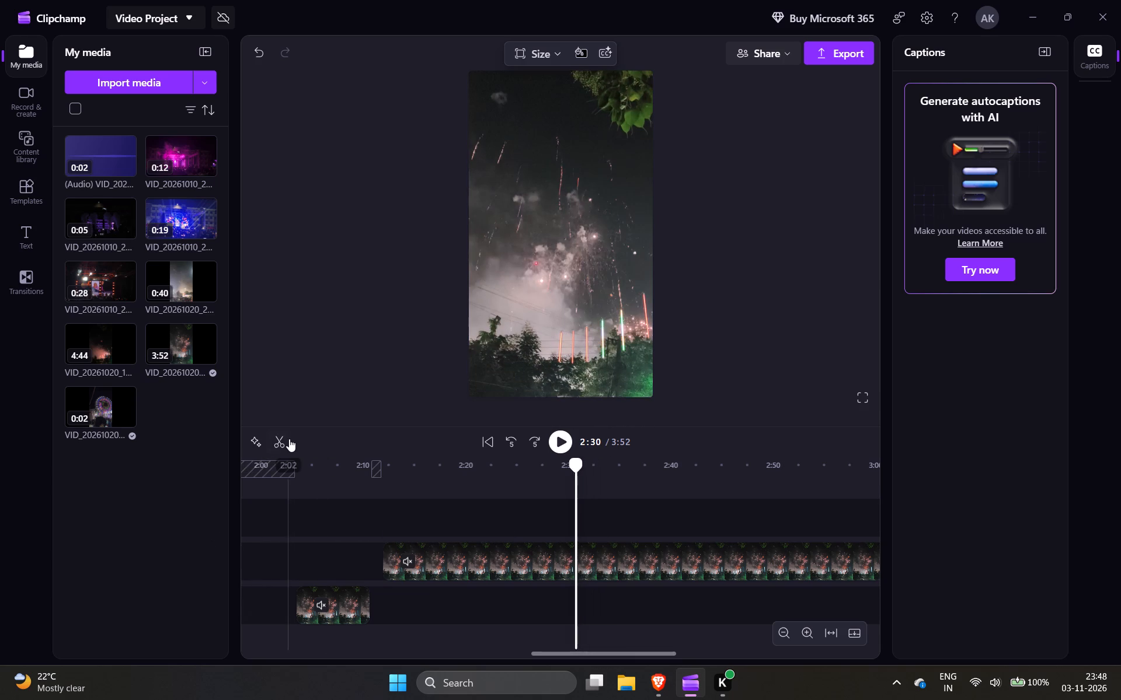
{"action": "key", "text": "space"}
{"action": "key", "text": "space"}
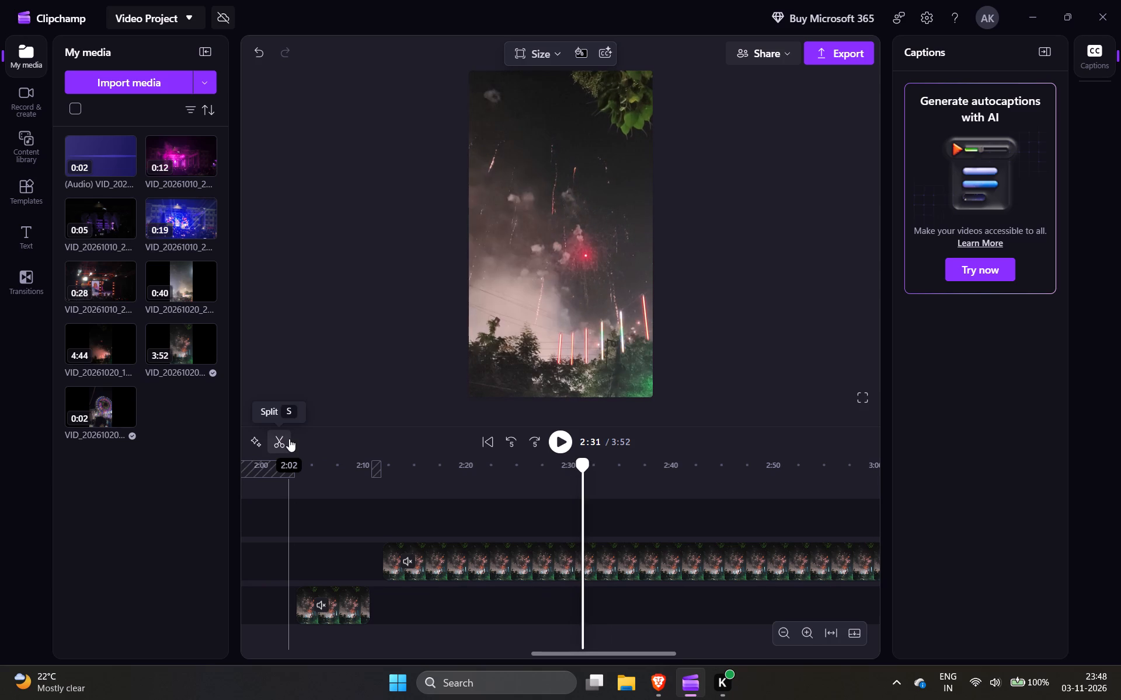
{"action": "key", "text": "space"}
{"action": "key", "text": "space"}
{"action": "key", "text": "space"}
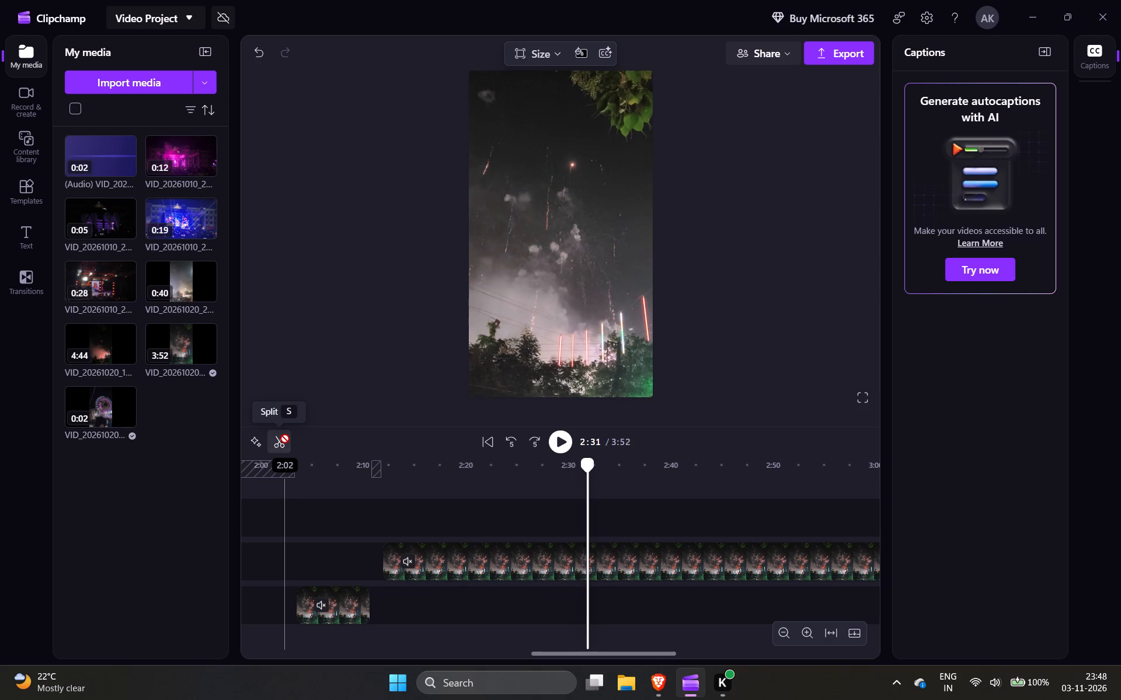
{"action": "key", "text": "space"}
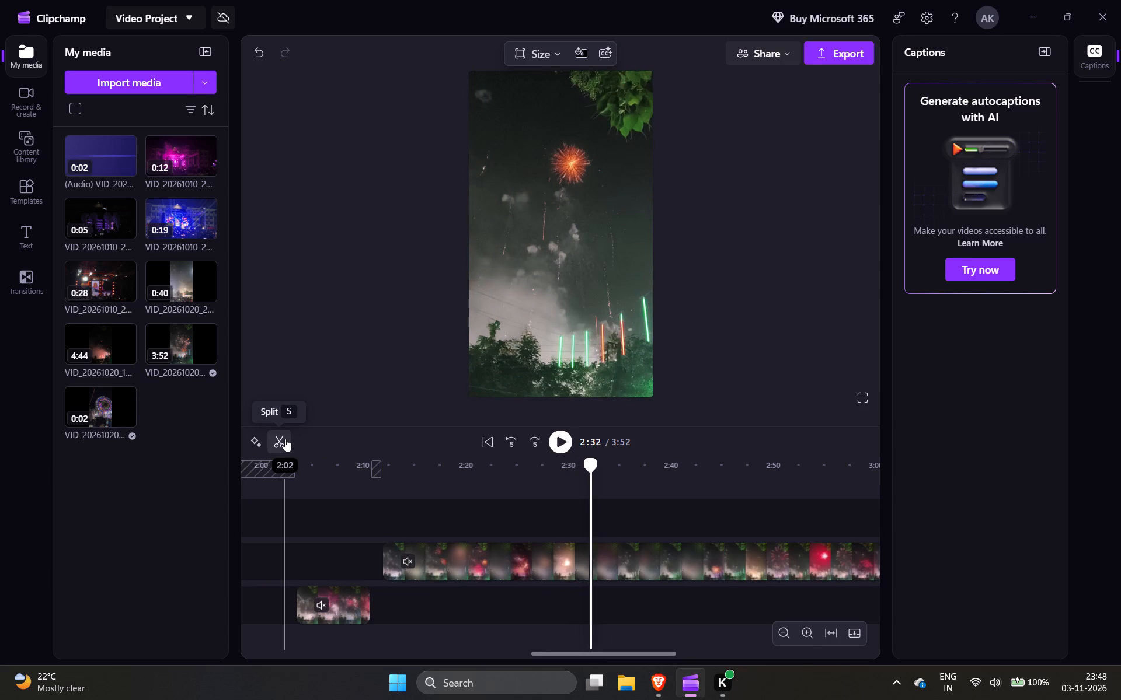
{"action": "key", "text": "Left"}
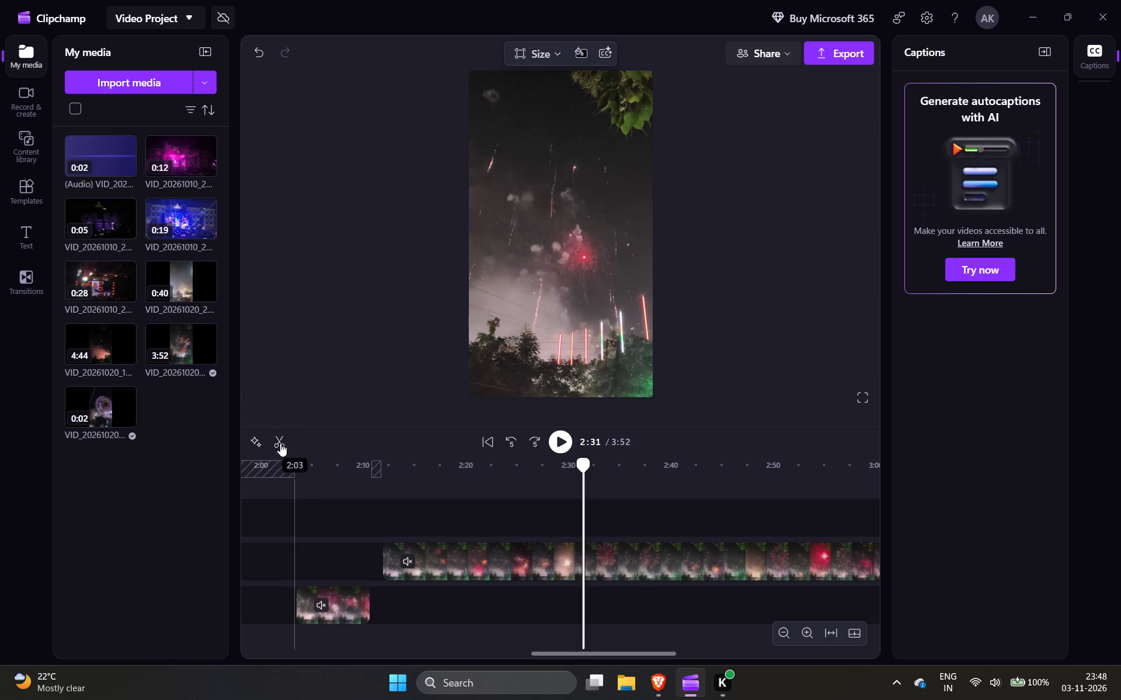
{"action": "left_click", "coordinate": [277, 440]}
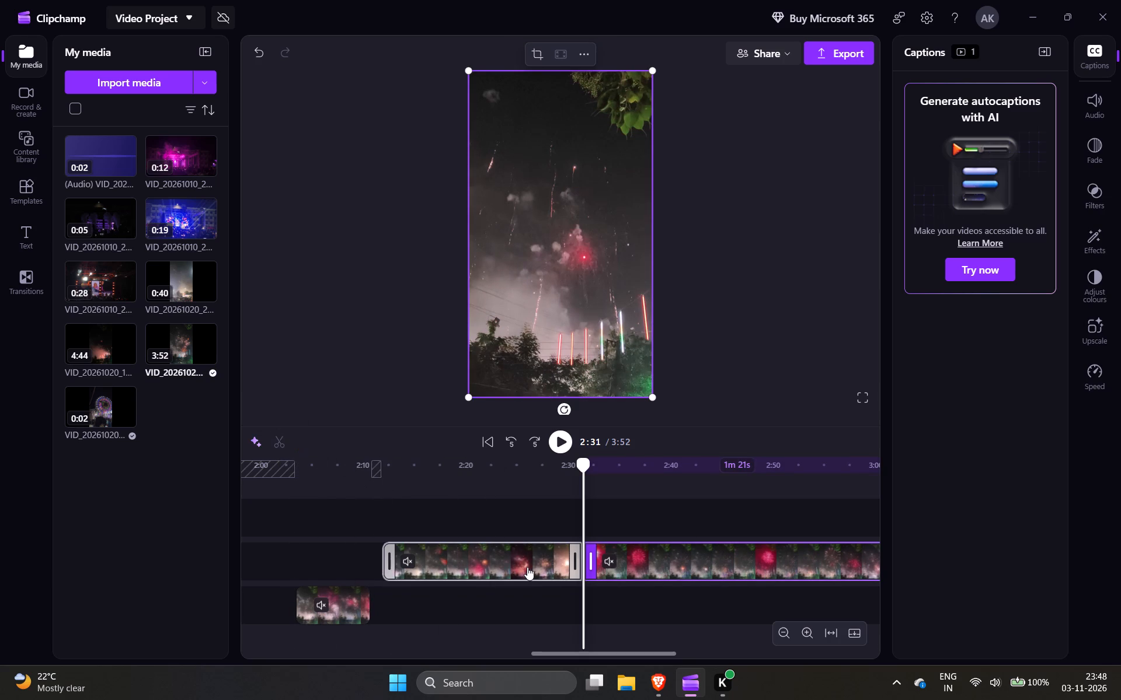
Delete the unwanted segment between the 2:11 and 2:31 cuts.
{"action": "left_click", "coordinate": [527, 567]}
{"action": "key", "text": "Delete"}
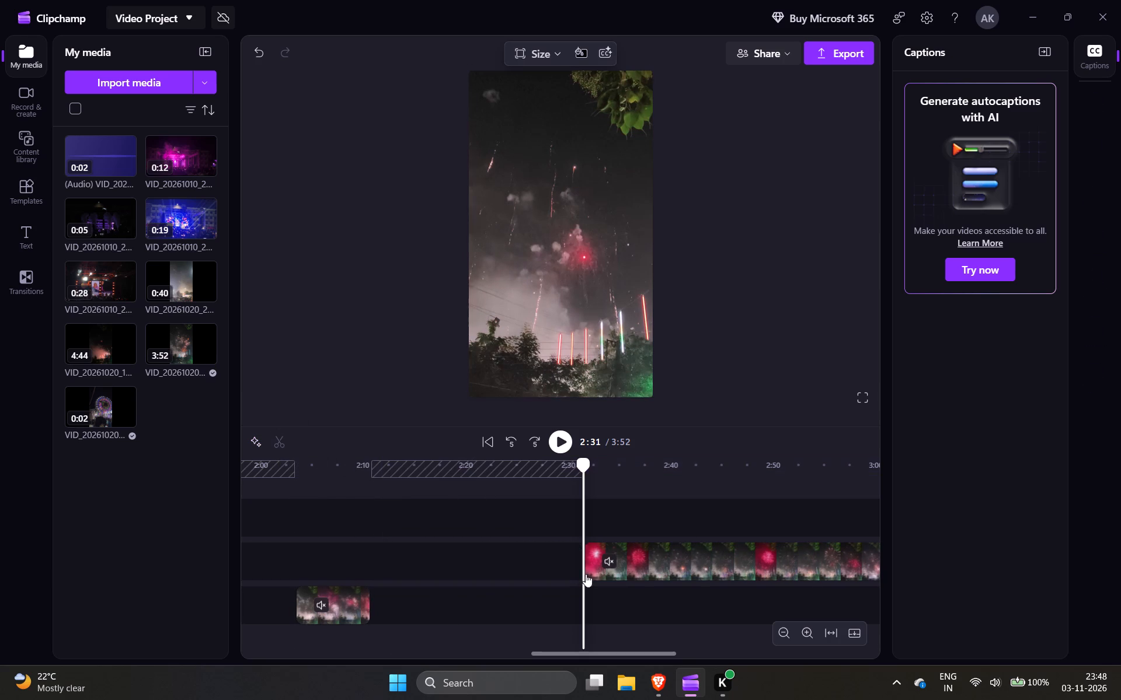
Review the red bursts after the 2:31 cut, up to about 2:42, to judge where the highlight should end.
{"action": "key", "text": "space"}
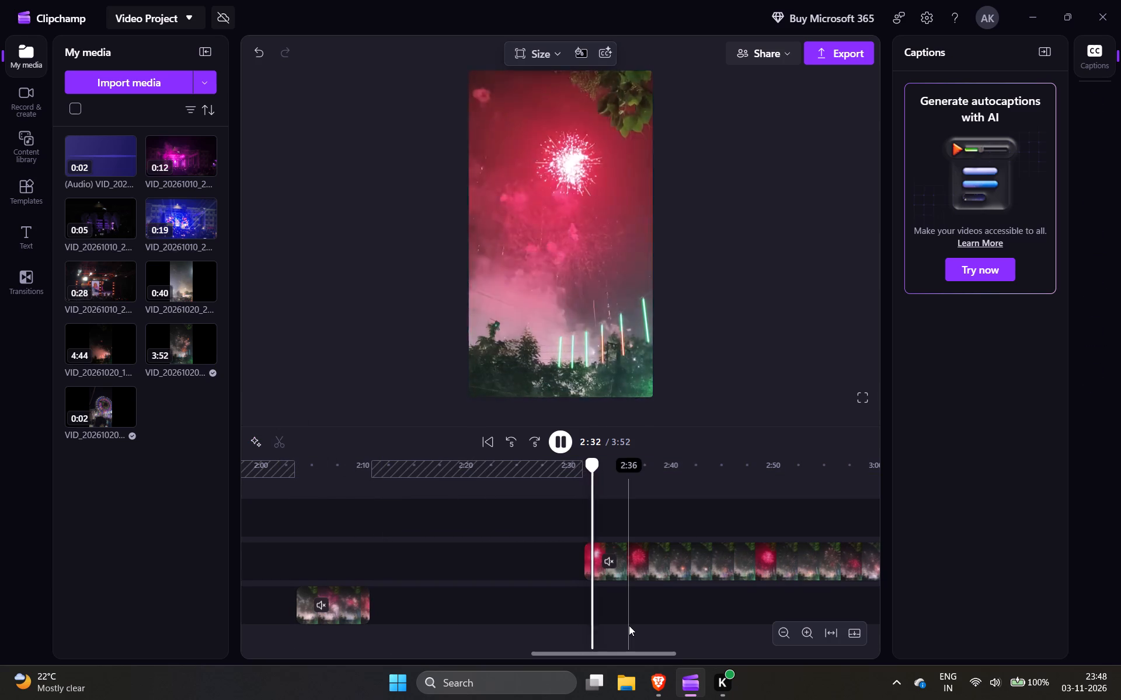
{"action": "key", "text": "space"}
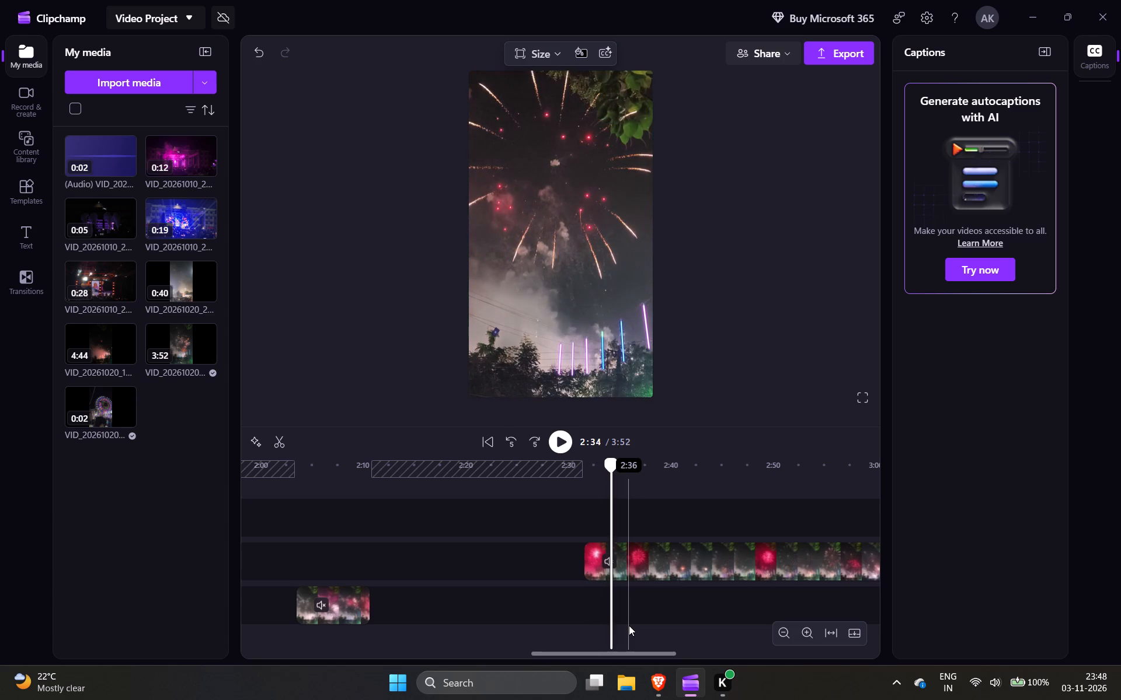
{"action": "key", "text": "space"}
{"action": "key", "text": "space"}
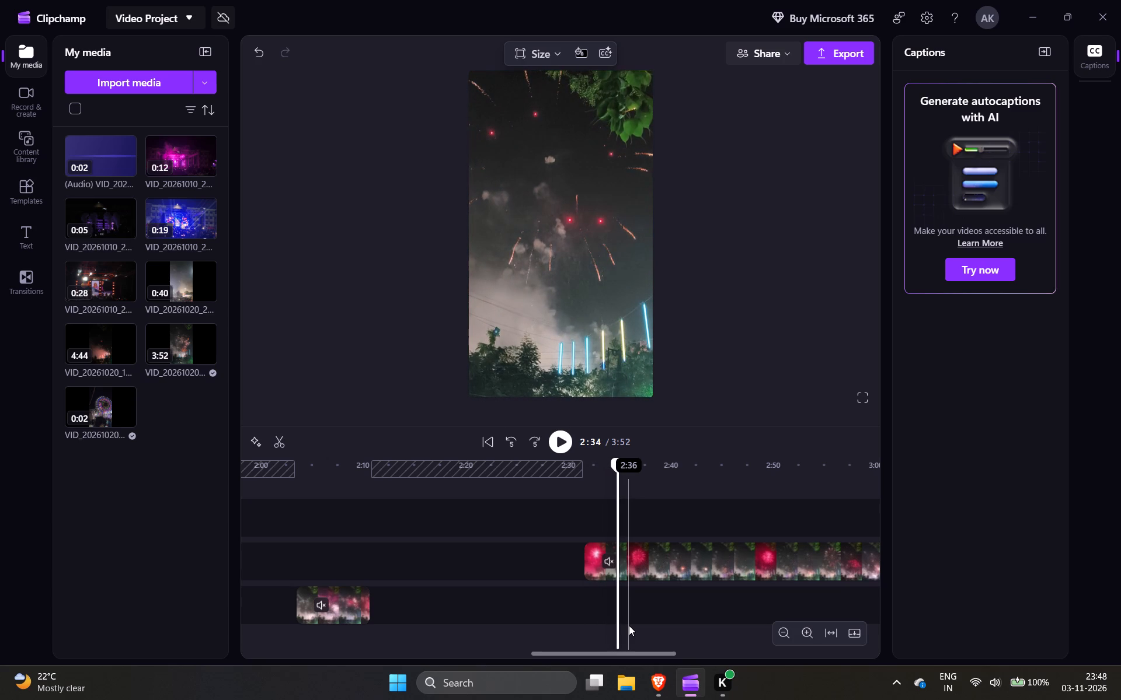
{"action": "key", "text": "space"}
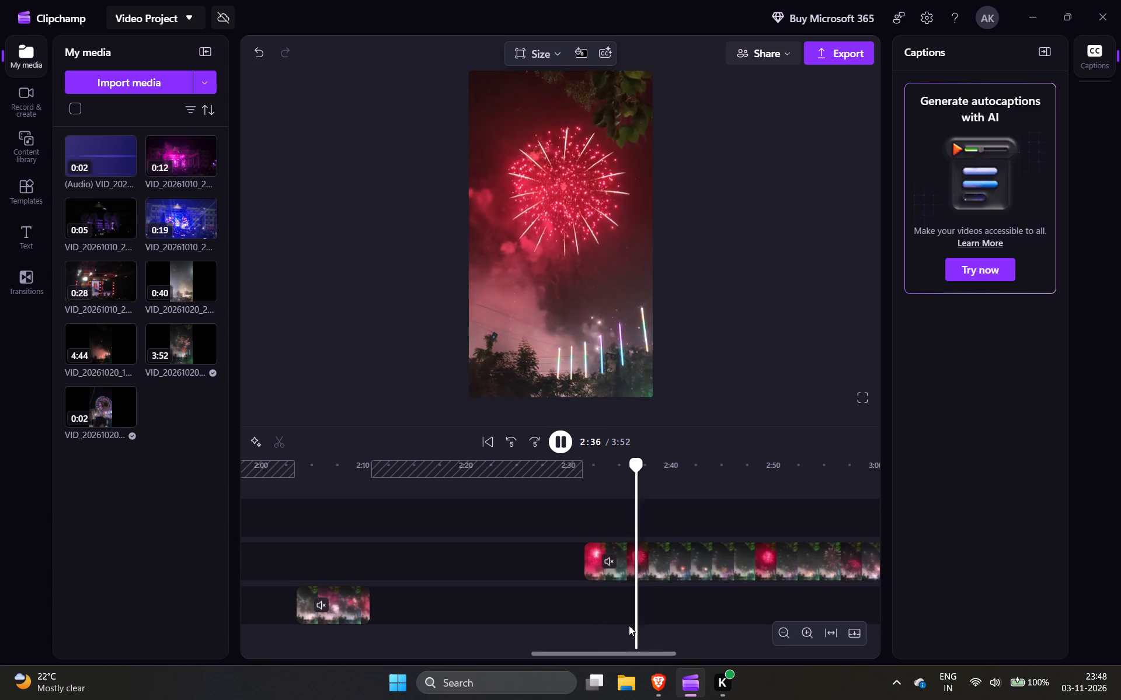
{"action": "key", "text": "space"}
{"action": "key", "text": "space"}
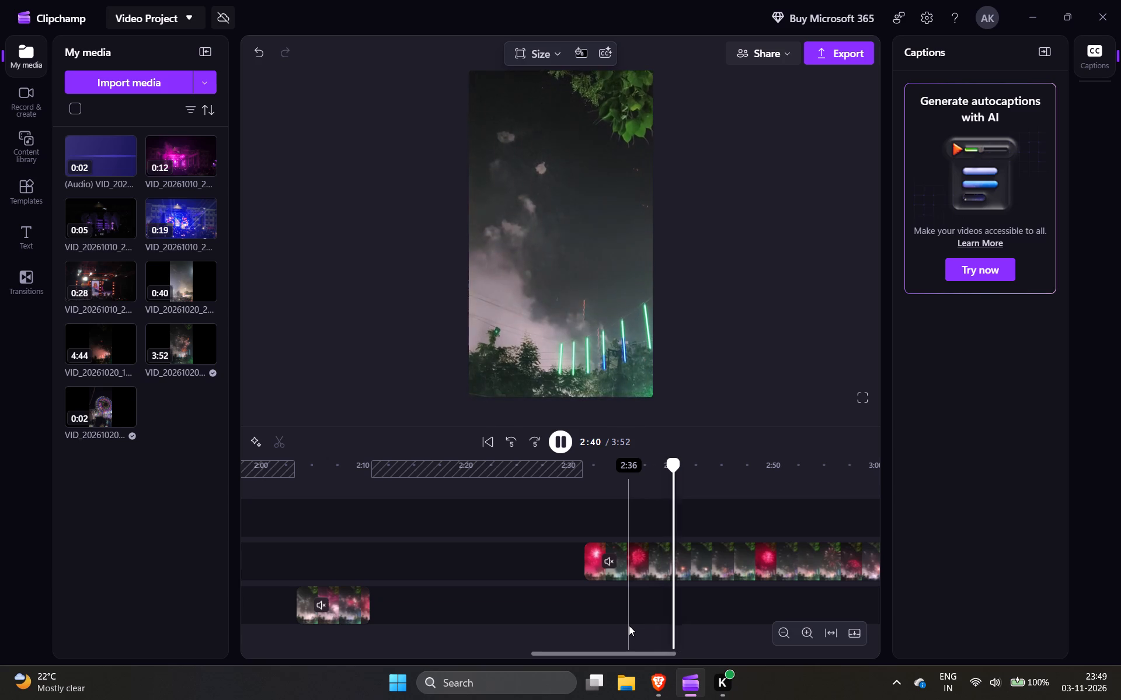
{"action": "key", "text": "space"}
{"action": "key", "text": "Left"}
{"action": "key", "text": "space"}
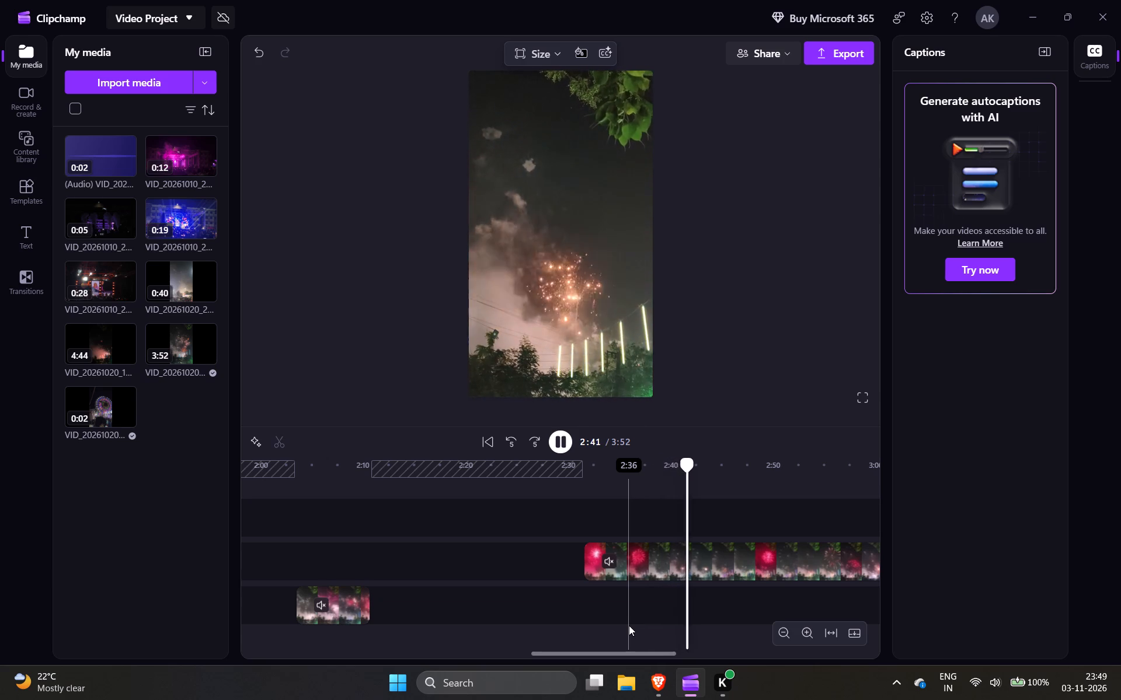
Go back to where the second red burst has faded and split the long clip at about 2:39.
{"action": "key", "text": "Left"}
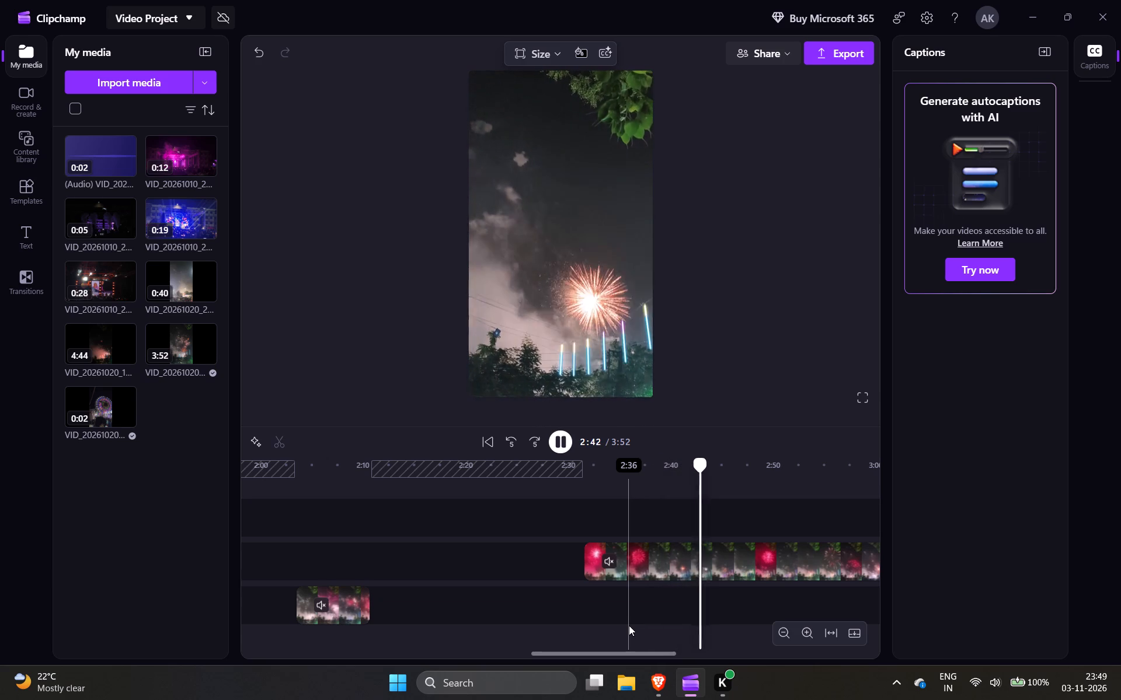
{"action": "key", "text": "Left"}
{"action": "key", "text": "Left"}
{"action": "key", "text": "Left"}
{"action": "key", "text": "Left"}
{"action": "key", "text": "space"}
{"action": "key", "text": "Left"}
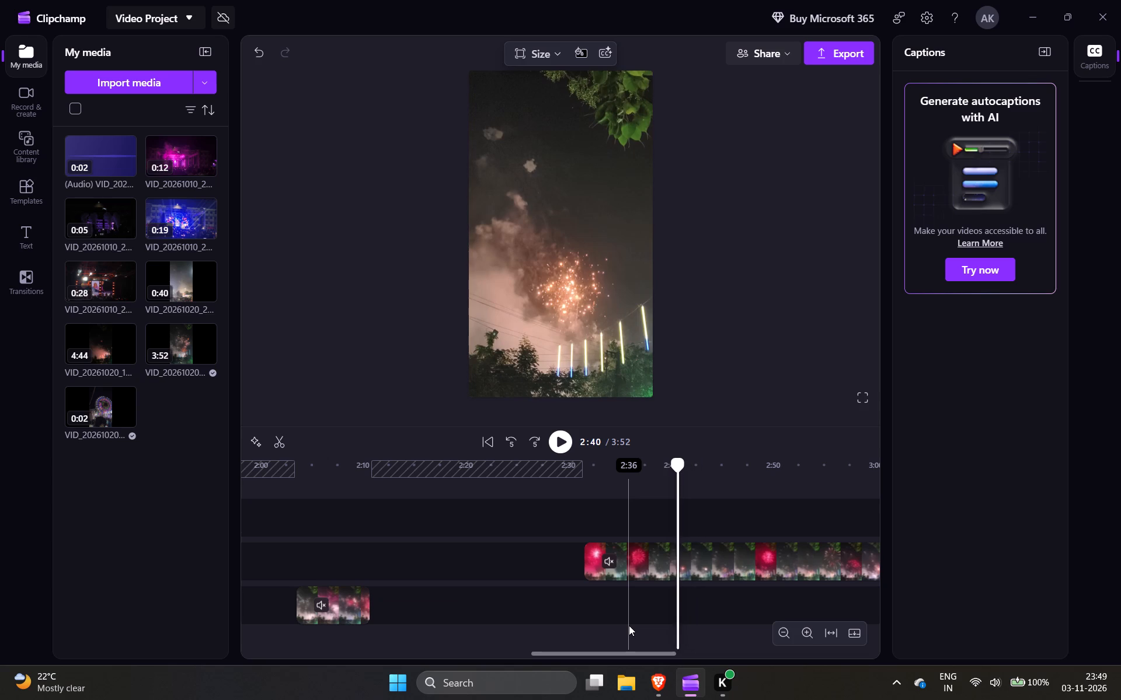
{"action": "key", "text": "Left"}
{"action": "key", "text": "Left"}
{"action": "key", "text": "Left"}
{"action": "key", "text": "Left"}
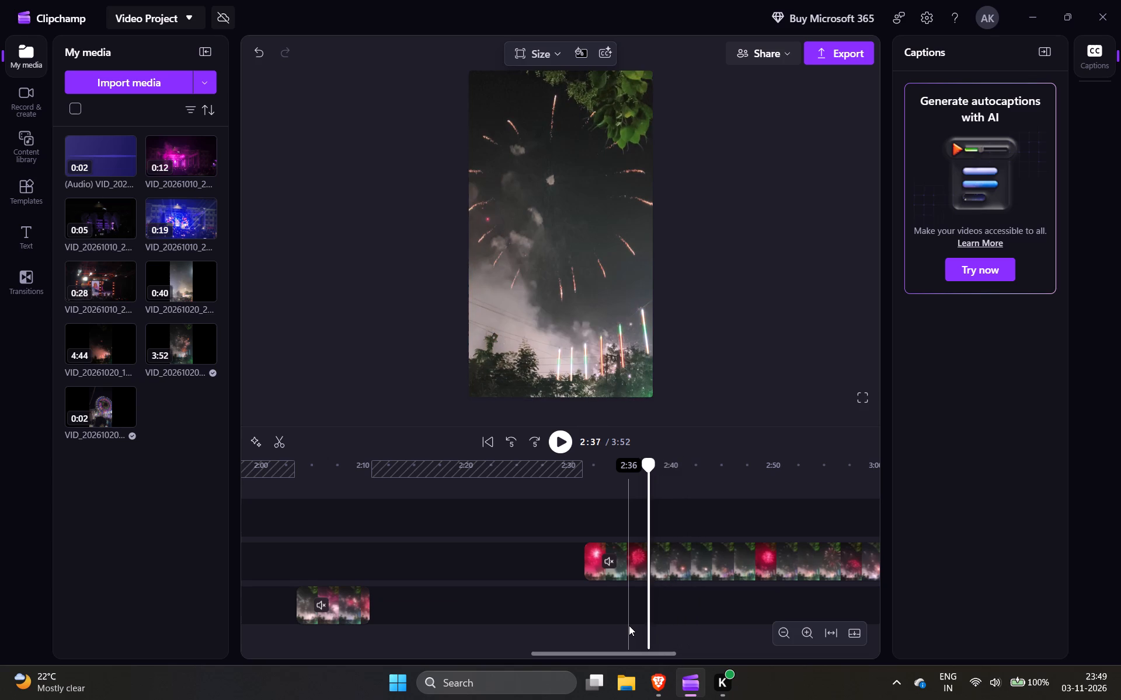
{"action": "key", "text": "Left"}
{"action": "key", "text": "space"}
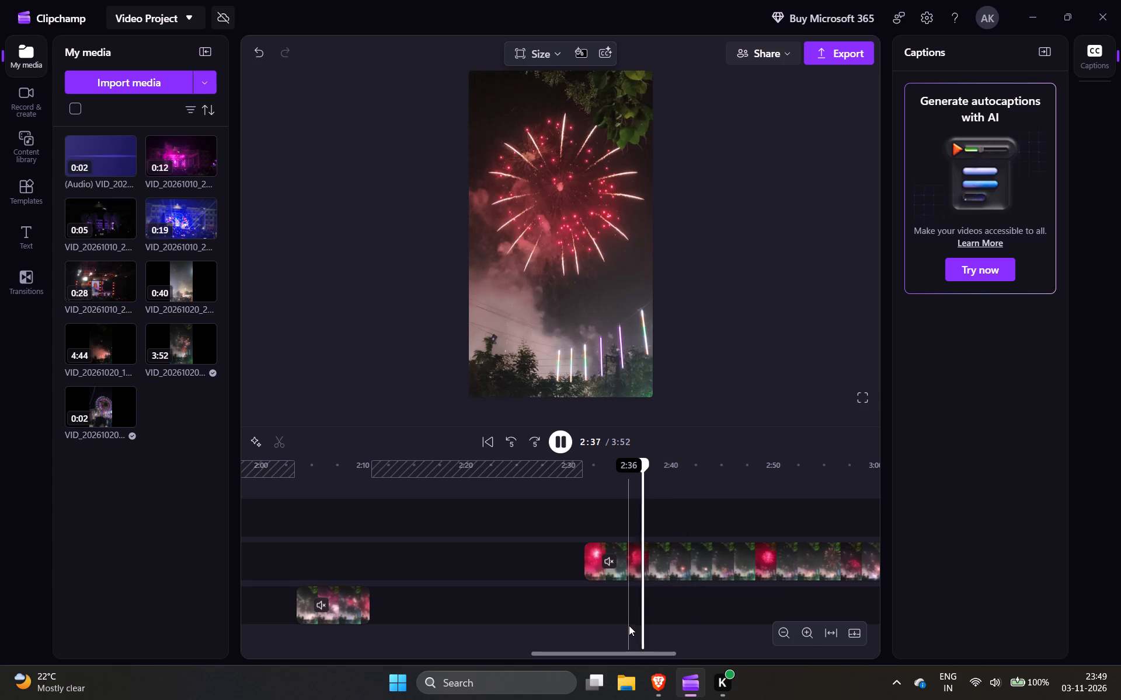
{"action": "key", "text": "space"}
{"action": "key", "text": "space"}
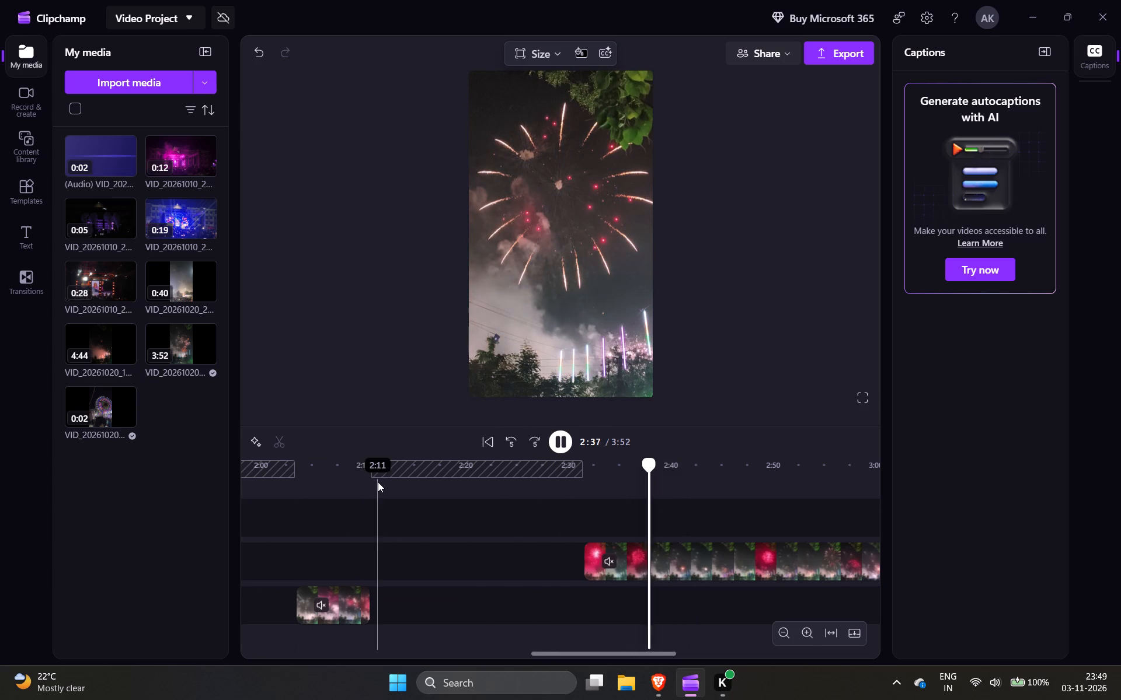
{"action": "key", "text": "space"}
{"action": "key", "text": "space"}
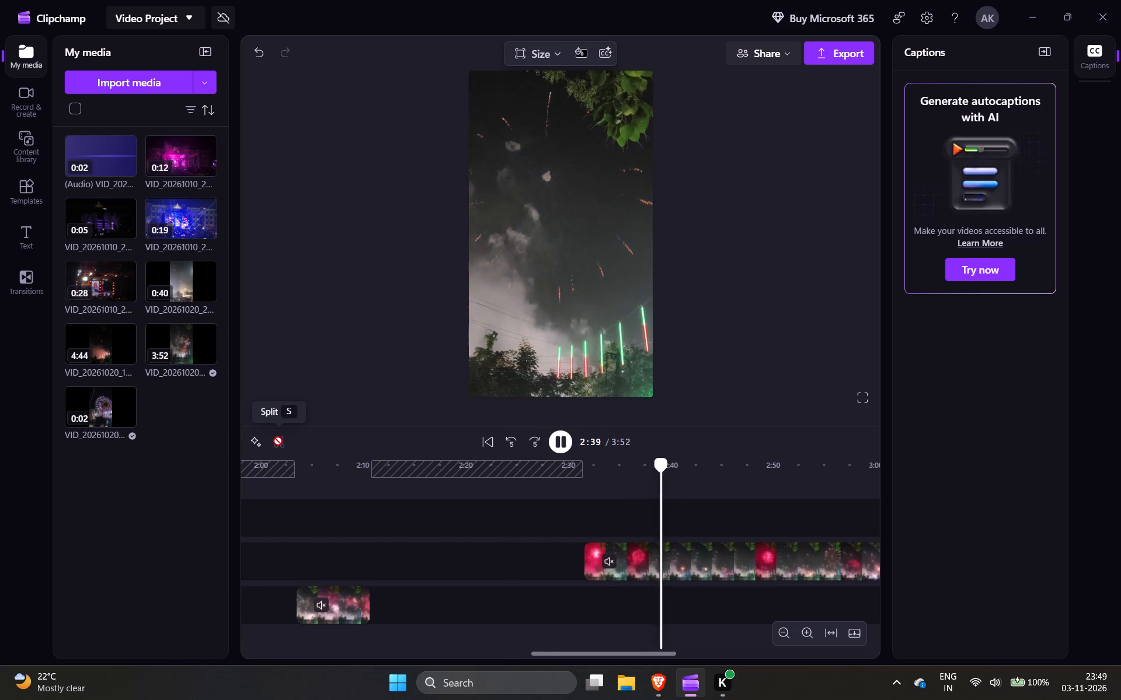
{"action": "key", "text": "space"}
{"action": "key", "text": "space"}
{"action": "key", "text": "space"}
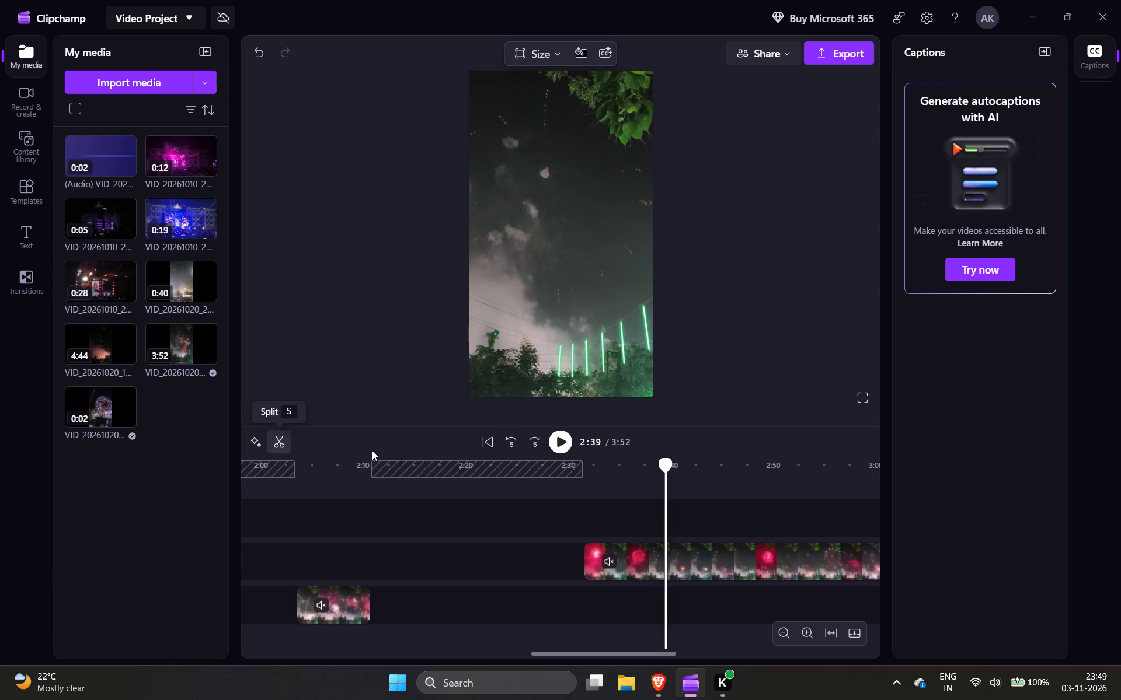
{"action": "left_click", "coordinate": [284, 441]}
Move the eight-second red-burst segment earlier on its own track, starting at about 2:23.
{"action": "left_click_drag", "start_coordinate": [629, 554], "coordinate": [541, 554]}
Review the rest of the long clip from the 2:39 cut through to its end at 3:52, looking for further highlight bursts.
{"action": "left_click", "coordinate": [722, 561]}
{"action": "key", "text": "space"}
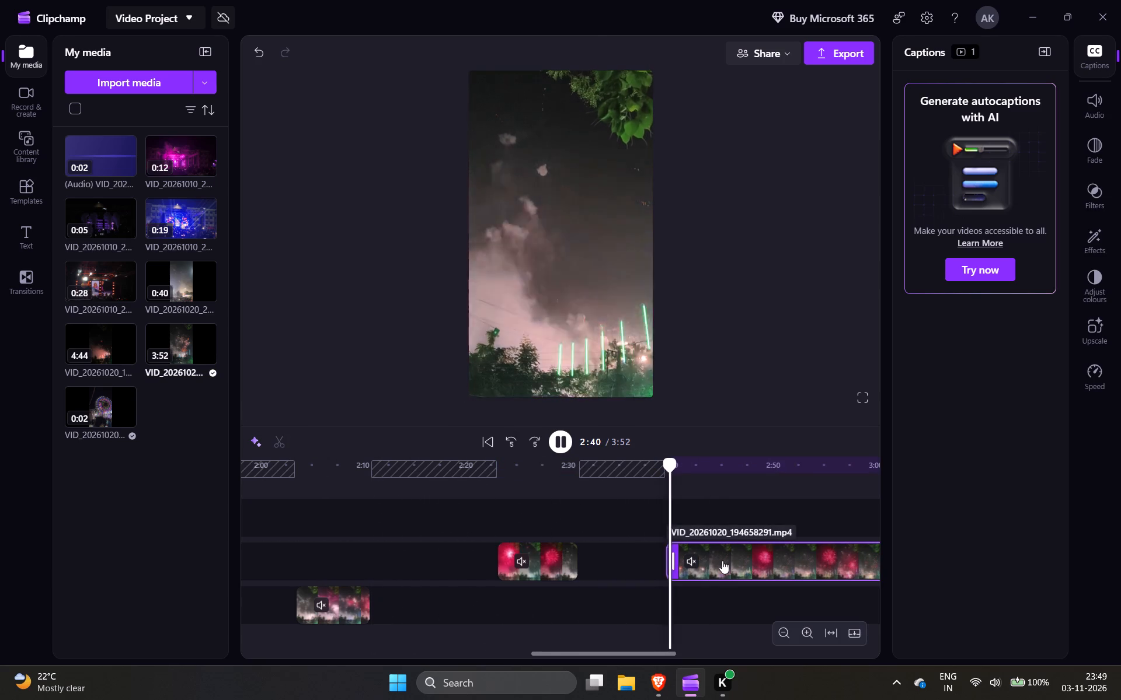
{"action": "key", "text": "Right"}
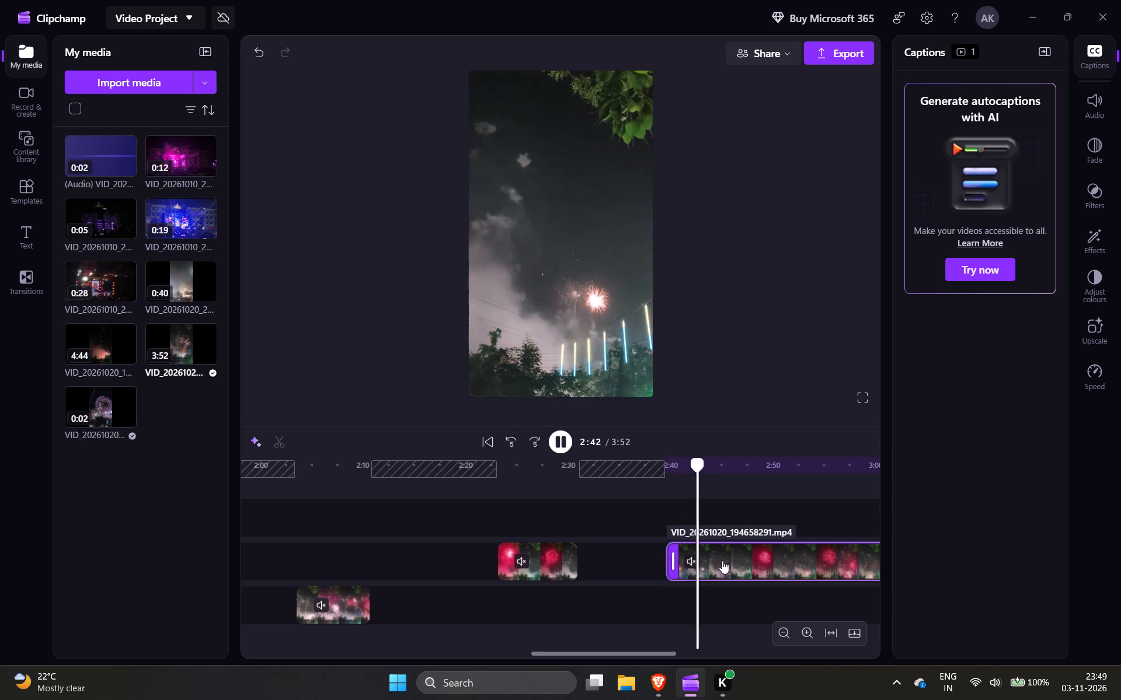
{"action": "key", "text": "Right"}
{"action": "key", "text": "Right"}
{"action": "key", "text": "Right"}
{"action": "key", "text": "Right"}
{"action": "key", "text": "Right"}
{"action": "key", "text": "Right"}
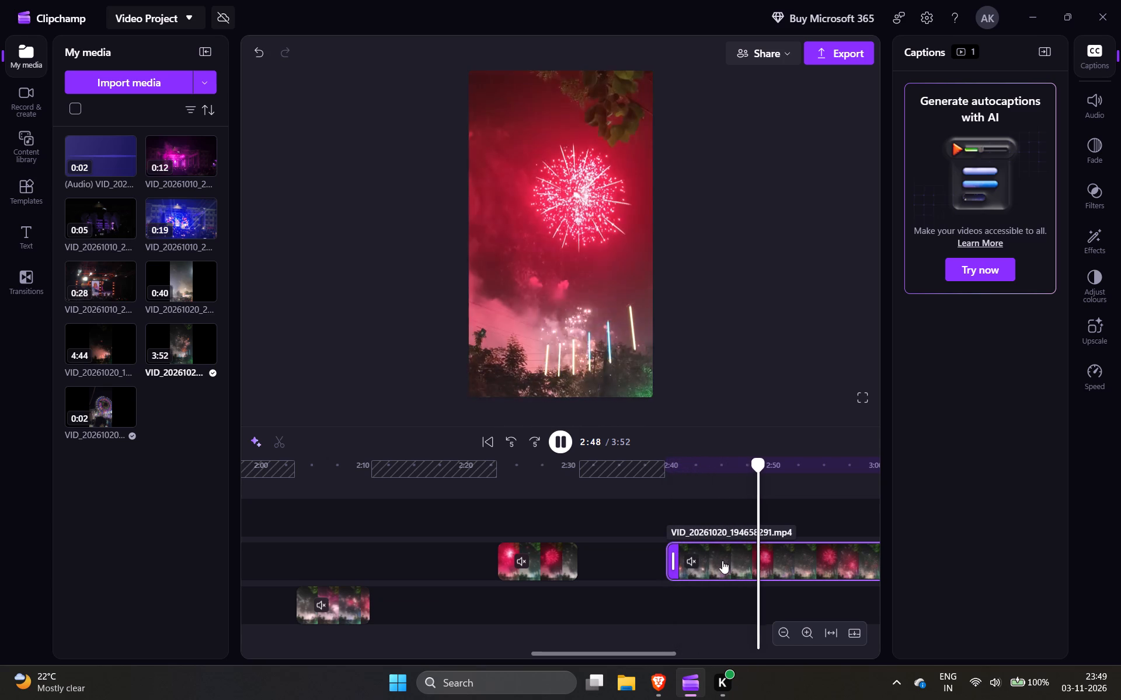
{"action": "key", "text": "Right"}
{"action": "key", "text": "Right"}
{"action": "key", "text": "Right"}
{"action": "key", "text": "Right"}
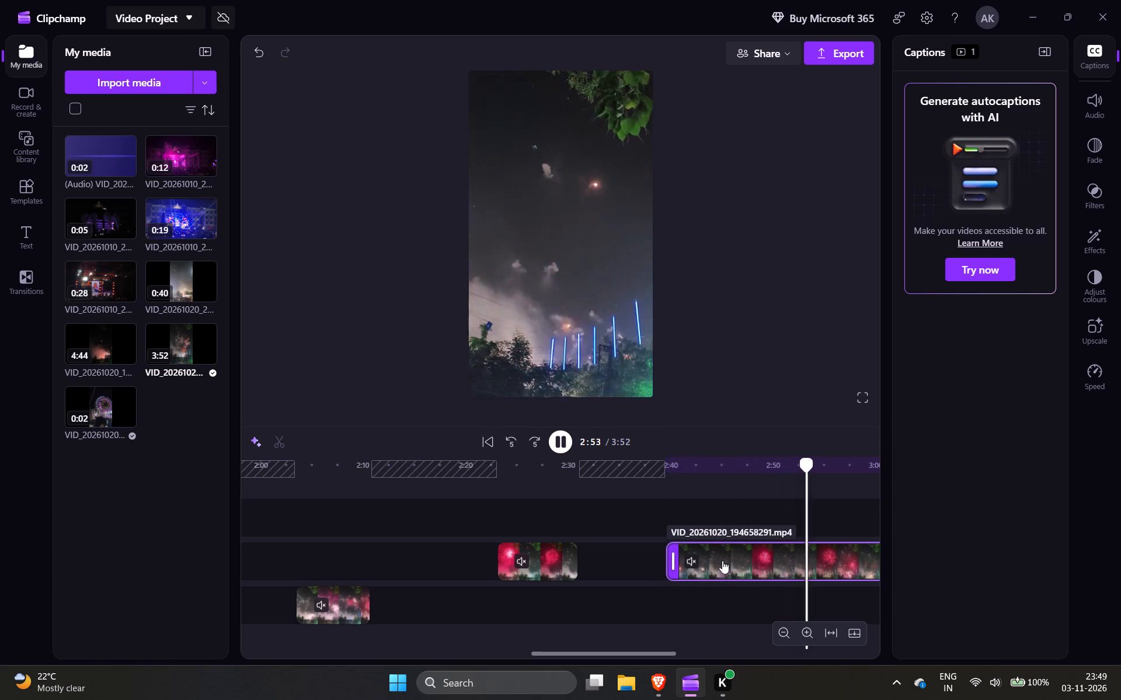
{"action": "key", "text": "Right"}
{"action": "key", "text": "Right"}
{"action": "key", "text": "Right"}
{"action": "key", "text": "Right"}
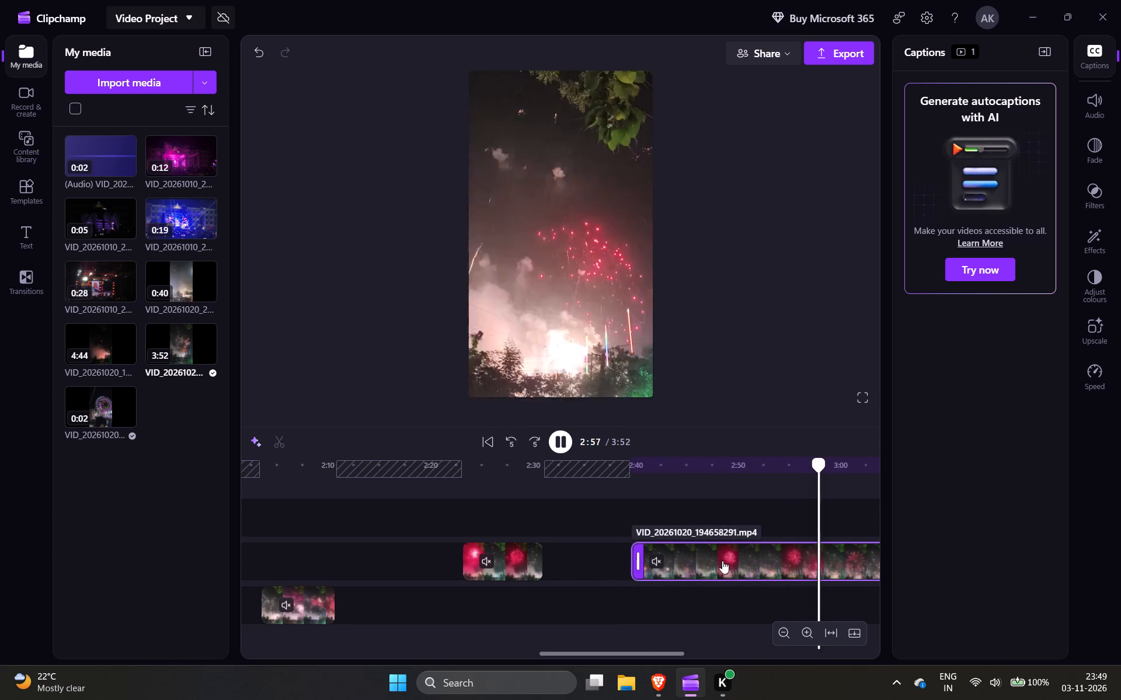
{"action": "key", "text": "Right"}
{"action": "key", "text": "Right"}
{"action": "key", "text": "Right"}
{"action": "key", "text": "Right"}
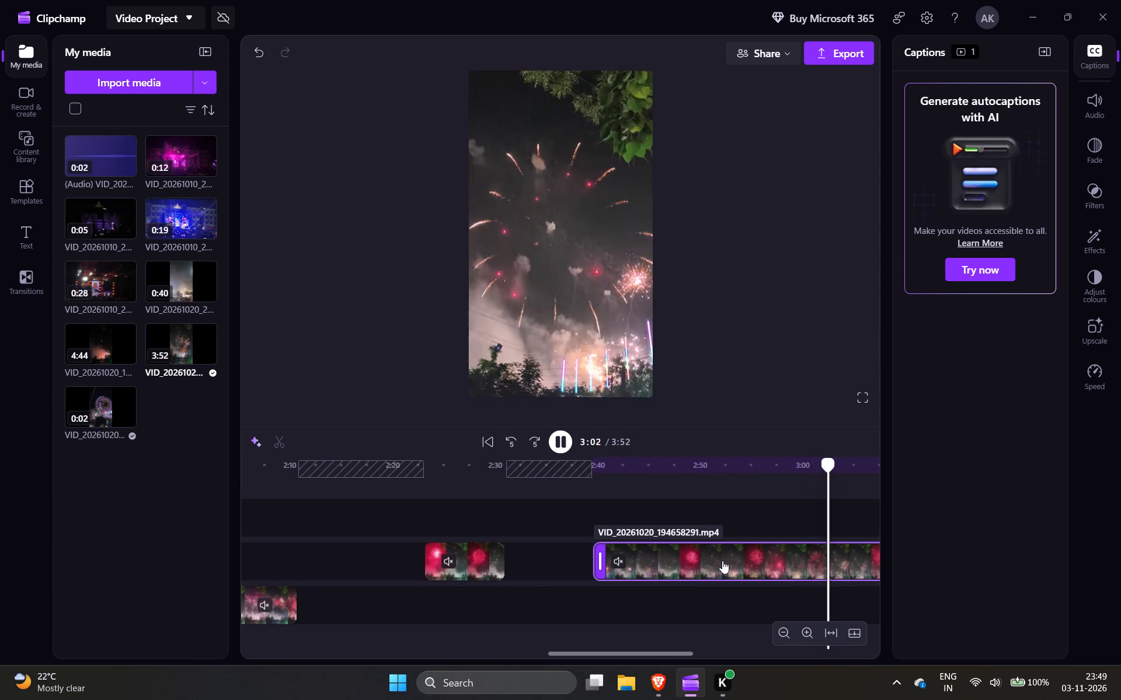
{"action": "key", "text": "Right"}
{"action": "key", "text": "Right"}
{"action": "key", "text": "Right"}
{"action": "key", "text": "Right"}
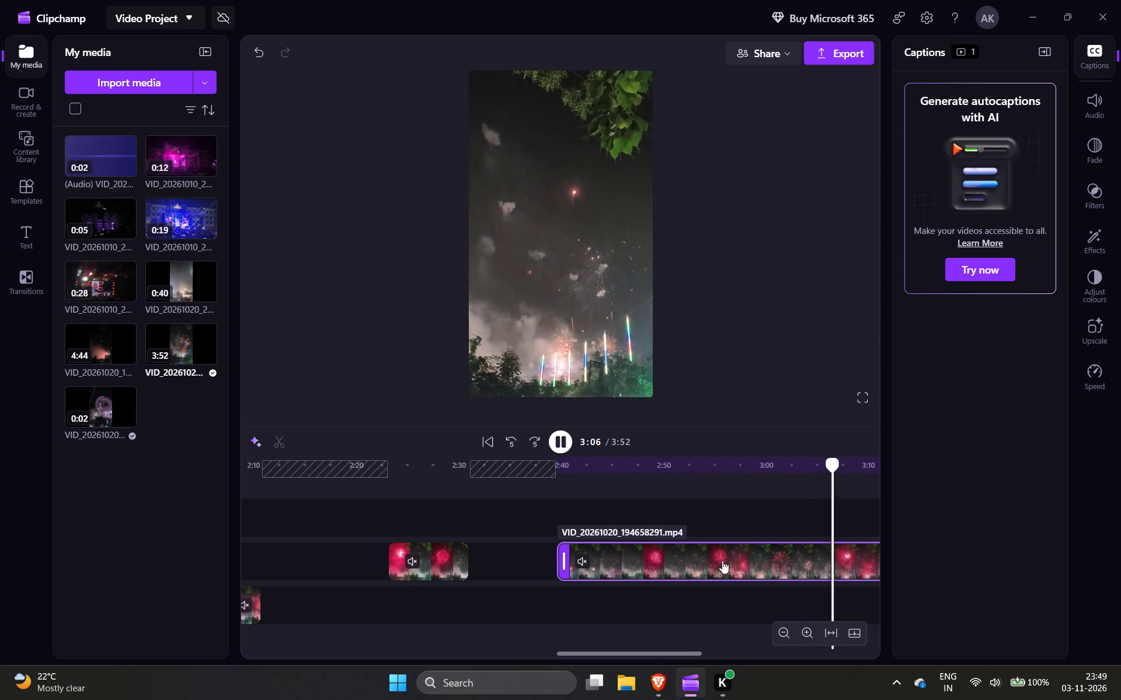
{"action": "key", "text": "Right"}
{"action": "key", "text": "Right"}
{"action": "key", "text": "Right"}
{"action": "key", "text": "Right"}
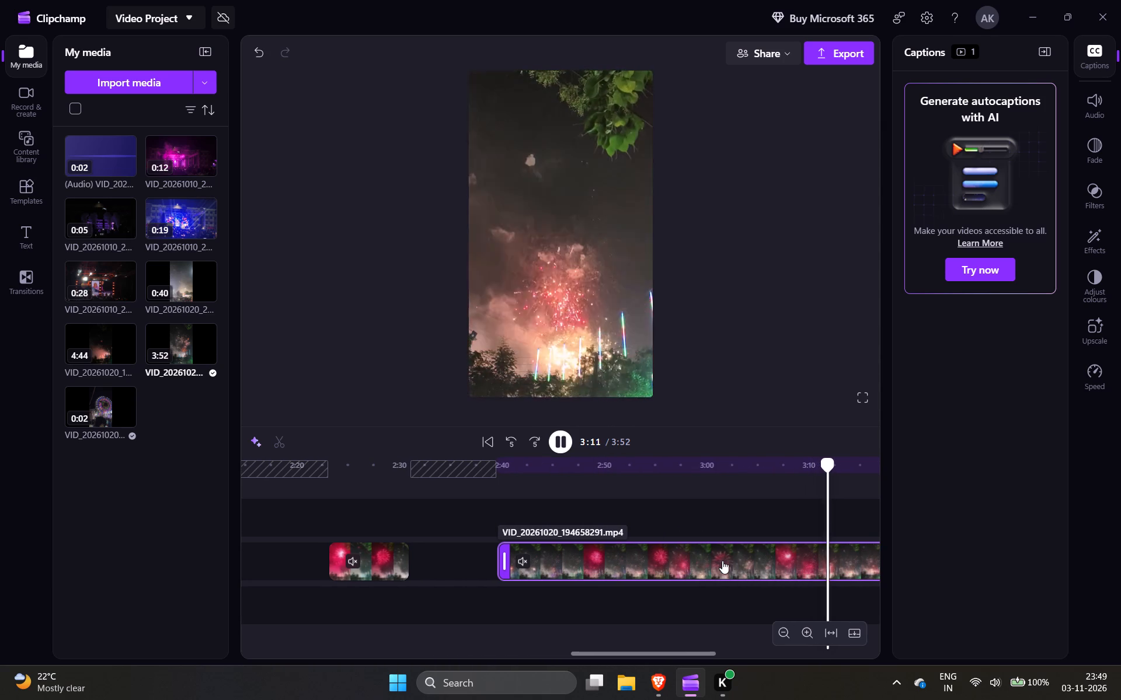
{"action": "key", "text": "Right"}
{"action": "key", "text": "Right"}
{"action": "key", "text": "Right"}
{"action": "key", "text": "Right"}
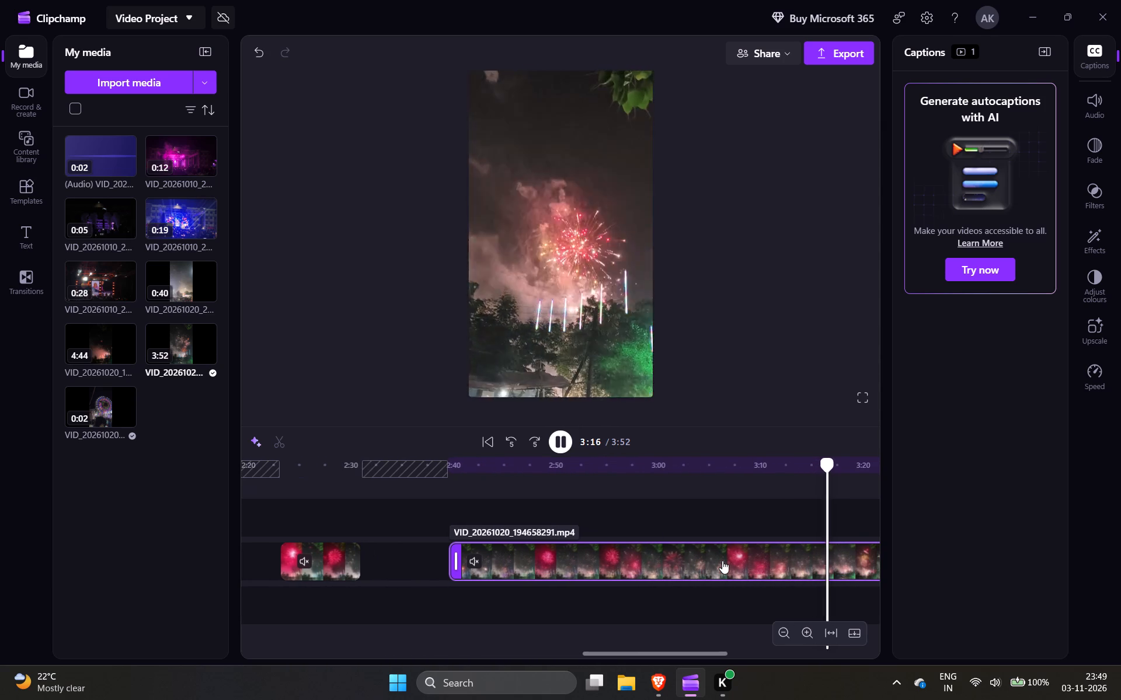
{"action": "key", "text": "Right"}
{"action": "key", "text": "Right"}
{"action": "key", "text": "Right"}
{"action": "key", "text": "Right"}
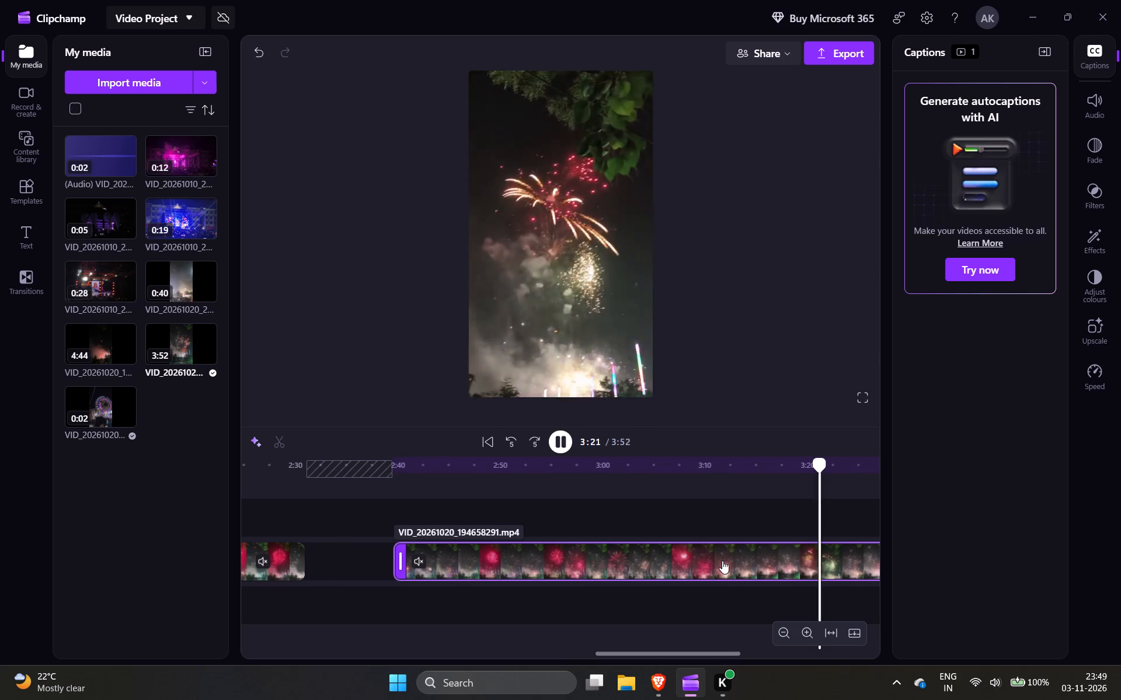
{"action": "key", "text": "Right"}
{"action": "key", "text": "Right"}
{"action": "key", "text": "Right"}
{"action": "key", "text": "Right"}
{"action": "key", "text": "Right"}
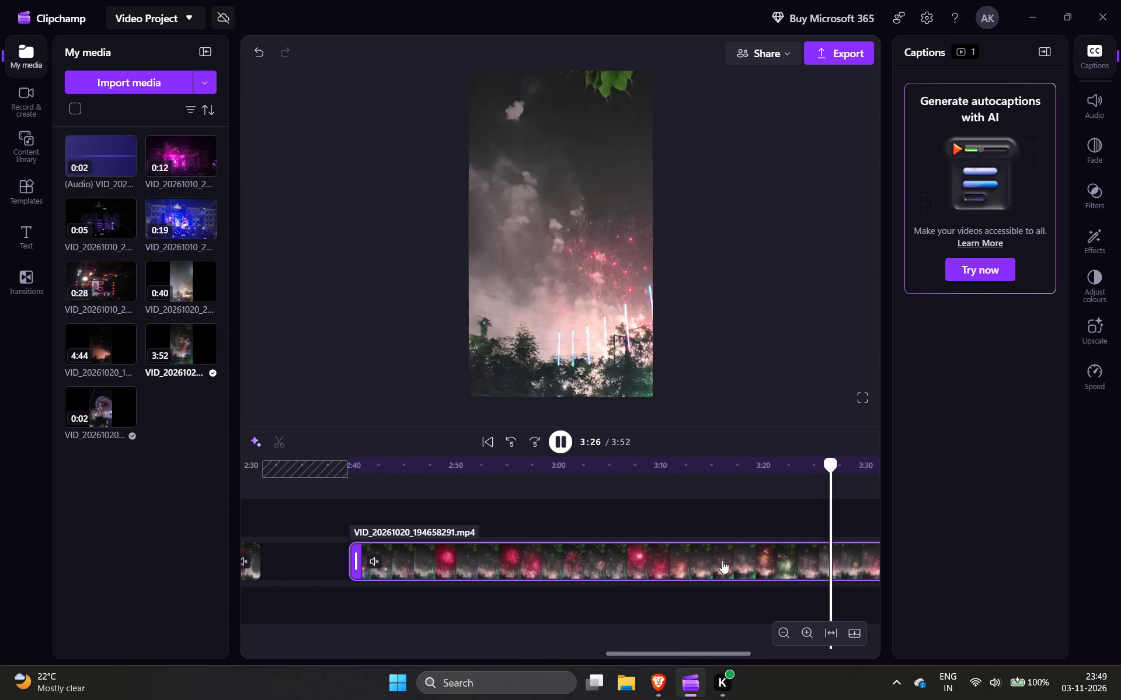
{"action": "key", "text": "Right"}
{"action": "key", "text": "Right"}
{"action": "key", "text": "Right"}
{"action": "key", "text": "Right"}
{"action": "key", "text": "Right"}
{"action": "key", "text": "Right"}
{"action": "key", "text": "Right"}
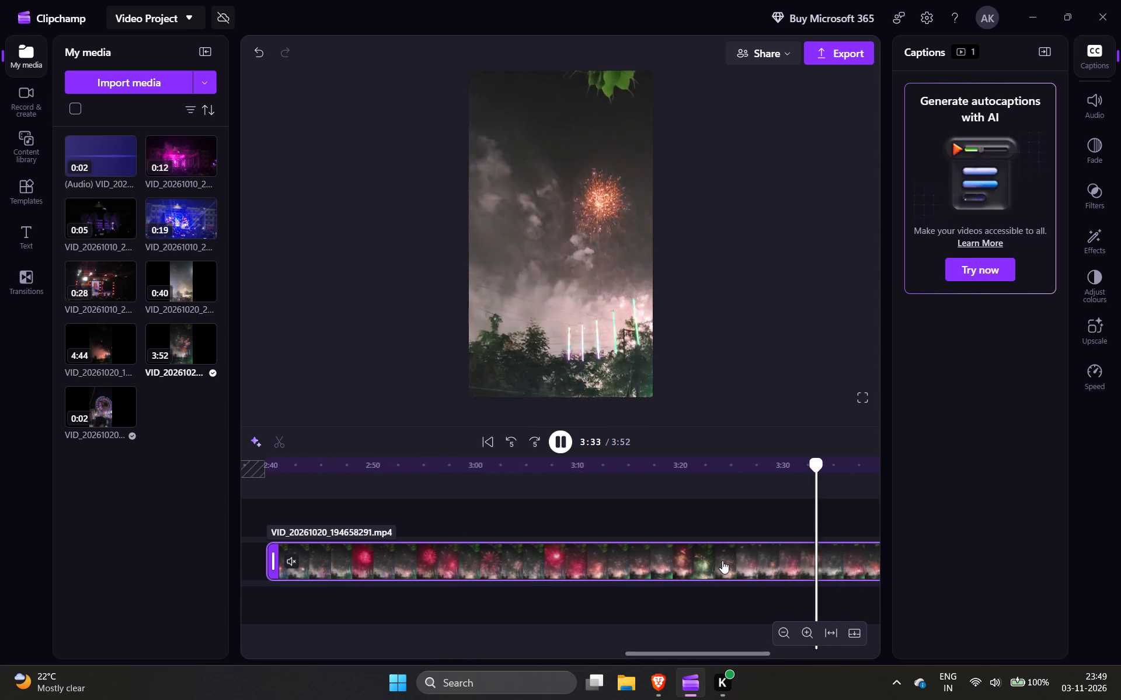
{"action": "key", "text": "Right"}
{"action": "key", "text": "Right"}
{"action": "key", "text": "Right"}
{"action": "key", "text": "Right"}
{"action": "key", "text": "Right"}
{"action": "key", "text": "Right"}
{"action": "key", "text": "Right"}
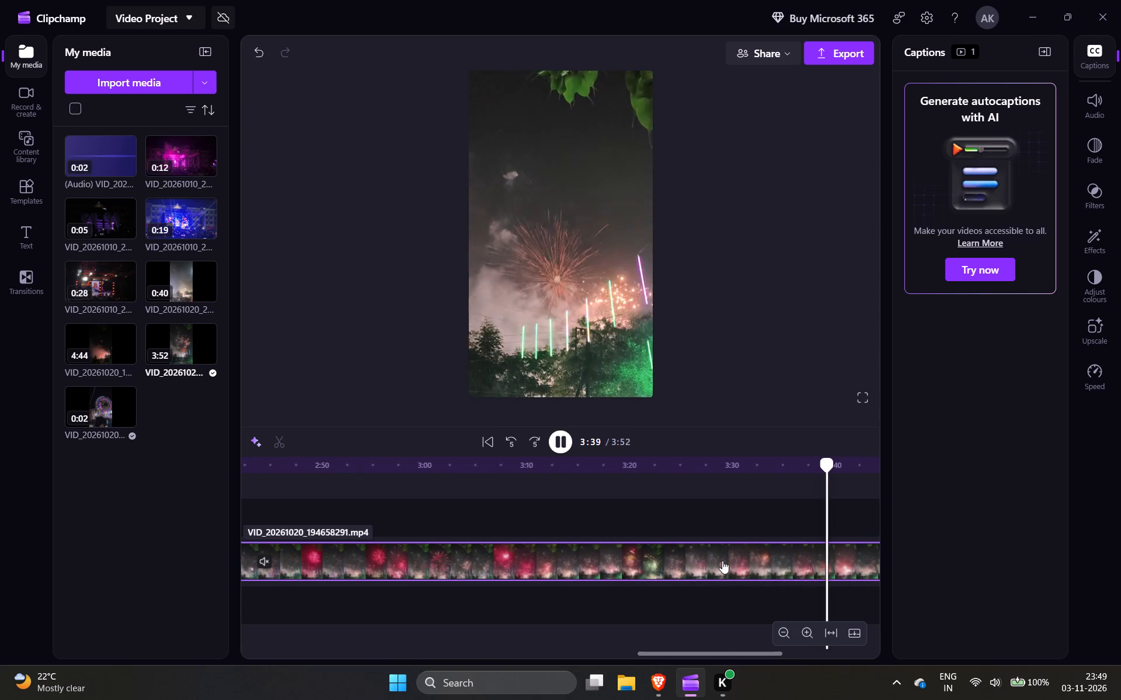
{"action": "key", "text": "Right"}
{"action": "key", "text": "Right"}
{"action": "key", "text": "Right"}
{"action": "key", "text": "Right"}
{"action": "key", "text": "Right"}
{"action": "key", "text": "Right"}
{"action": "key", "text": "Right"}
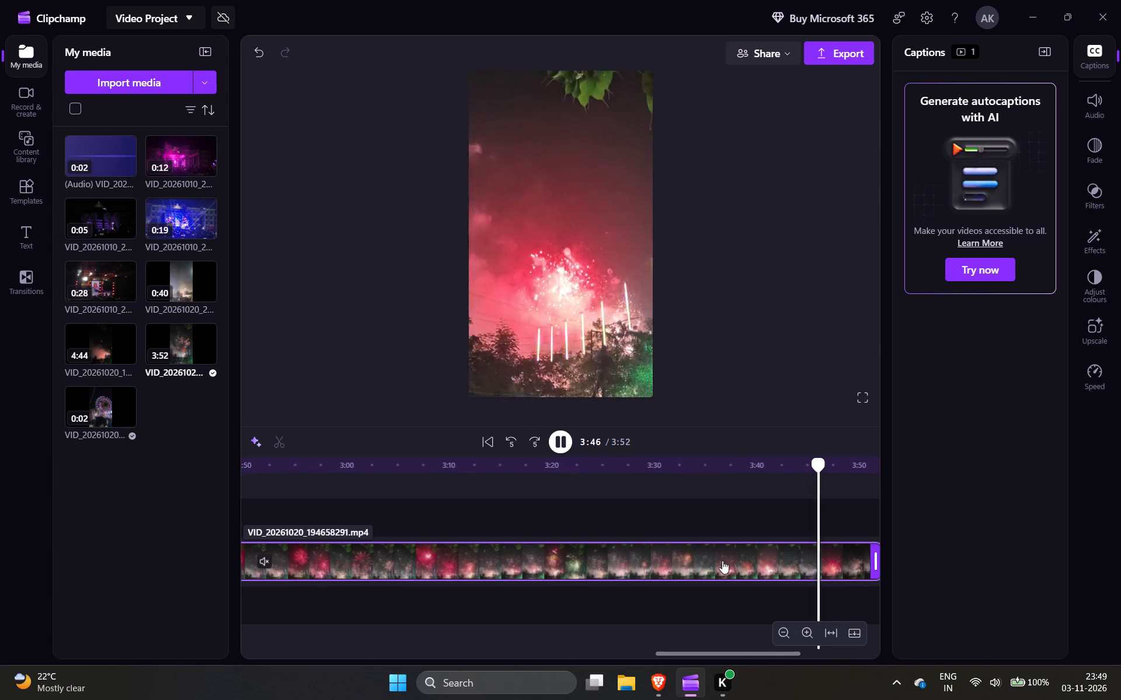
{"action": "key", "text": "Right"}
{"action": "key", "text": "Right"}
{"action": "key", "text": "Right"}
{"action": "key", "text": "Right"}
{"action": "key", "text": "Right"}
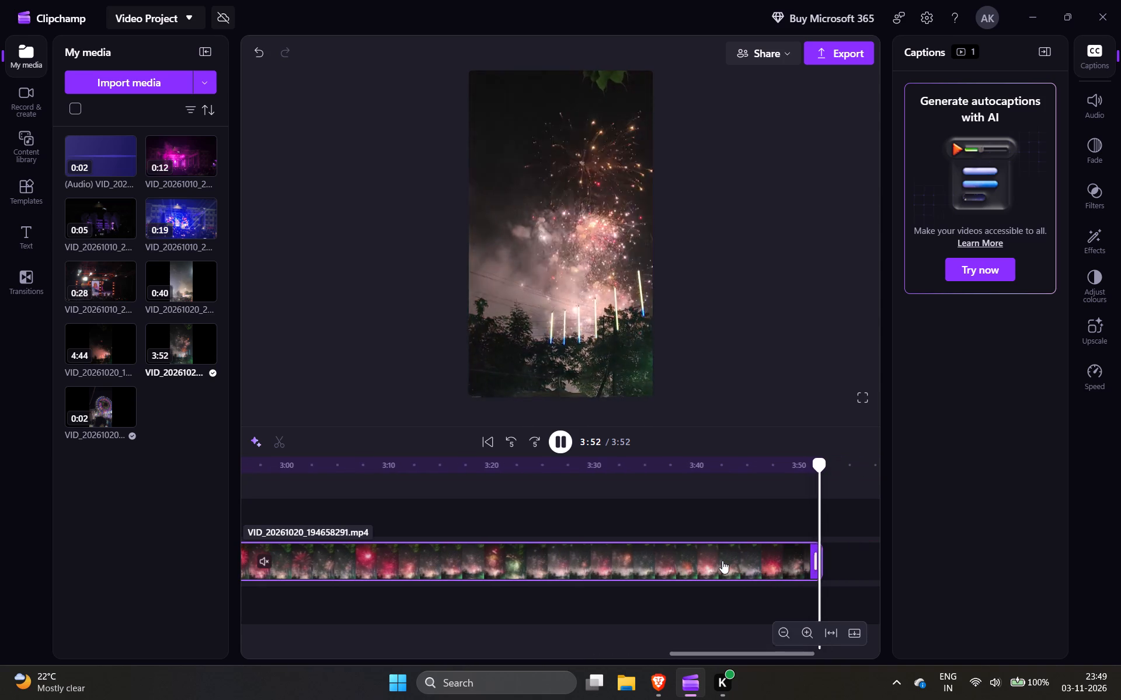
{"action": "key", "text": "Right"}
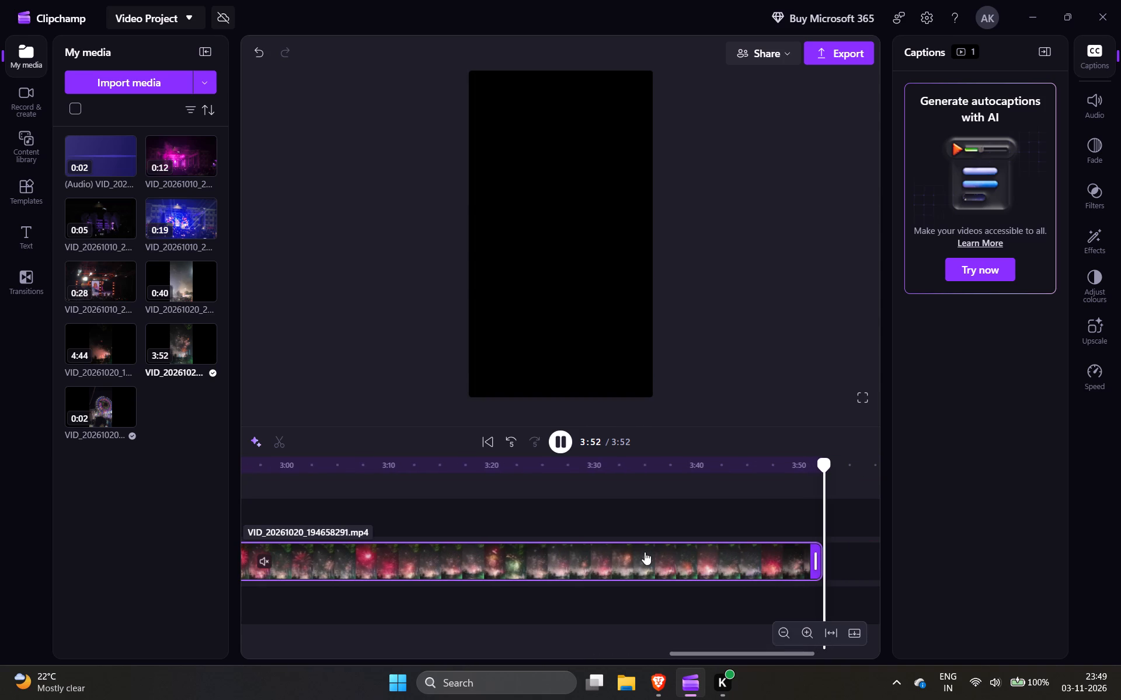
Delete the long remainder of the fireworks video after the 2:39 cut.
{"action": "left_click", "coordinate": [645, 552]}
{"action": "key", "text": "Delete"}
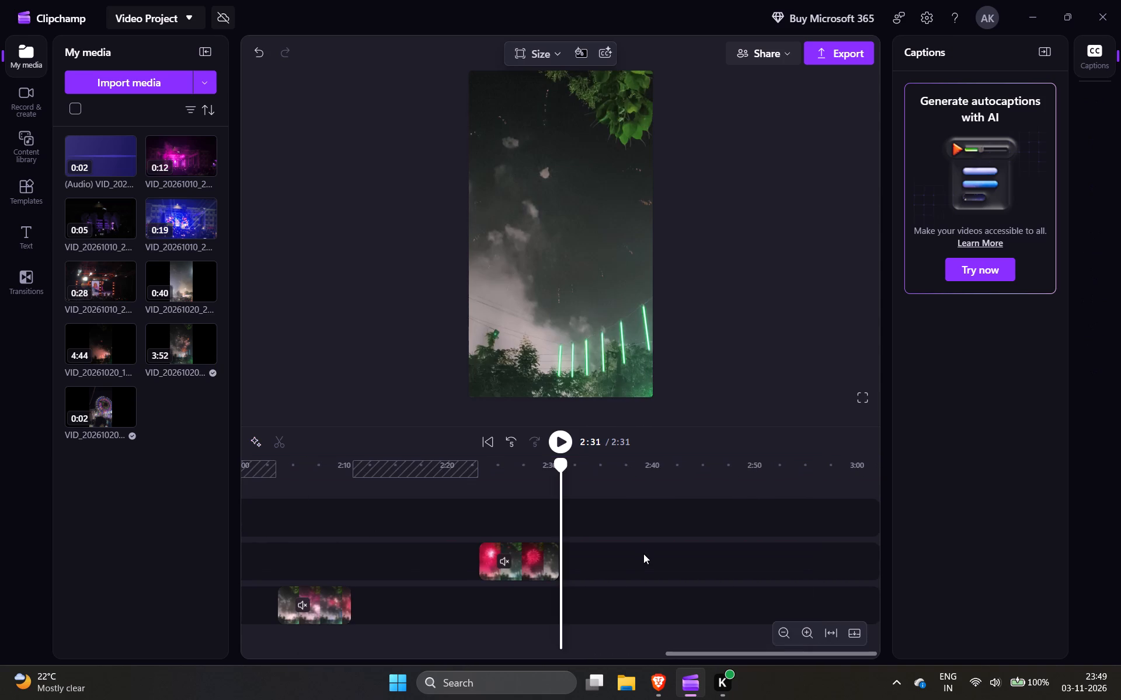
Gather the four later highlight segments on the opening fireworks segment's track from about 0:10, ordered 8 s, 3 s, 7 s and 8 s.
{"action": "scroll", "coordinate": [361, 593], "scroll_direction": "right", "scroll_amount": 7}
{"action": "scroll", "coordinate": [361, 593], "scroll_direction": "down", "scroll_amount": 3, "text": "ctrl"}
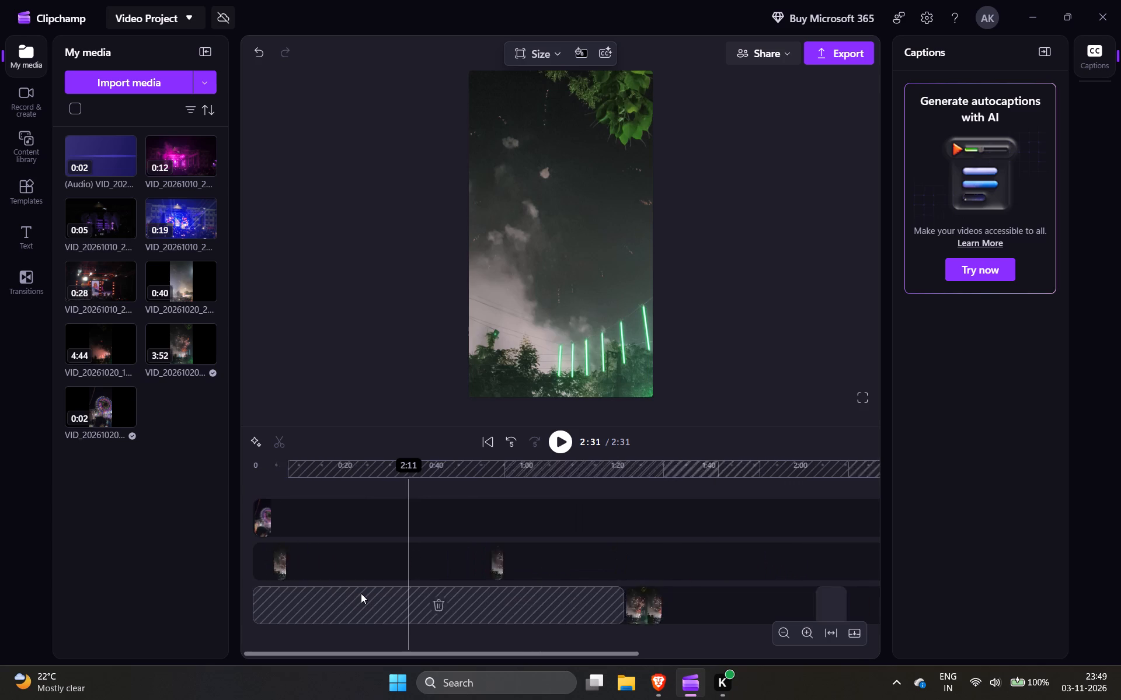
{"action": "scroll", "coordinate": [361, 593], "scroll_direction": "down", "scroll_amount": 10, "text": "ctrl"}
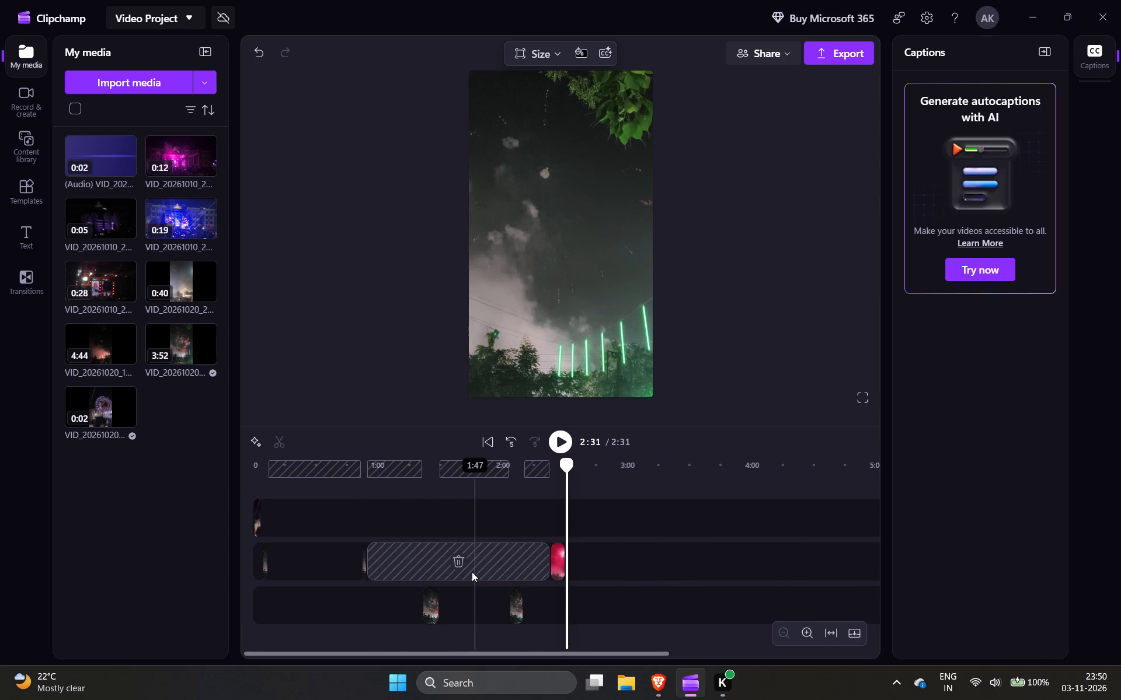
{"action": "left_click_drag", "start_coordinate": [362, 559], "coordinate": [313, 563]}
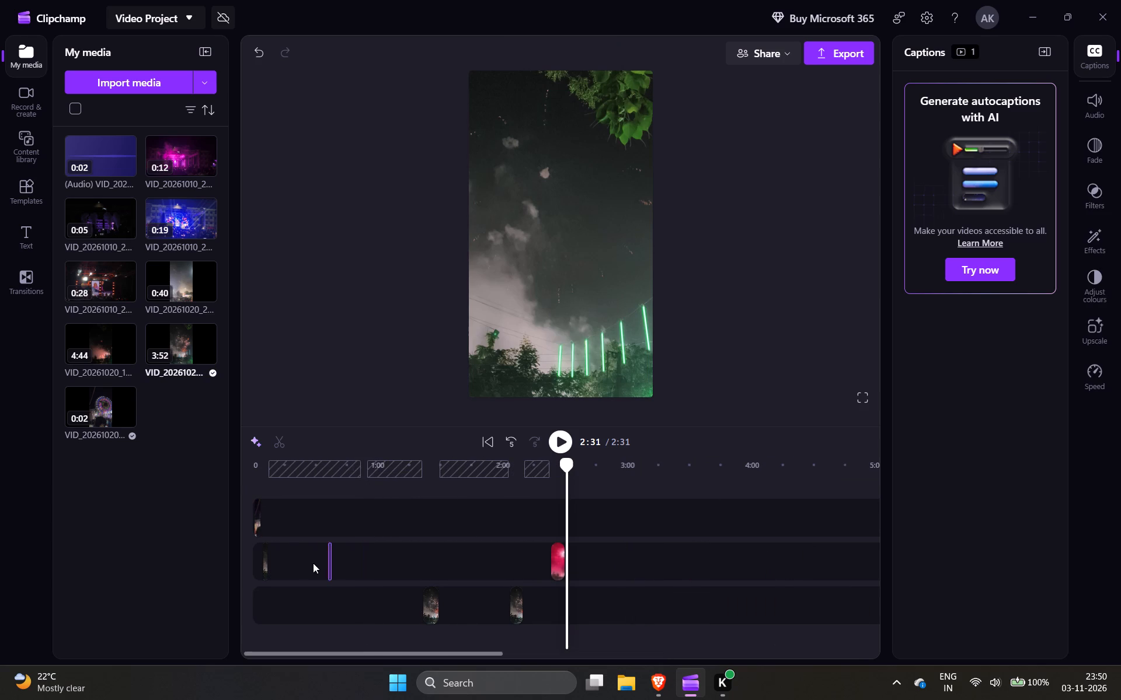
{"action": "left_click_drag", "start_coordinate": [313, 563], "coordinate": [273, 563]}
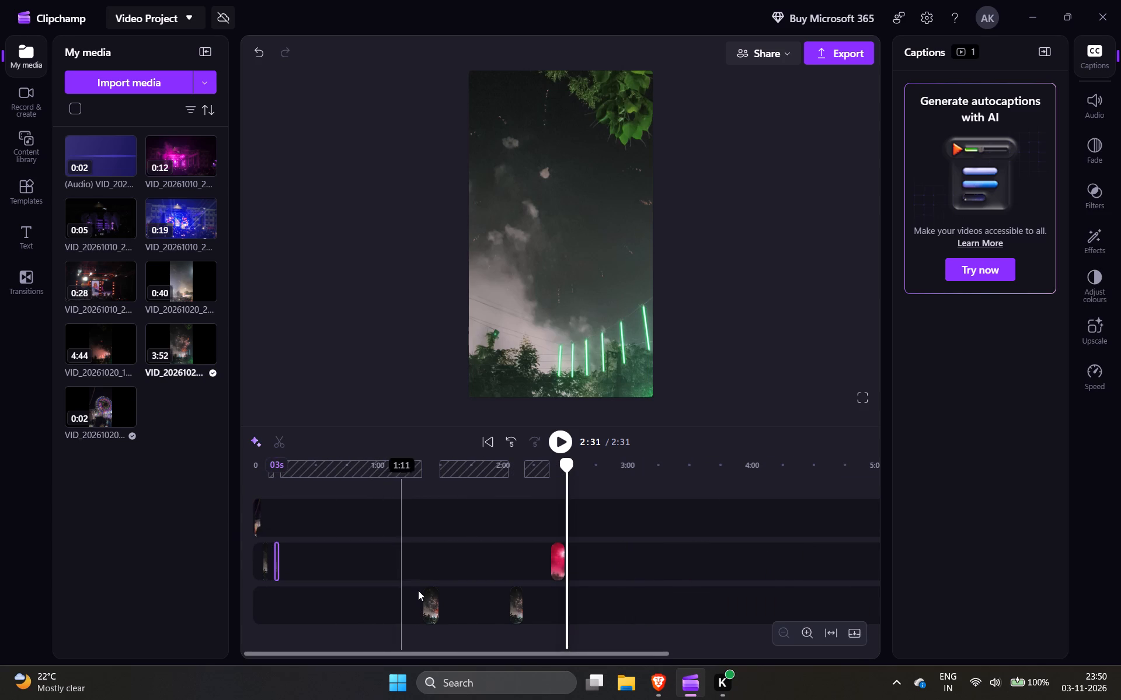
{"action": "left_click_drag", "start_coordinate": [432, 603], "coordinate": [284, 549]}
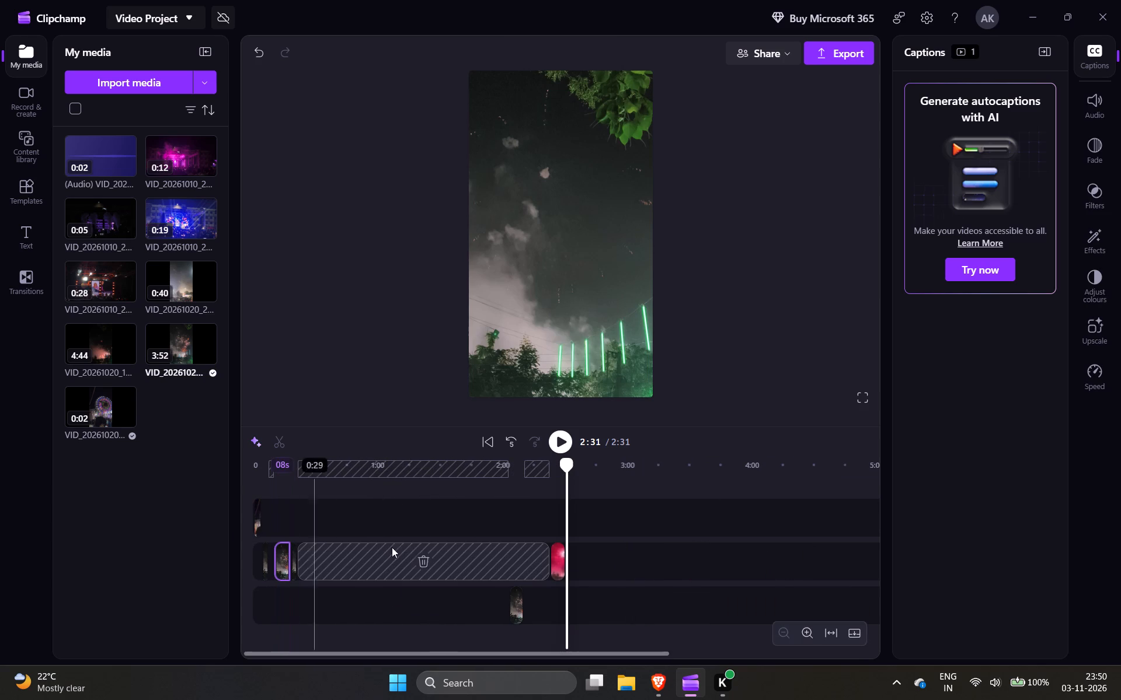
{"action": "left_click_drag", "start_coordinate": [514, 598], "coordinate": [331, 553]}
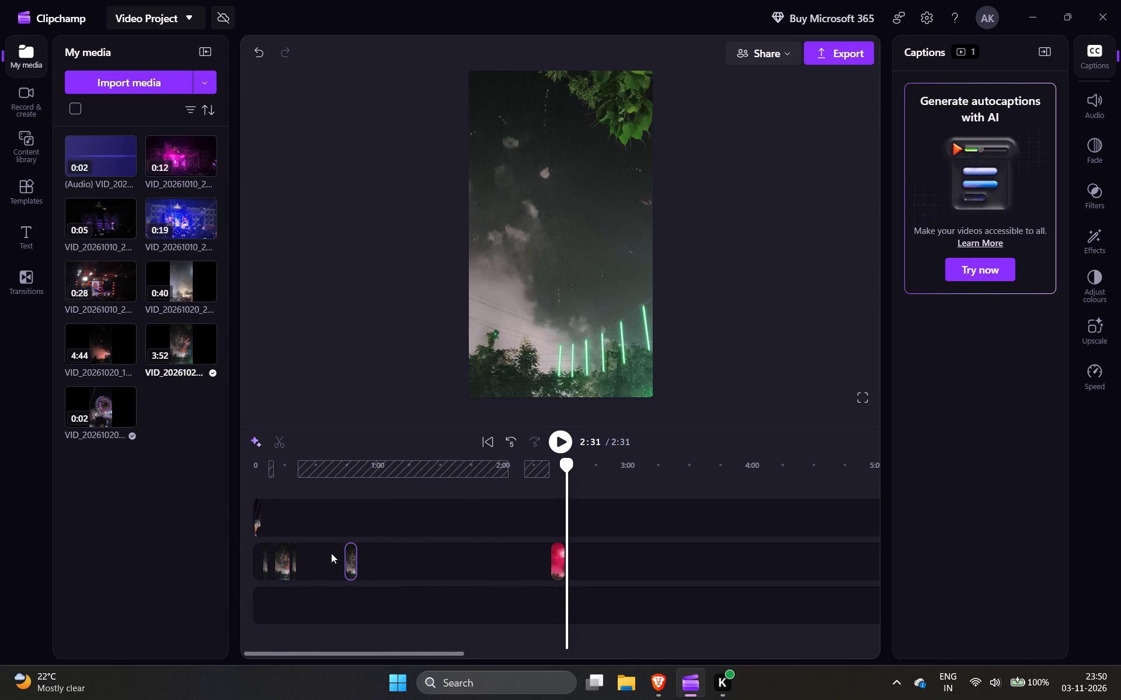
{"action": "left_click_drag", "start_coordinate": [331, 553], "coordinate": [298, 553]}
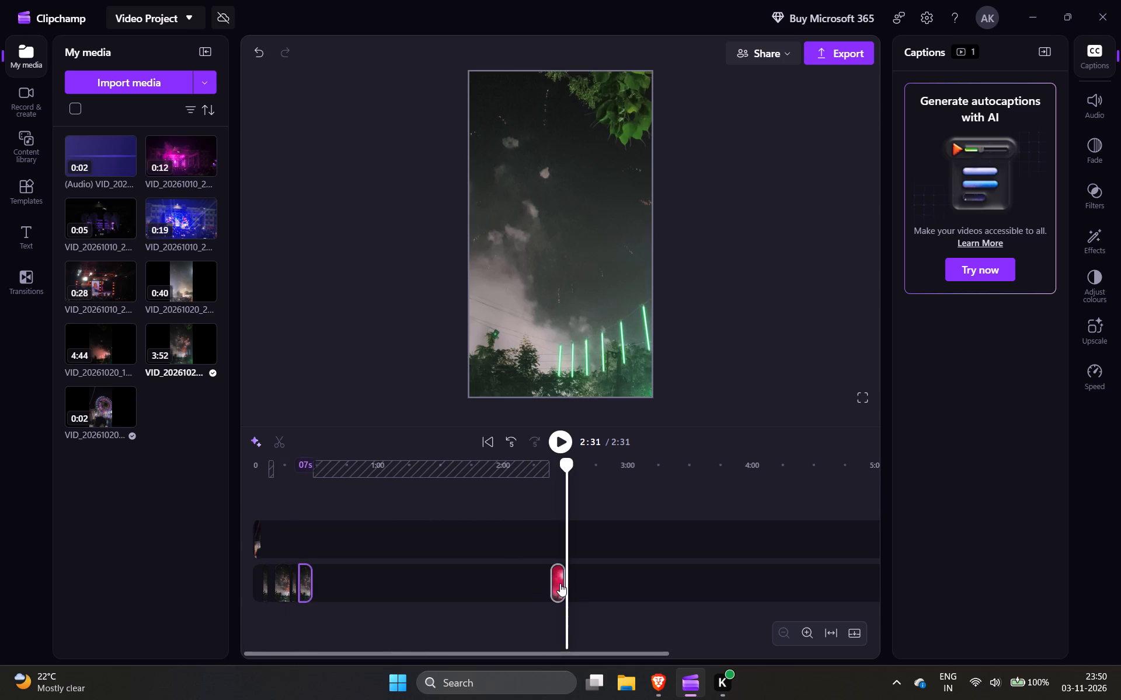
{"action": "left_click_drag", "start_coordinate": [560, 583], "coordinate": [323, 589]}
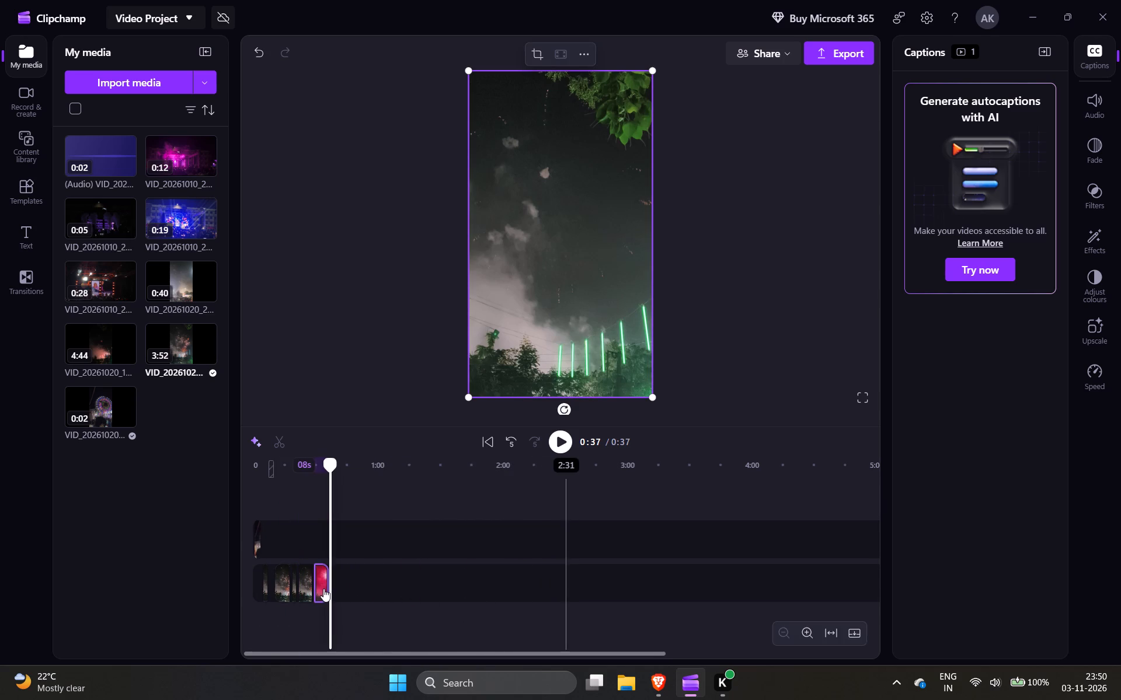
Close the gap after the first fireworks segment at about 0:07.5 by shifting each of the four following segments earlier, end to end.
{"action": "scroll", "coordinate": [350, 582], "scroll_direction": "up", "scroll_amount": 4, "text": "ctrl"}
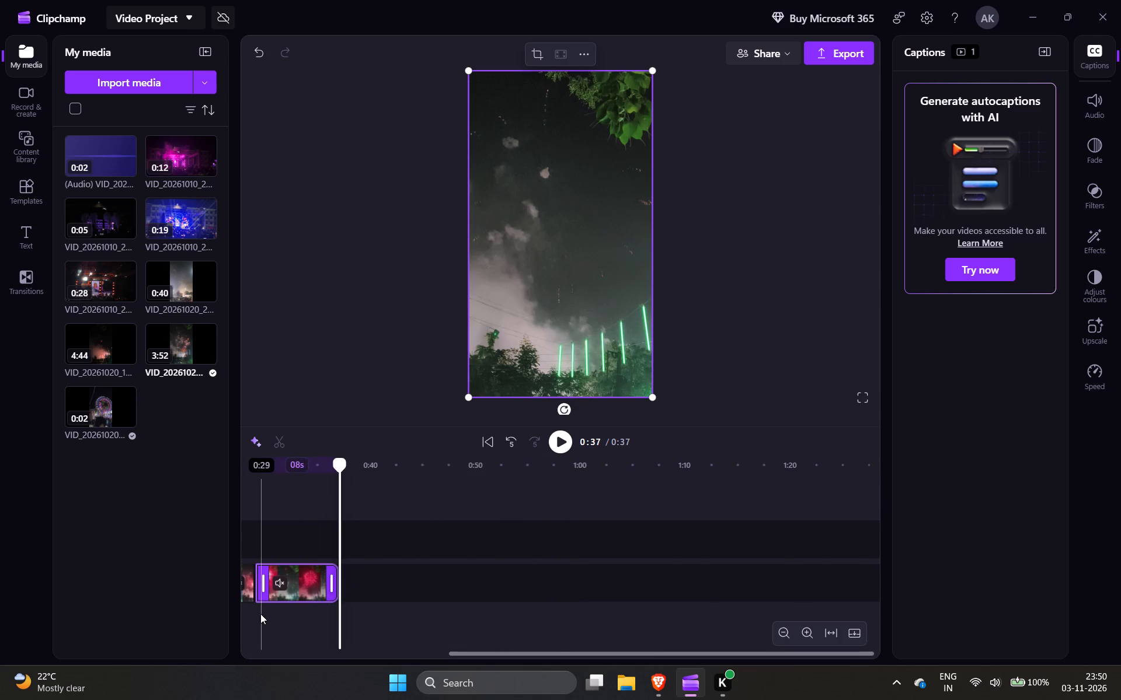
{"action": "left_click", "coordinate": [260, 614]}
{"action": "scroll", "coordinate": [260, 614], "scroll_direction": "right", "scroll_amount": 5}
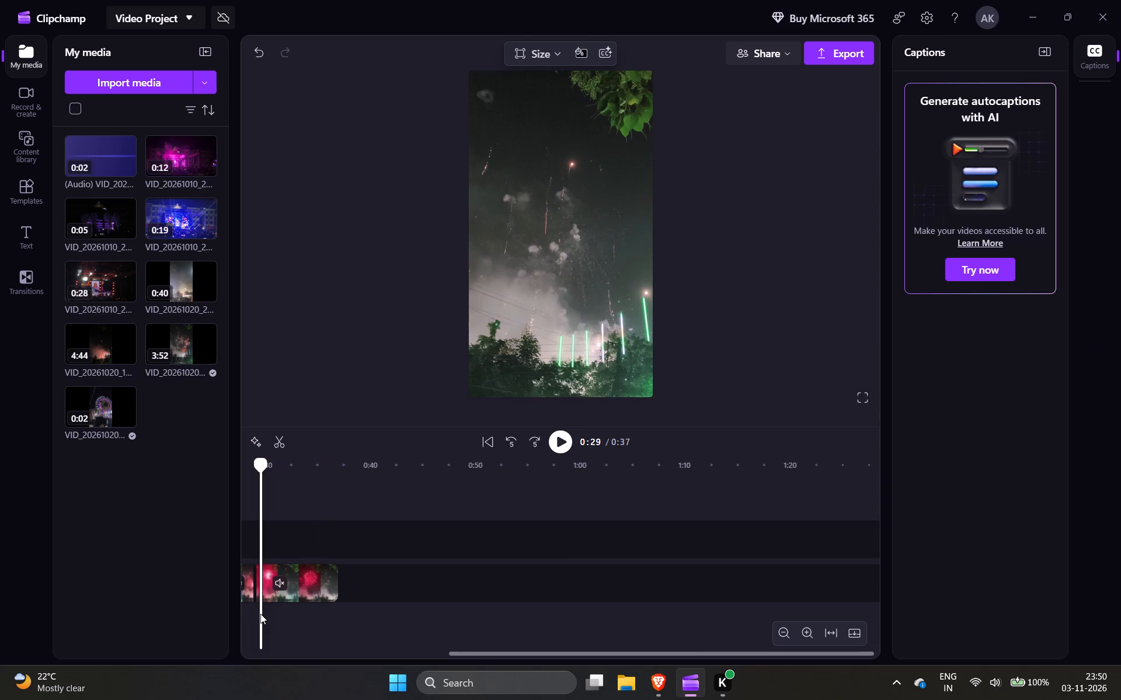
{"action": "scroll", "coordinate": [367, 622], "scroll_direction": "right", "scroll_amount": 2}
{"action": "scroll", "coordinate": [367, 622], "scroll_direction": "up", "scroll_amount": 4, "text": "ctrl"}
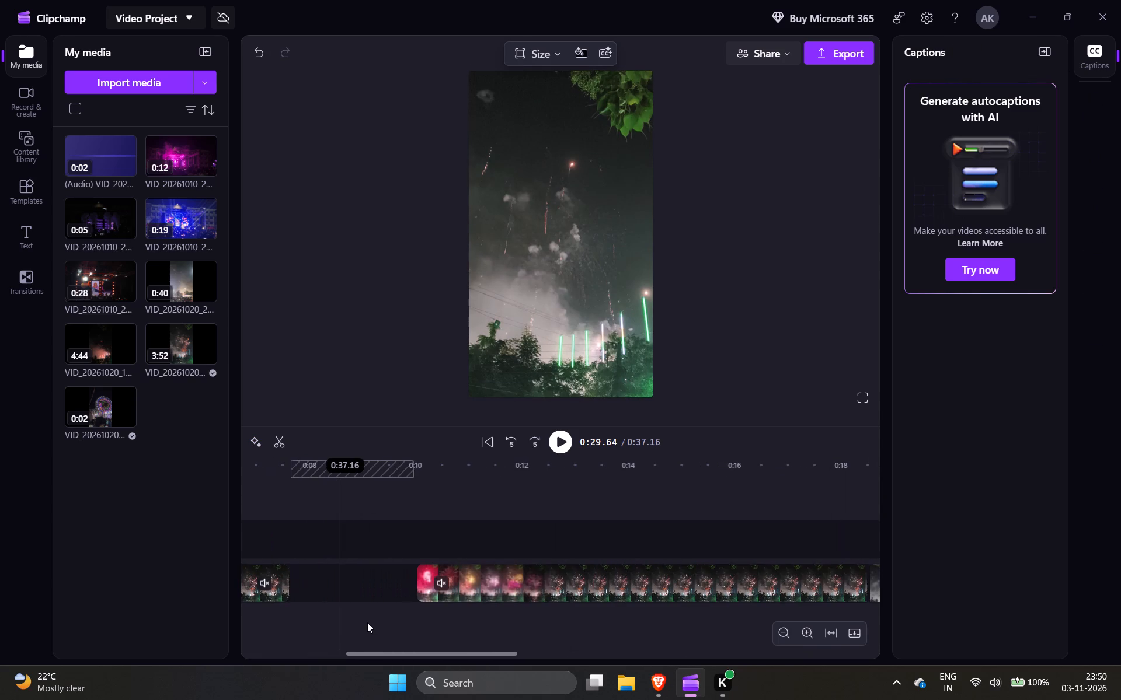
{"action": "scroll", "coordinate": [367, 622], "scroll_direction": "down", "scroll_amount": 2, "text": "ctrl"}
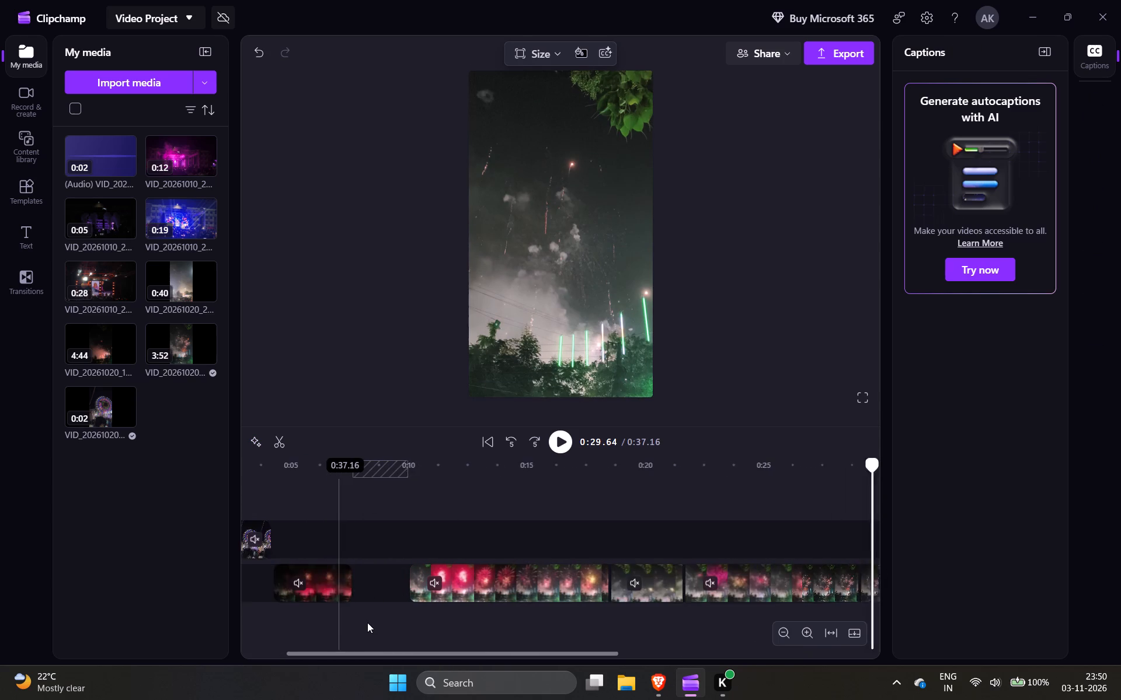
{"action": "scroll", "coordinate": [367, 622], "scroll_direction": "down", "scroll_amount": 1, "text": "ctrl"}
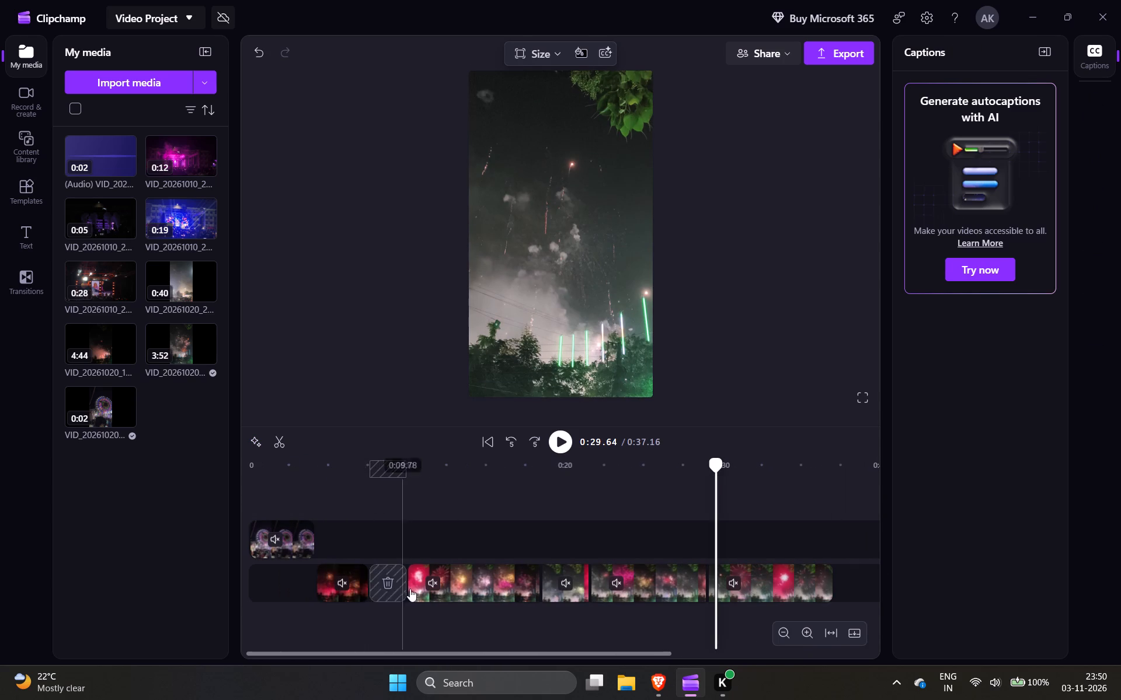
{"action": "left_click", "coordinate": [416, 589]}
{"action": "left_click_drag", "start_coordinate": [465, 593], "coordinate": [440, 592]}
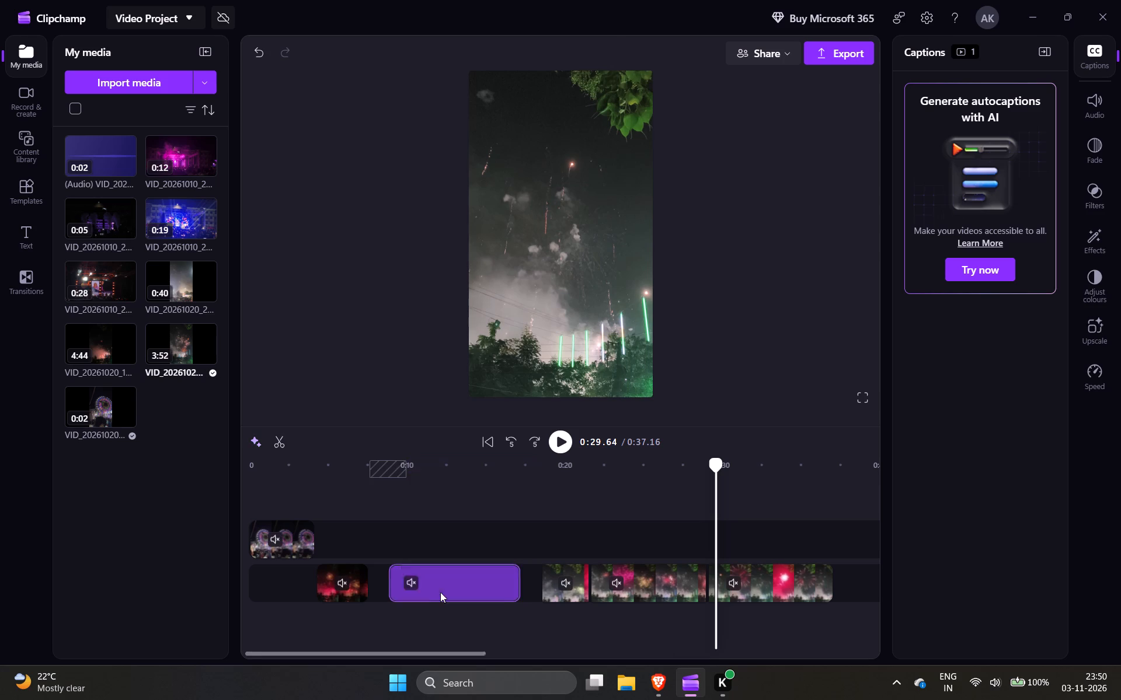
{"action": "left_click_drag", "start_coordinate": [440, 592], "coordinate": [424, 592]}
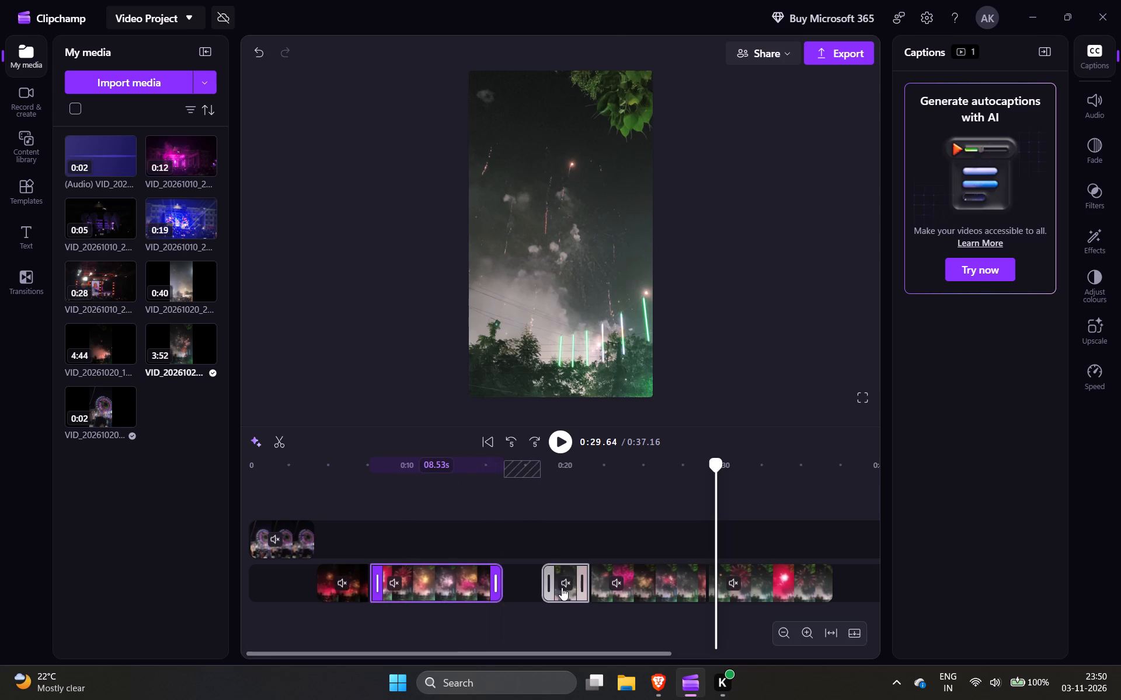
{"action": "left_click_drag", "start_coordinate": [566, 594], "coordinate": [526, 594]}
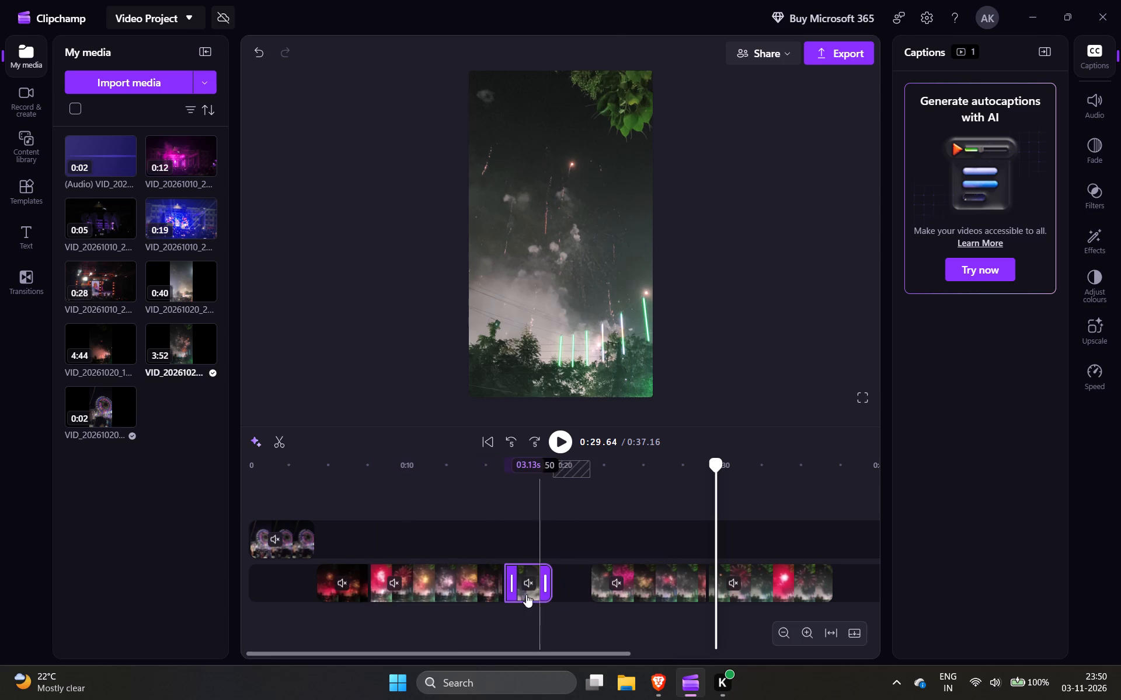
{"action": "left_click_drag", "start_coordinate": [621, 596], "coordinate": [573, 596]}
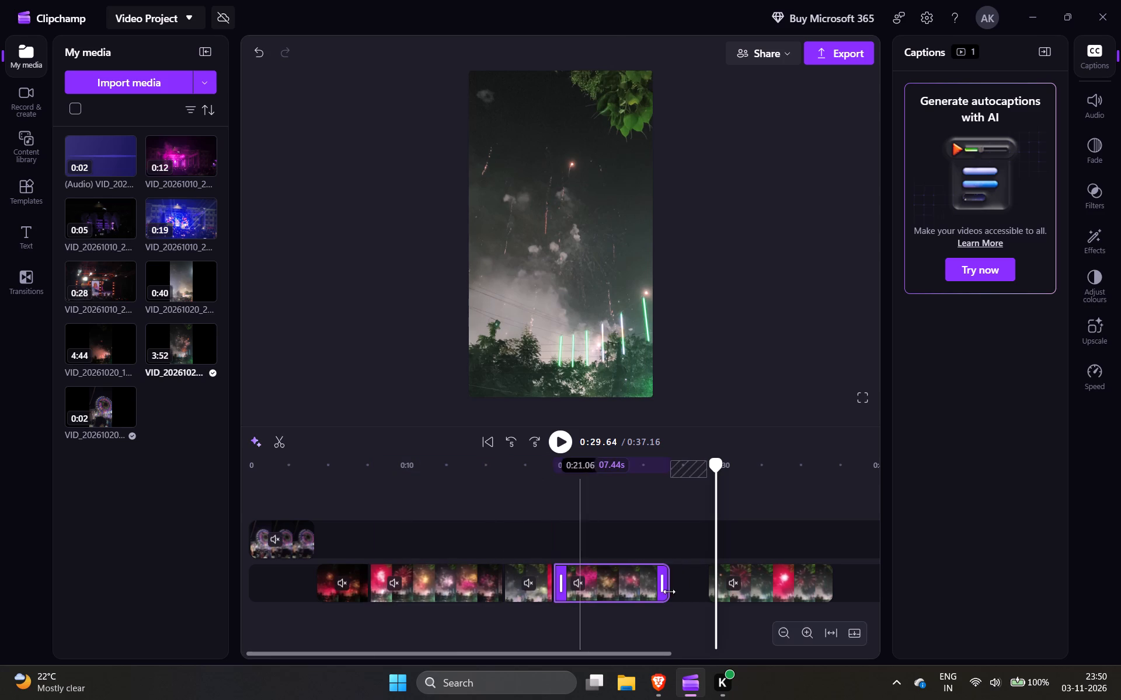
{"action": "left_click_drag", "start_coordinate": [762, 589], "coordinate": [705, 588]}
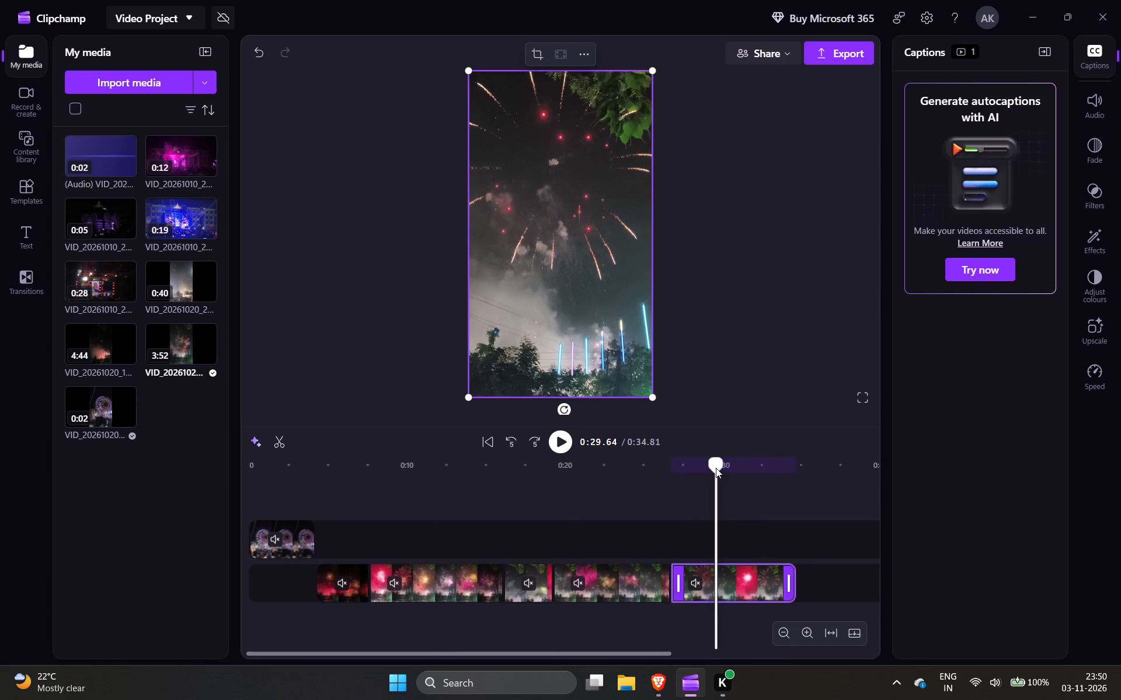
Trim the end of the last fireworks segment so it lasts about 5.85 s, ending on the red burst.
{"action": "left_click_drag", "start_coordinate": [716, 468], "coordinate": [315, 485]}
{"action": "key", "text": "space"}
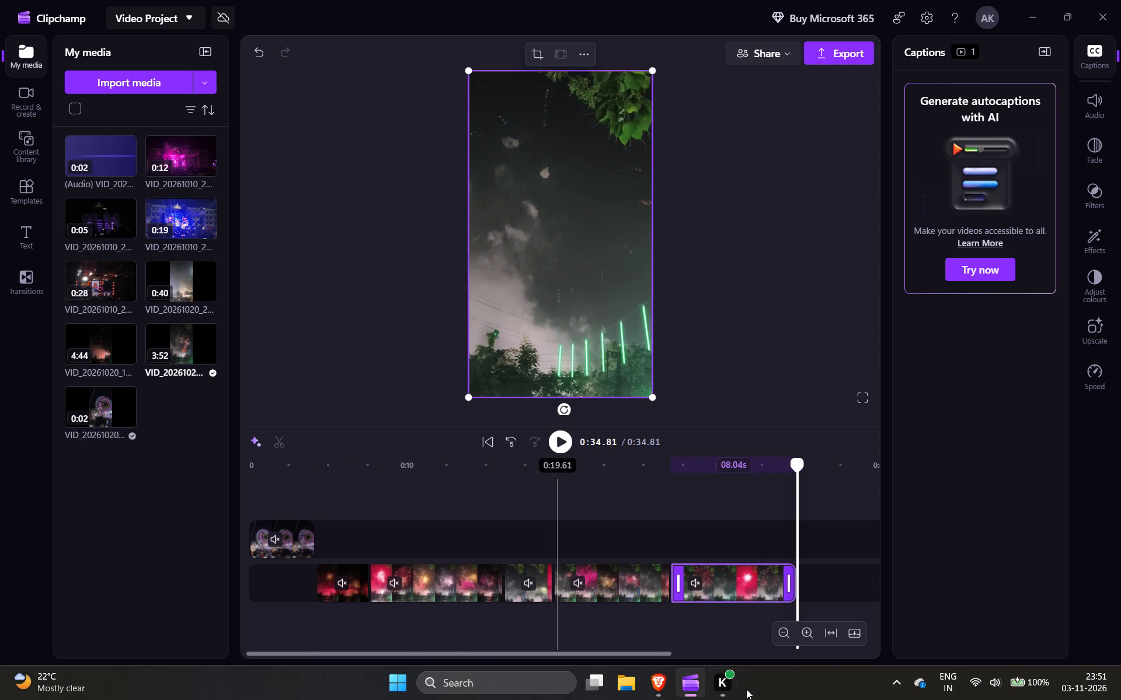
{"action": "left_click", "coordinate": [762, 584]}
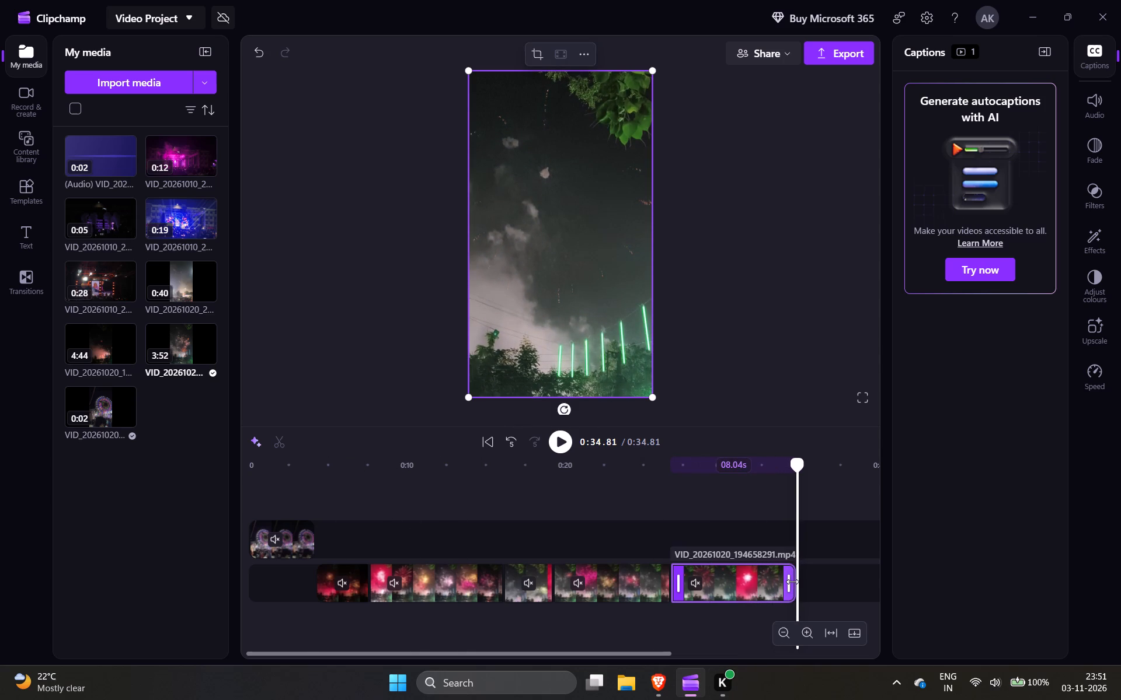
{"action": "left_click_drag", "start_coordinate": [788, 581], "coordinate": [783, 582]}
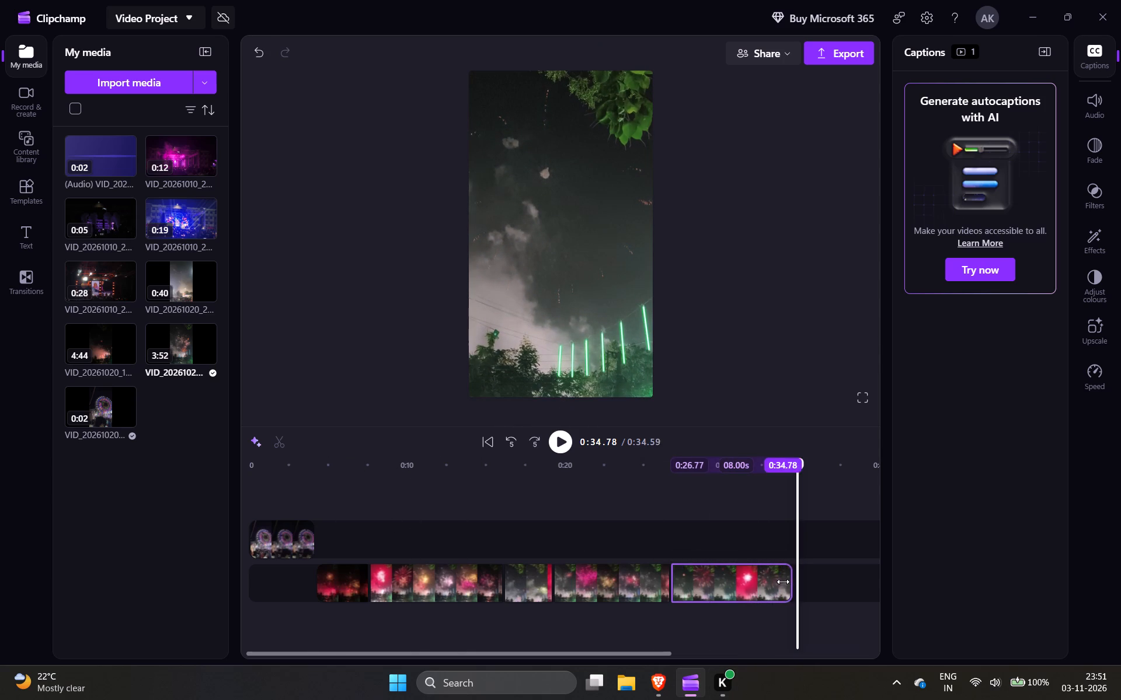
{"action": "left_click_drag", "start_coordinate": [783, 582], "coordinate": [767, 586]}
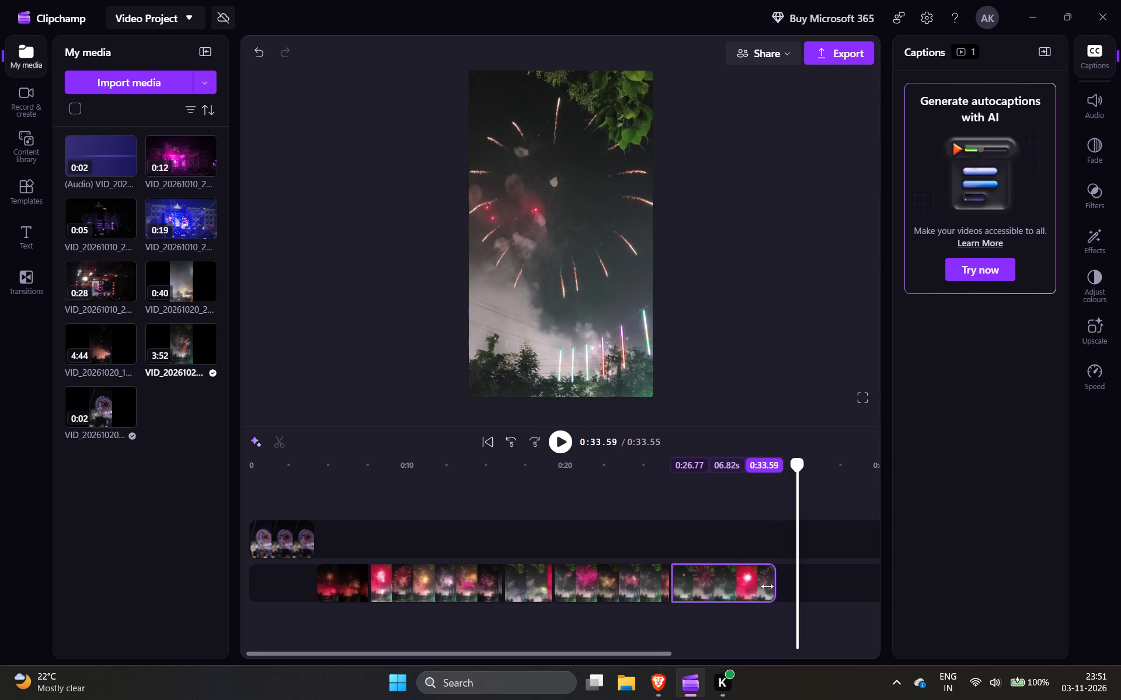
{"action": "left_click_drag", "start_coordinate": [767, 586], "coordinate": [753, 589]}
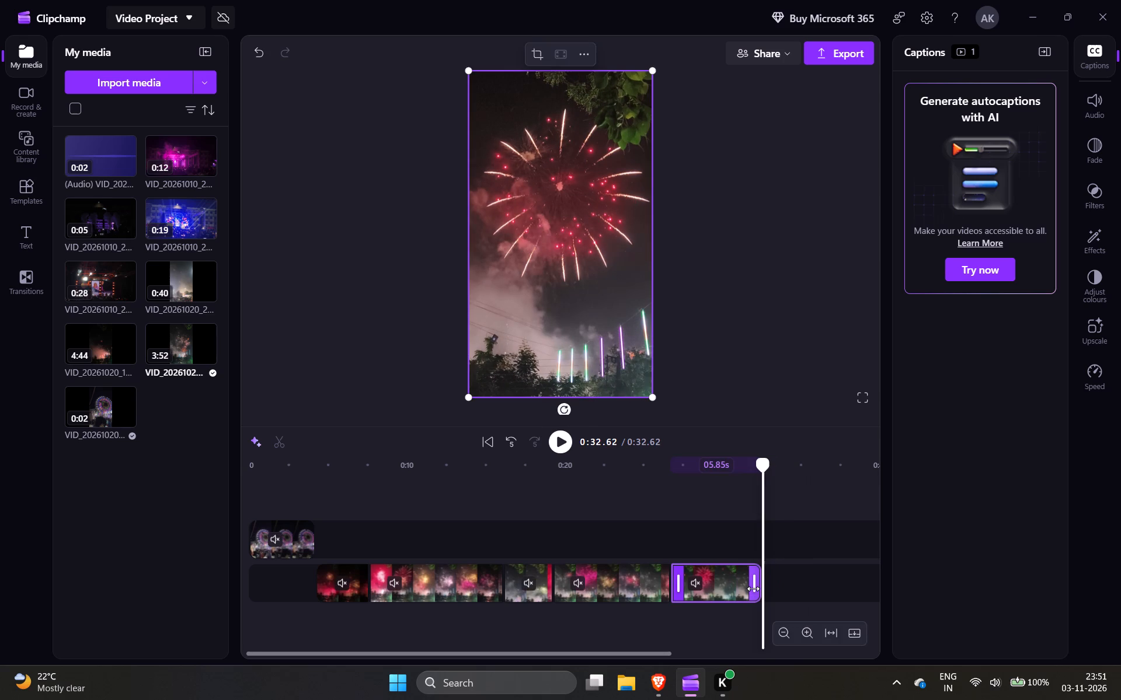
Play through the whole sequence to its end to check the cuts between the Ferris wheel clip and the fireworks segments.
{"action": "key", "text": "space"}
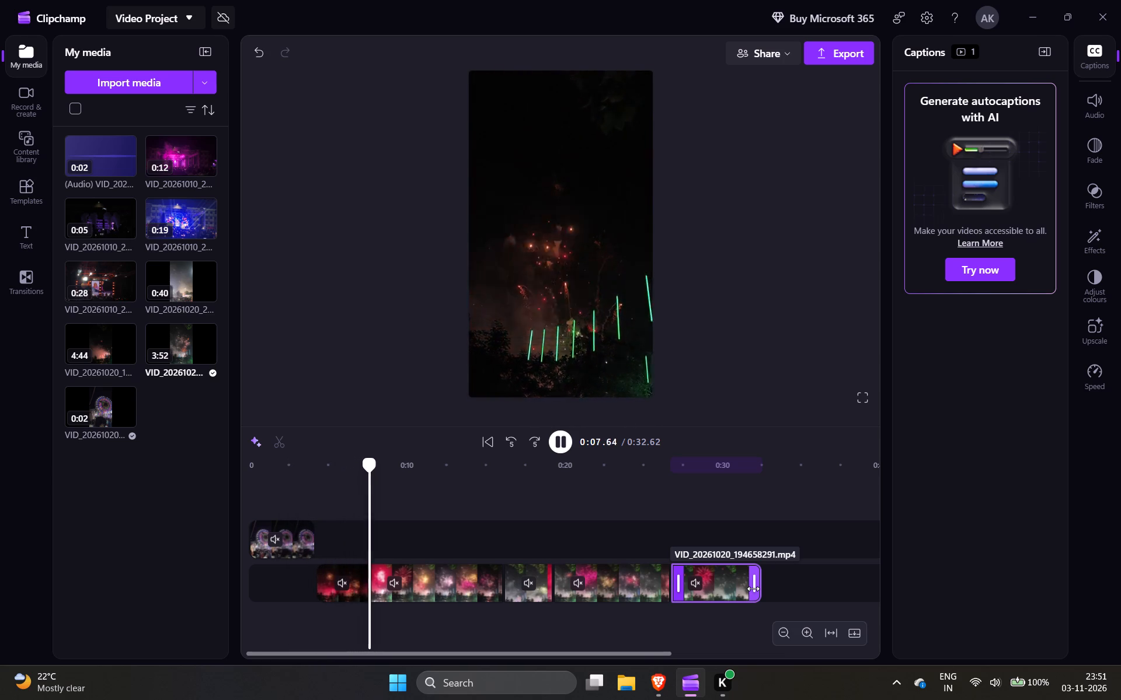
{"action": "left_click", "coordinate": [347, 591]}
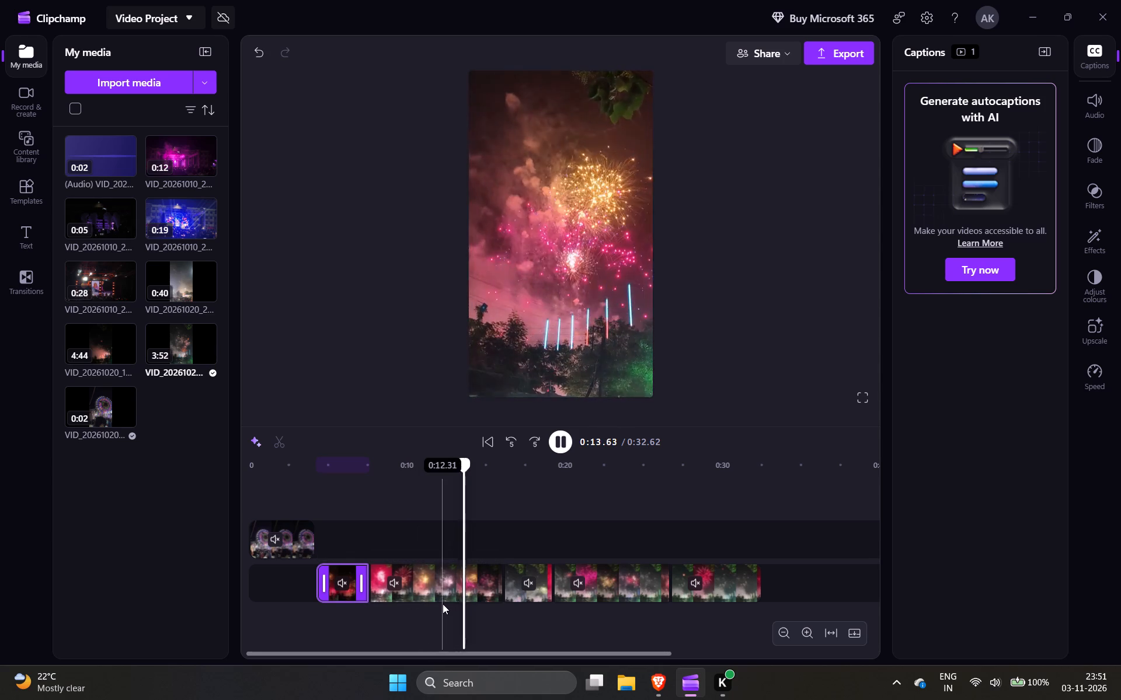
{"action": "key", "text": "Right"}
{"action": "key", "text": "Right"}
{"action": "key", "text": "Right"}
{"action": "key", "text": "Right"}
{"action": "key", "text": "Right"}
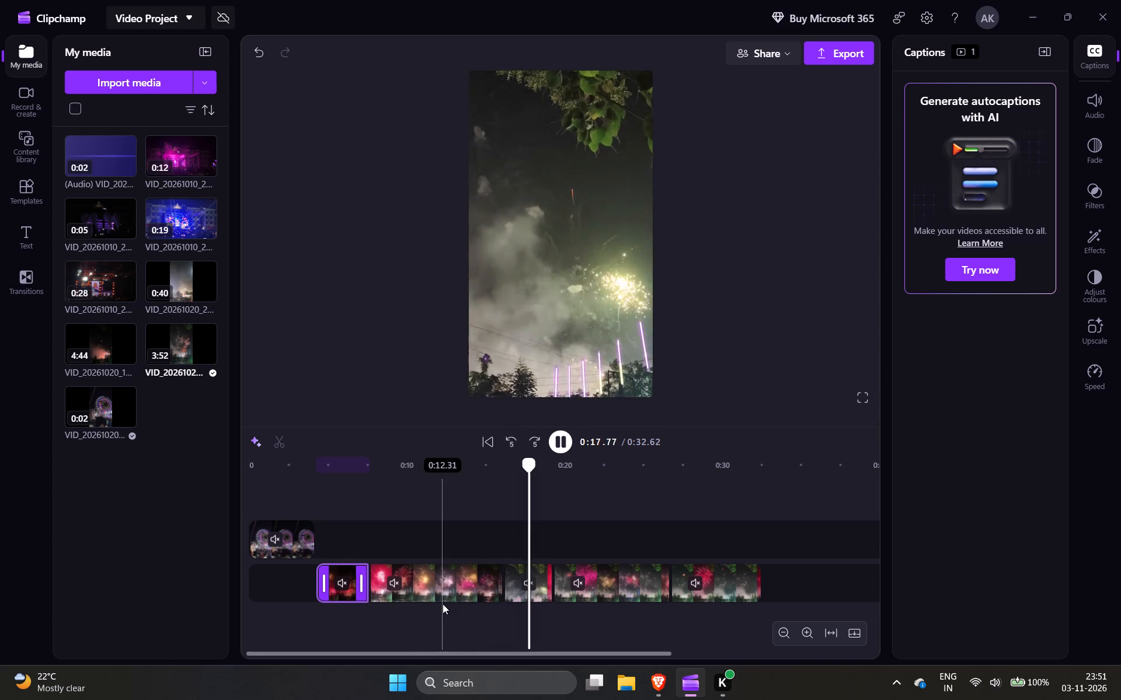
{"action": "key", "text": "Right"}
{"action": "key", "text": "Right"}
{"action": "key", "text": "Right"}
{"action": "key", "text": "Right"}
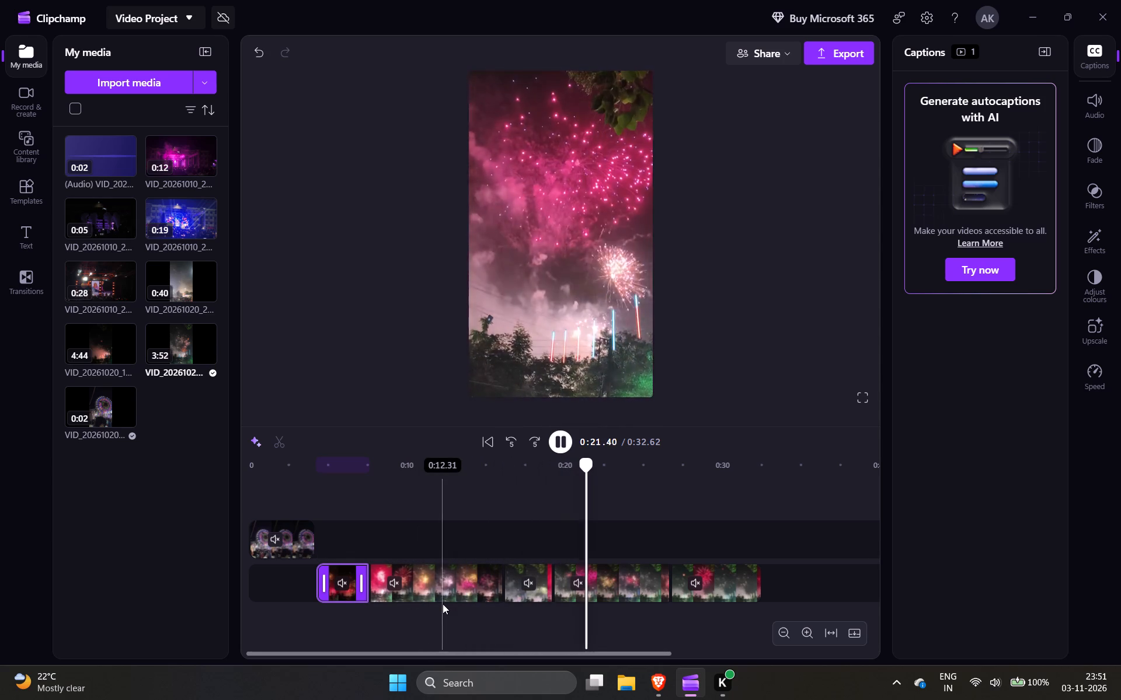
{"action": "key", "text": "Right"}
{"action": "key", "text": "Right"}
{"action": "key", "text": "Right"}
{"action": "key", "text": "Right"}
{"action": "key", "text": "Right"}
{"action": "key", "text": "Right"}
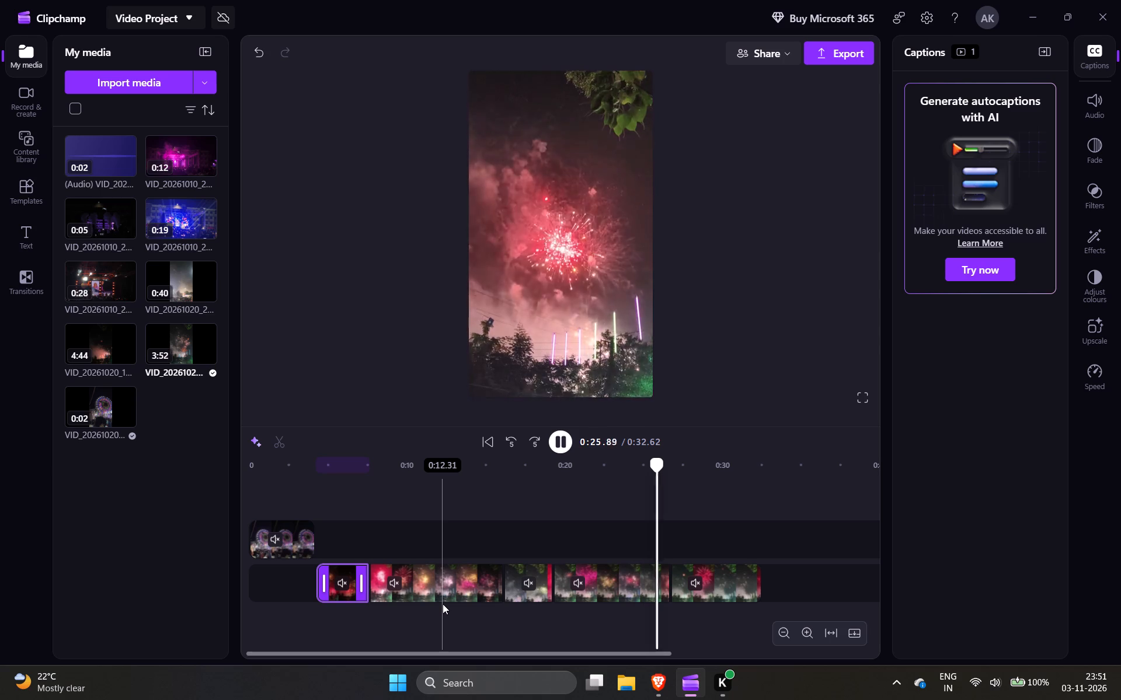
{"action": "key", "text": "Right"}
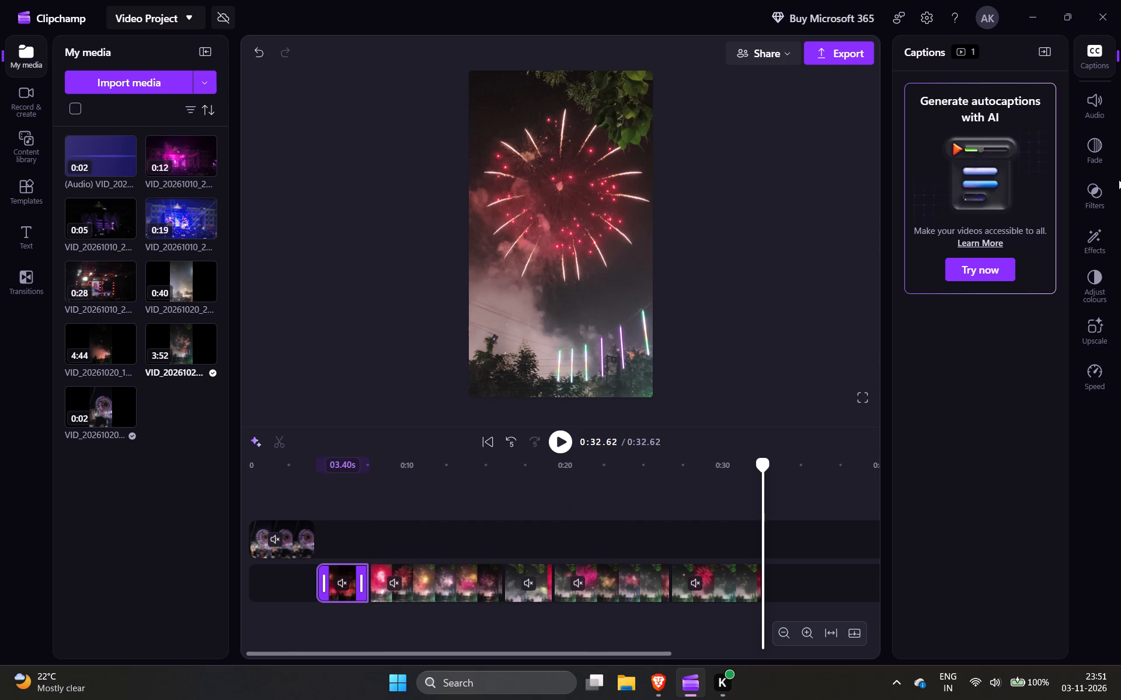
Apply the Flash effect to the first fireworks segment, the 3.4 s one after the Ferris wheel clip.
{"action": "left_click", "coordinate": [1095, 256]}
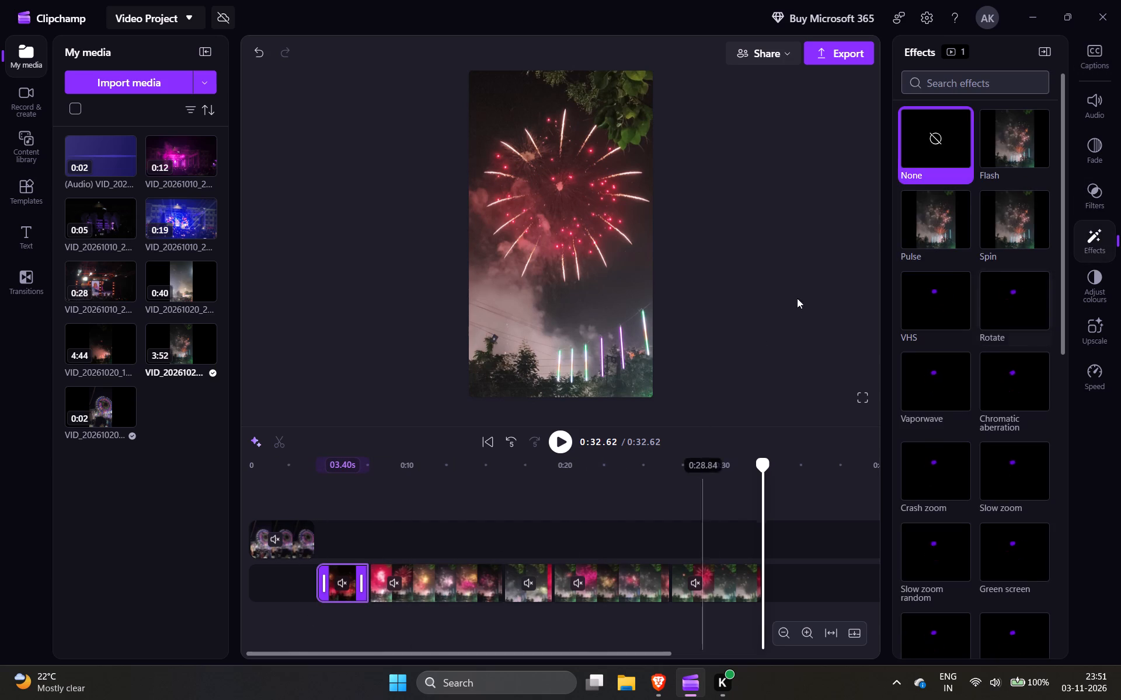
{"action": "left_click", "coordinate": [1009, 124]}
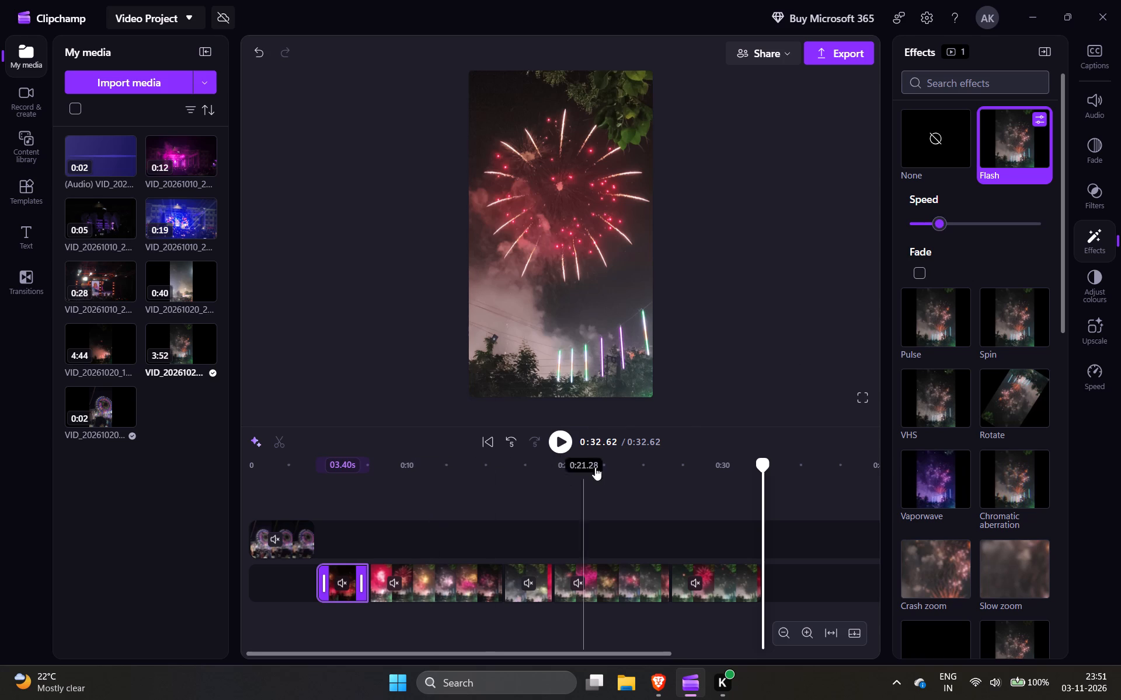
Preview the Flash effect by playing the first fireworks segment and the start of the one after it.
{"action": "left_click", "coordinate": [565, 443]}
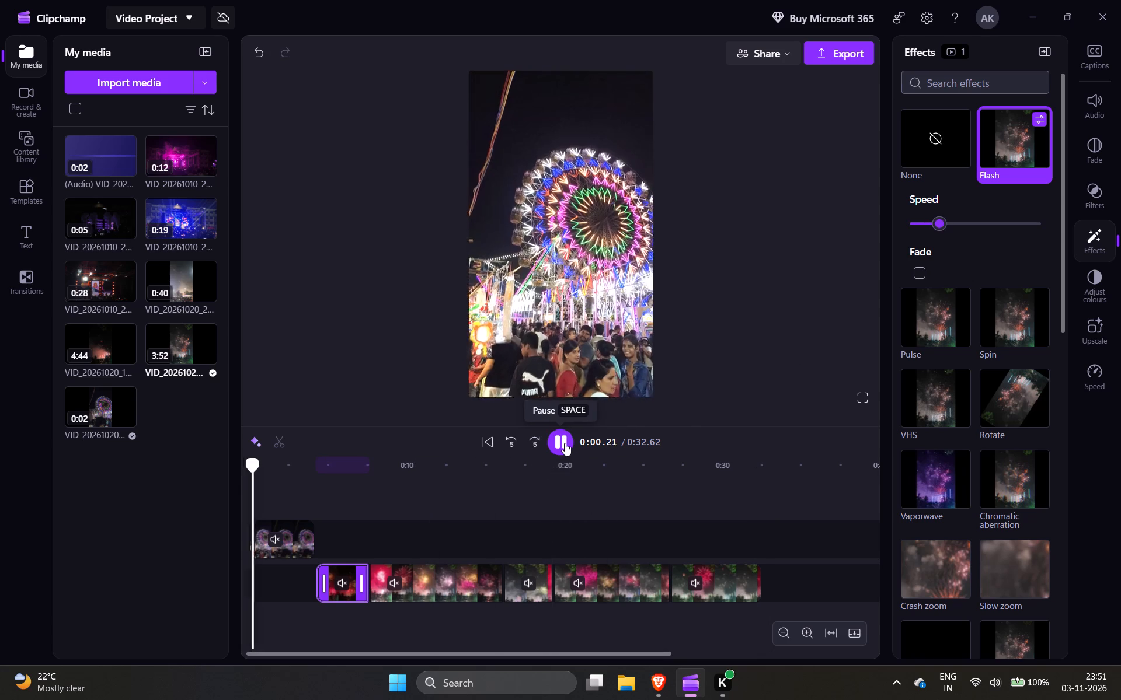
{"action": "left_click", "coordinate": [565, 443]}
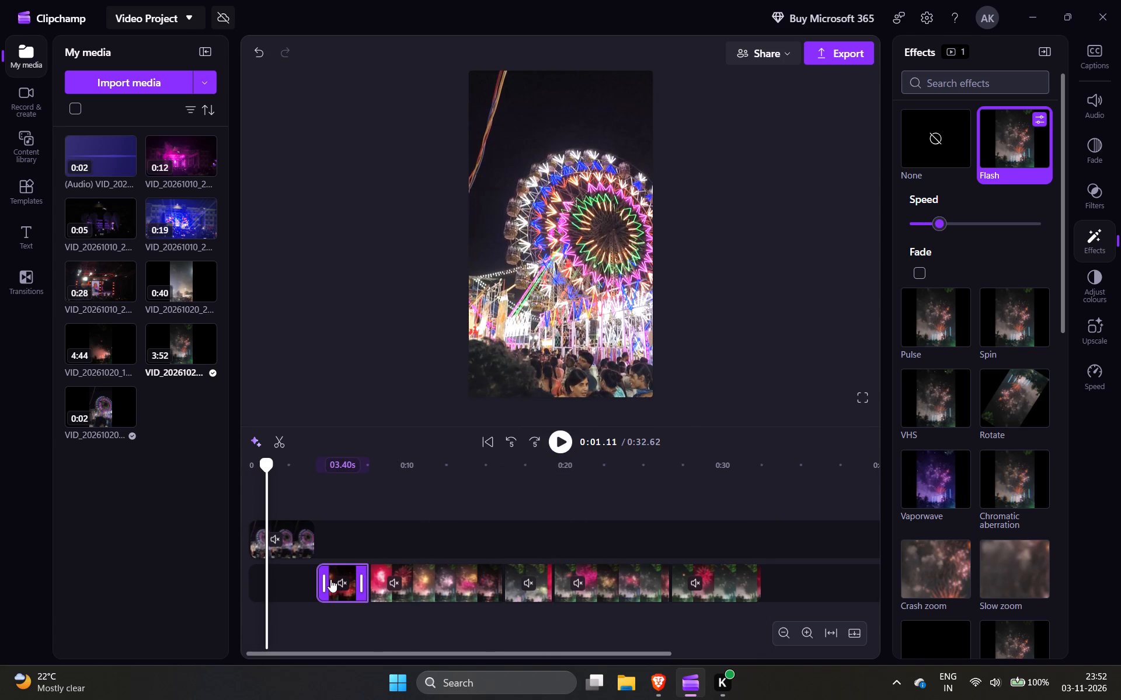
{"action": "left_click", "coordinate": [330, 579]}
{"action": "left_click", "coordinate": [336, 600]}
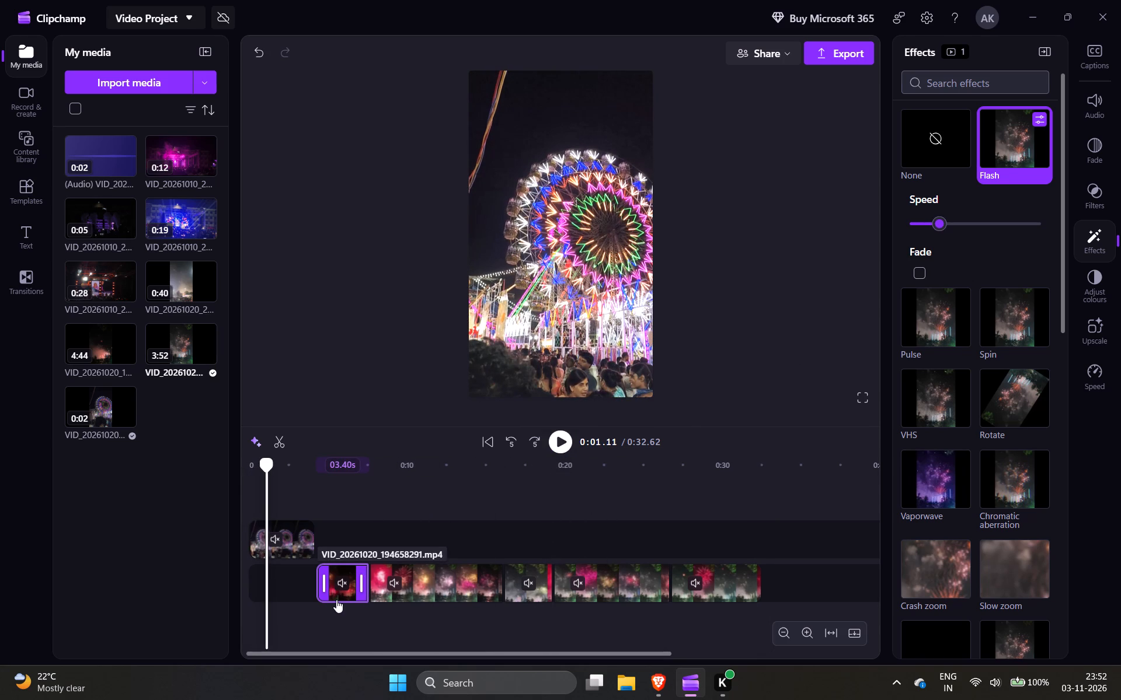
{"action": "left_click_drag", "start_coordinate": [265, 458], "coordinate": [310, 474]}
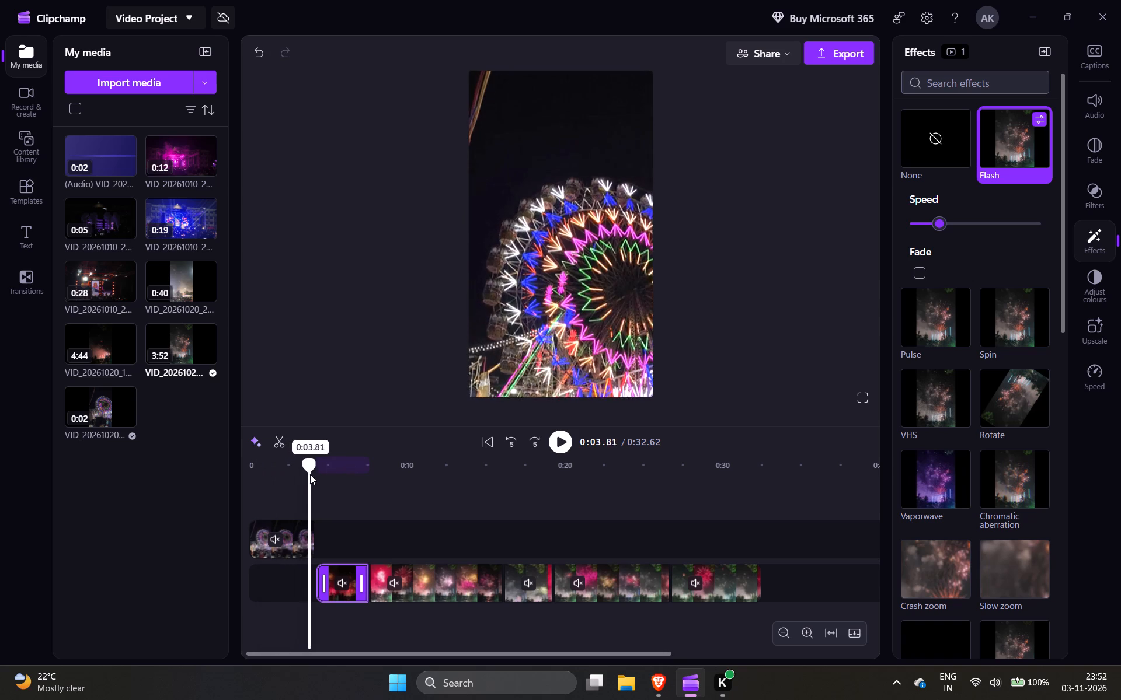
{"action": "left_click_drag", "start_coordinate": [310, 474], "coordinate": [315, 474]}
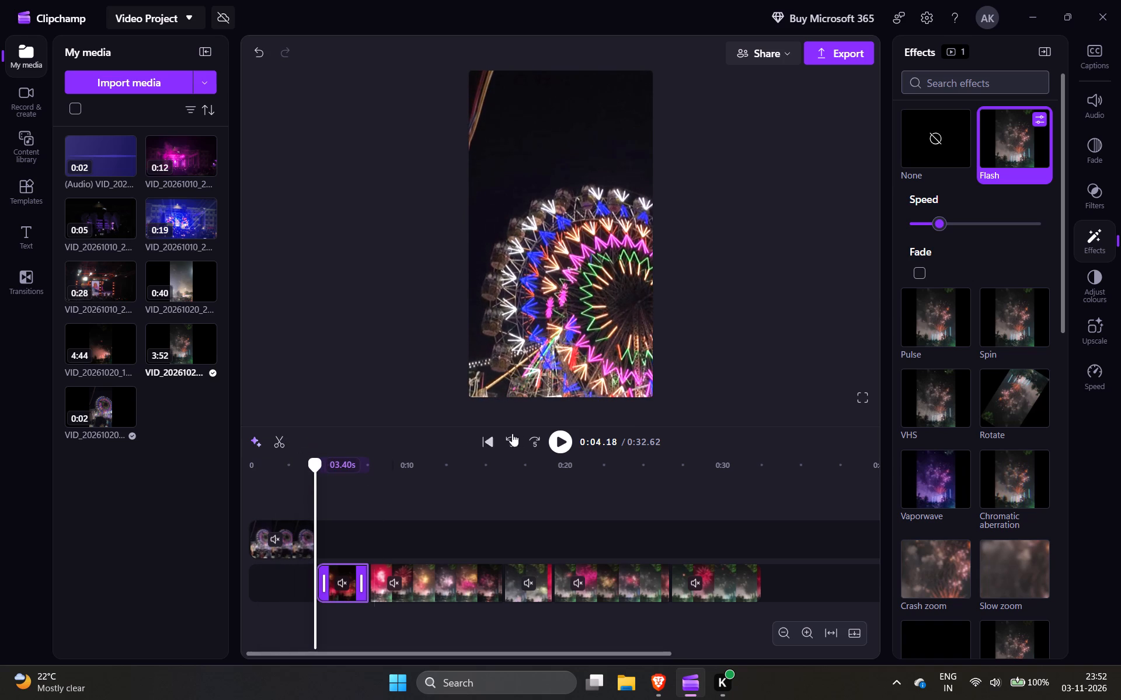
{"action": "left_click", "coordinate": [557, 440]}
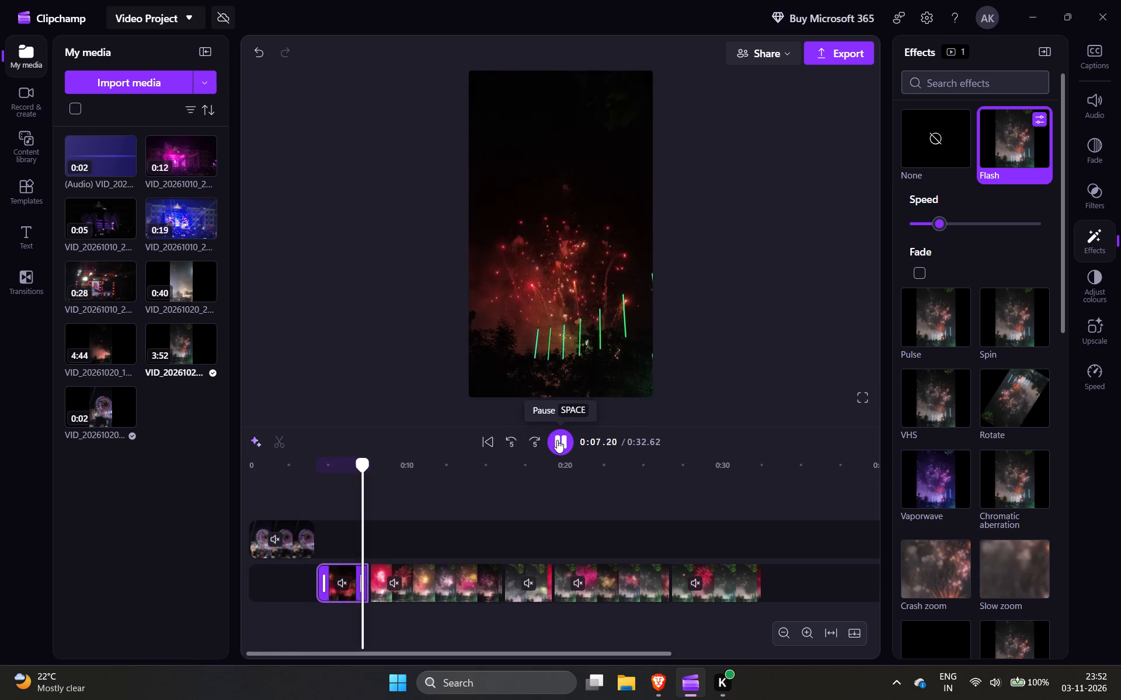
{"action": "left_click", "coordinate": [557, 440]}
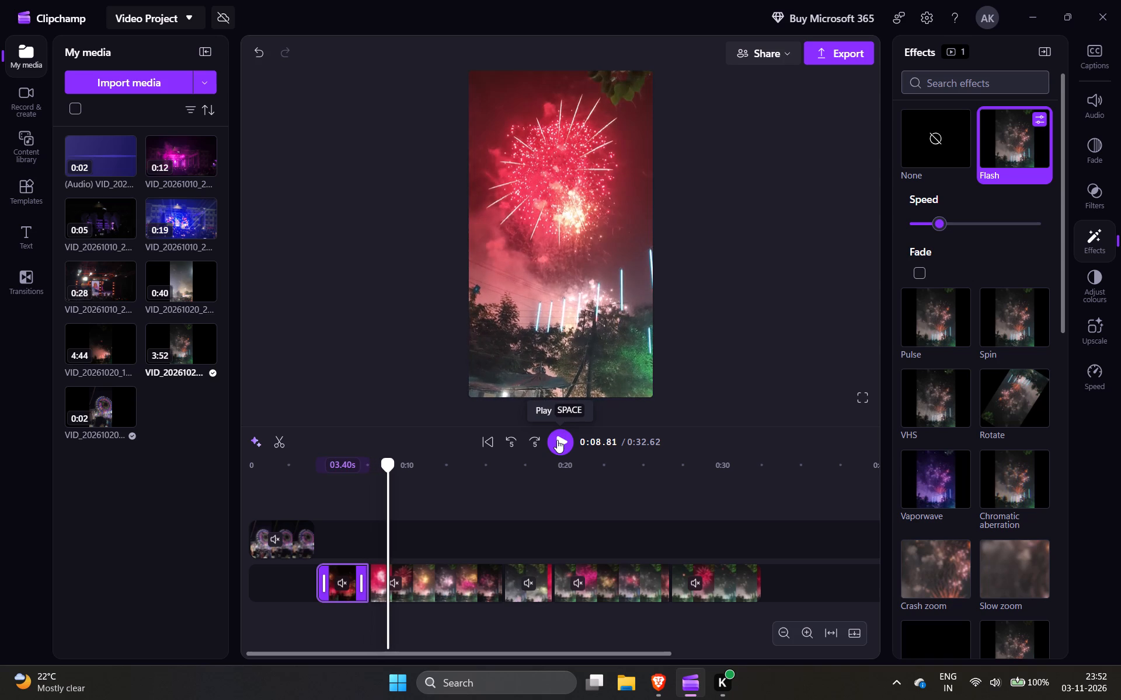
{"action": "left_click", "coordinate": [557, 440]}
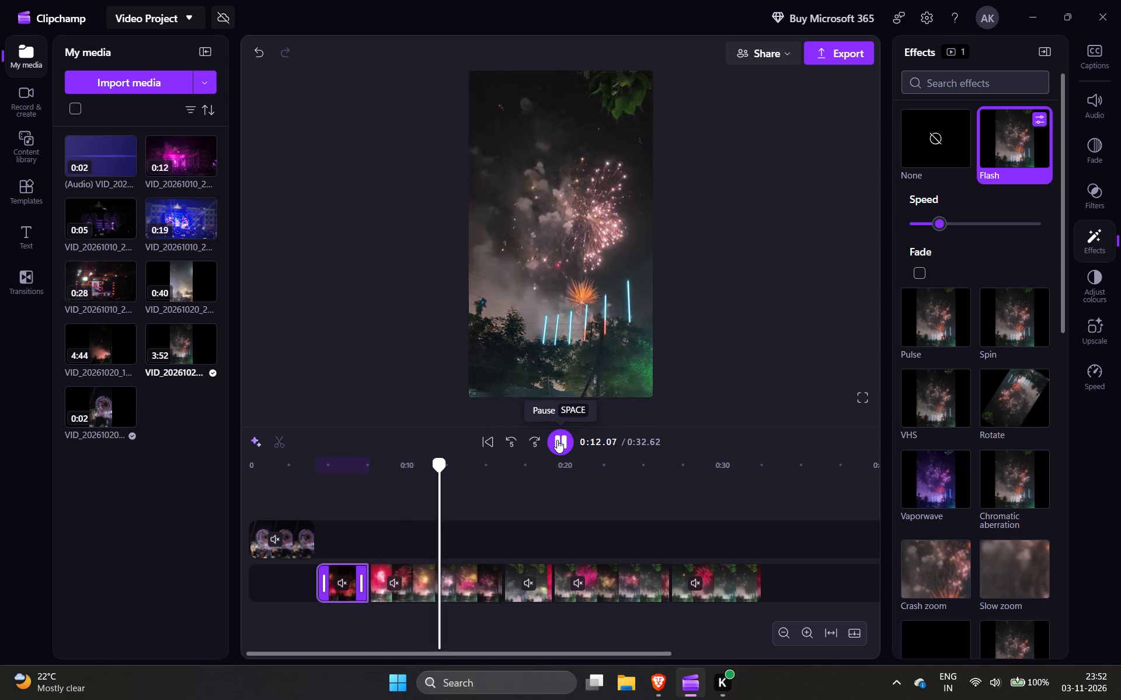
{"action": "left_click", "coordinate": [557, 440]}
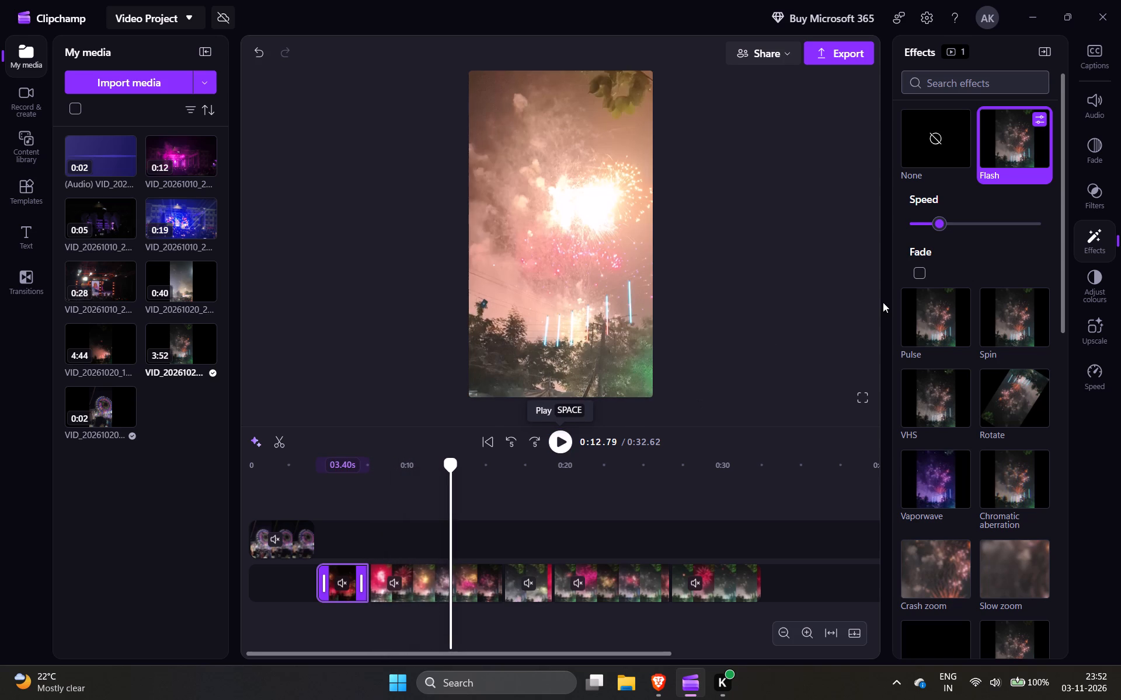
Lower the Flash effect's speed on the first fireworks segment to just above its minimum and replay the segment to check it.
{"action": "left_click_drag", "start_coordinate": [937, 219], "coordinate": [952, 220]}
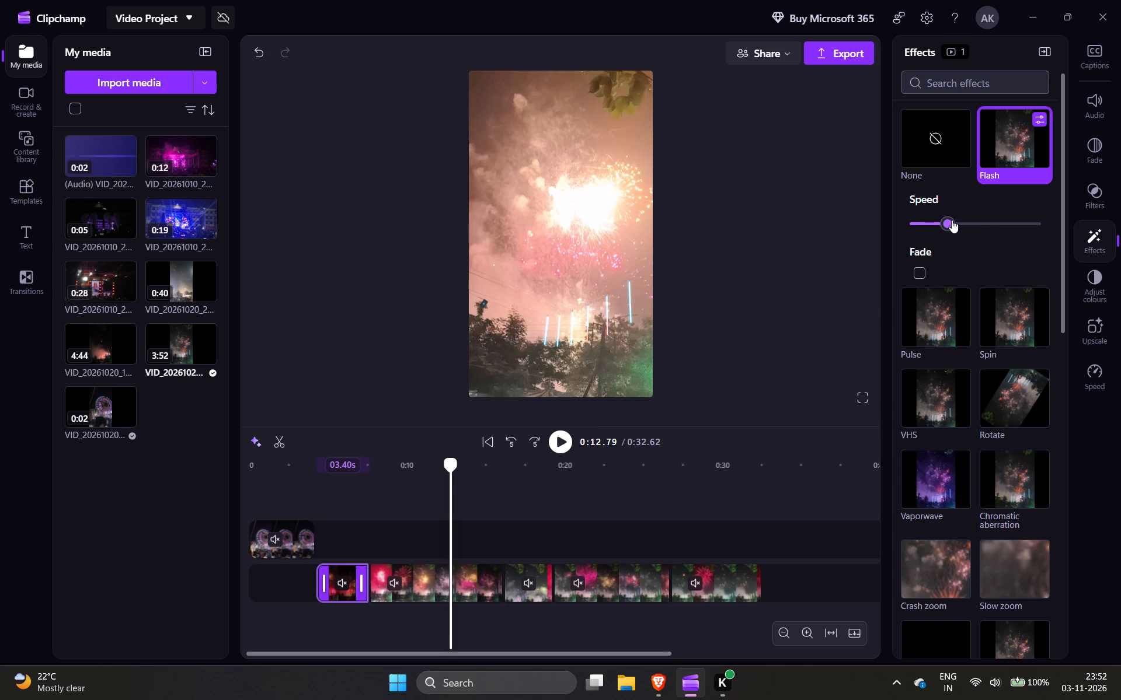
{"action": "left_click_drag", "start_coordinate": [952, 220], "coordinate": [989, 219]}
{"action": "left_click_drag", "start_coordinate": [991, 219], "coordinate": [921, 228]}
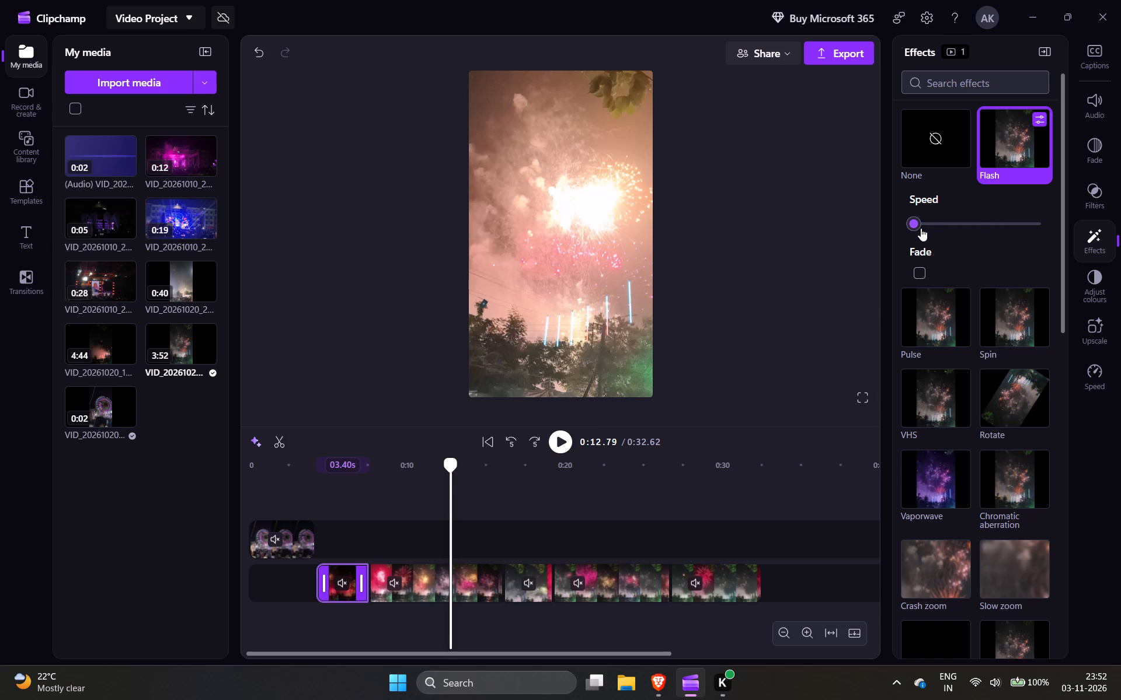
{"action": "left_click_drag", "start_coordinate": [915, 222], "coordinate": [900, 223]}
{"action": "left_click_drag", "start_coordinate": [908, 220], "coordinate": [920, 220]}
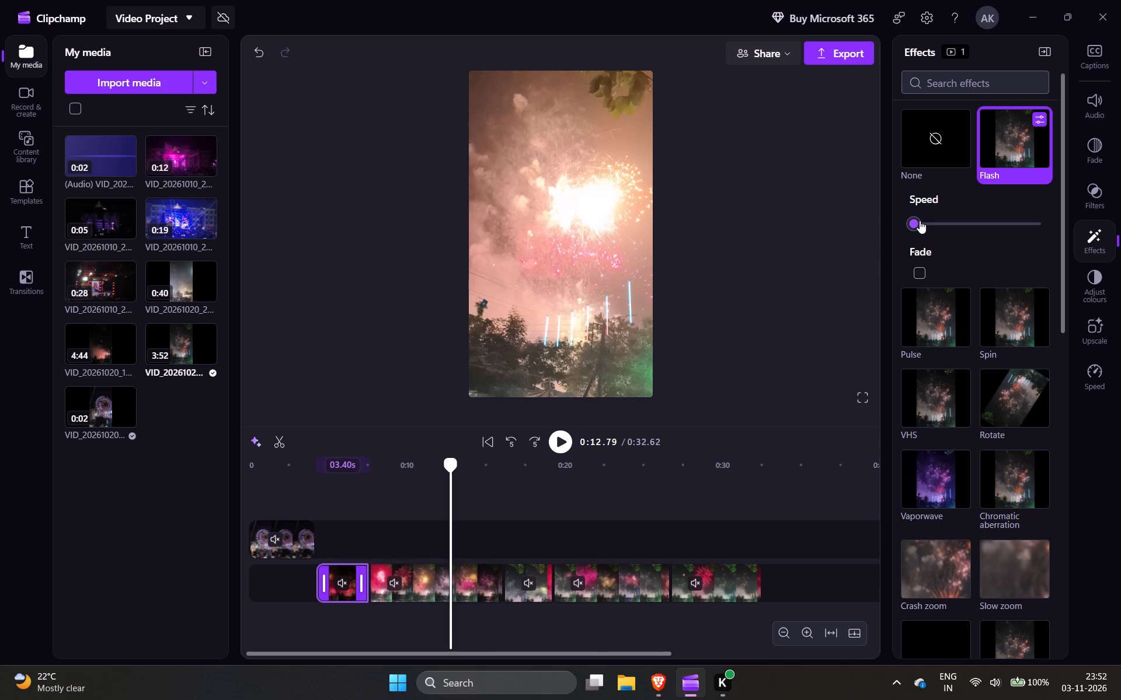
{"action": "left_click_drag", "start_coordinate": [920, 220], "coordinate": [920, 220]}
{"action": "left_click_drag", "start_coordinate": [917, 220], "coordinate": [925, 220]}
{"action": "left_click_drag", "start_coordinate": [920, 220], "coordinate": [927, 220]}
{"action": "left_click_drag", "start_coordinate": [927, 220], "coordinate": [928, 220]}
{"action": "left_click_drag", "start_coordinate": [455, 460], "coordinate": [332, 463]}
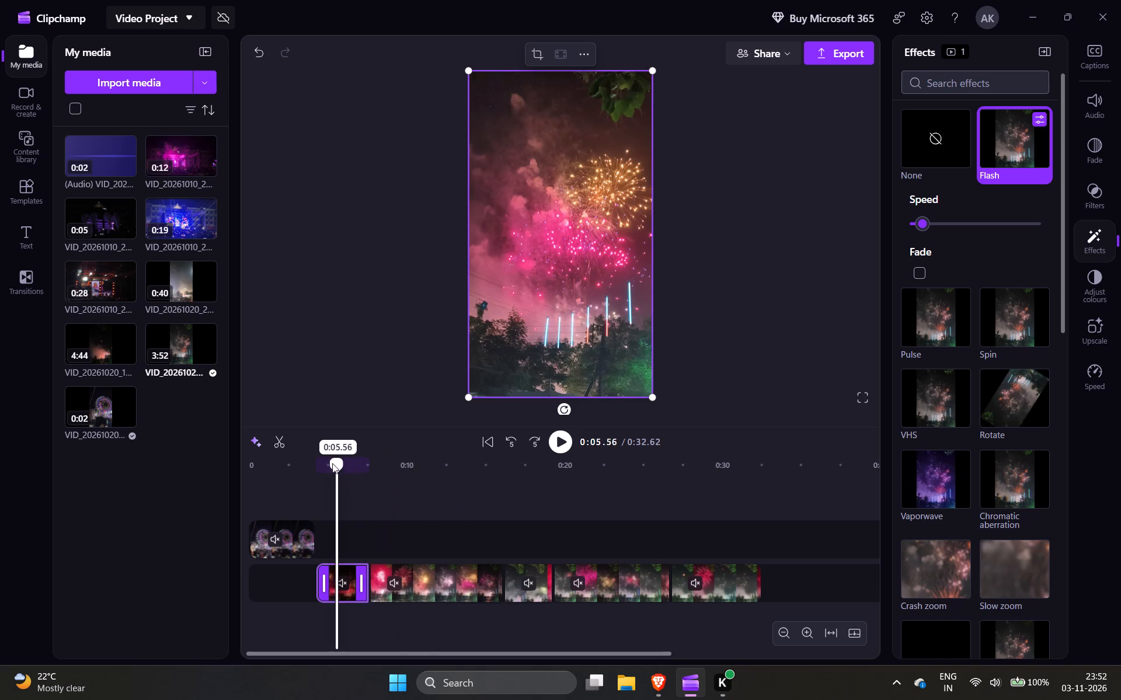
{"action": "left_click_drag", "start_coordinate": [332, 463], "coordinate": [318, 459]}
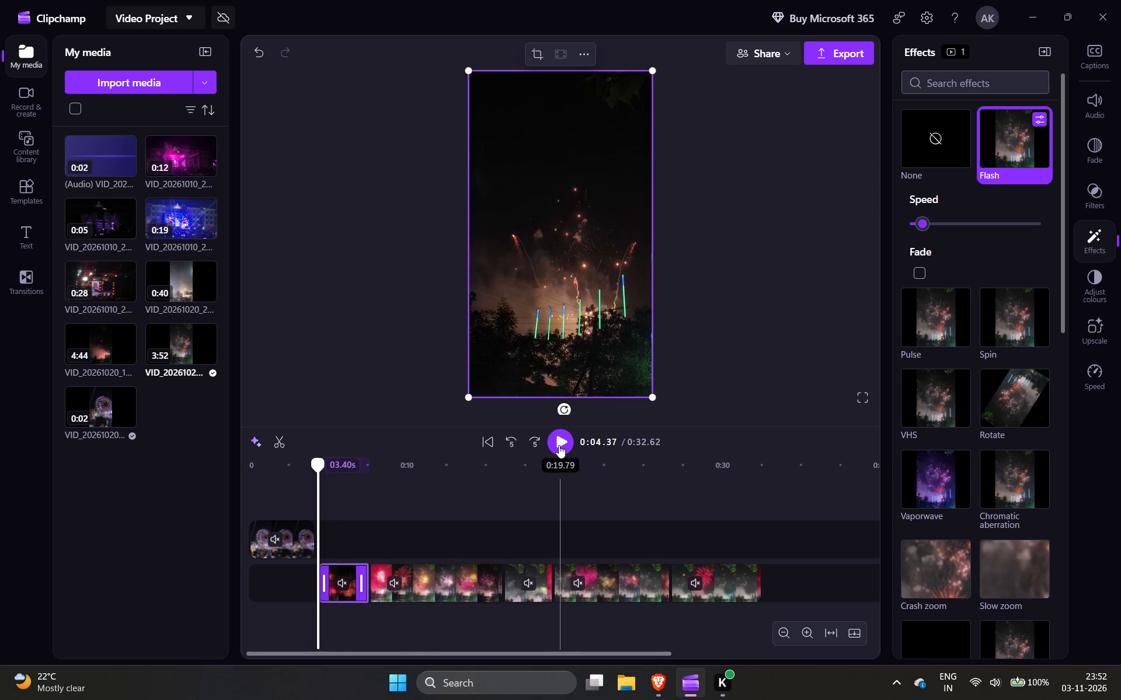
{"action": "left_click", "coordinate": [559, 445]}
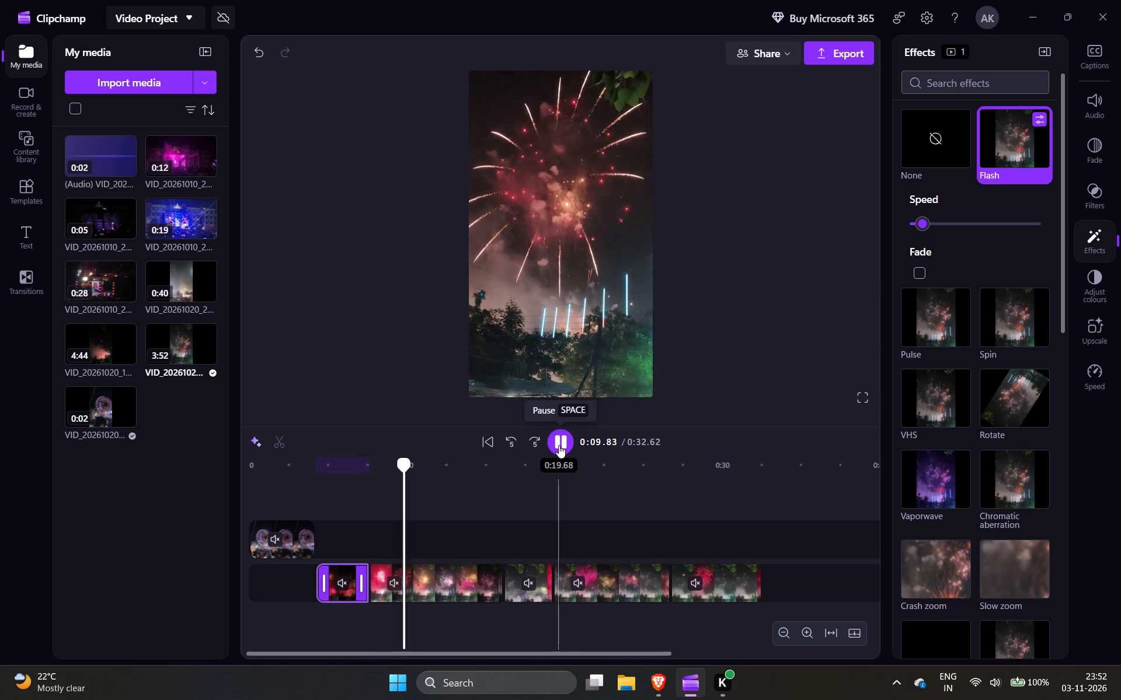
{"action": "left_click", "coordinate": [559, 445]}
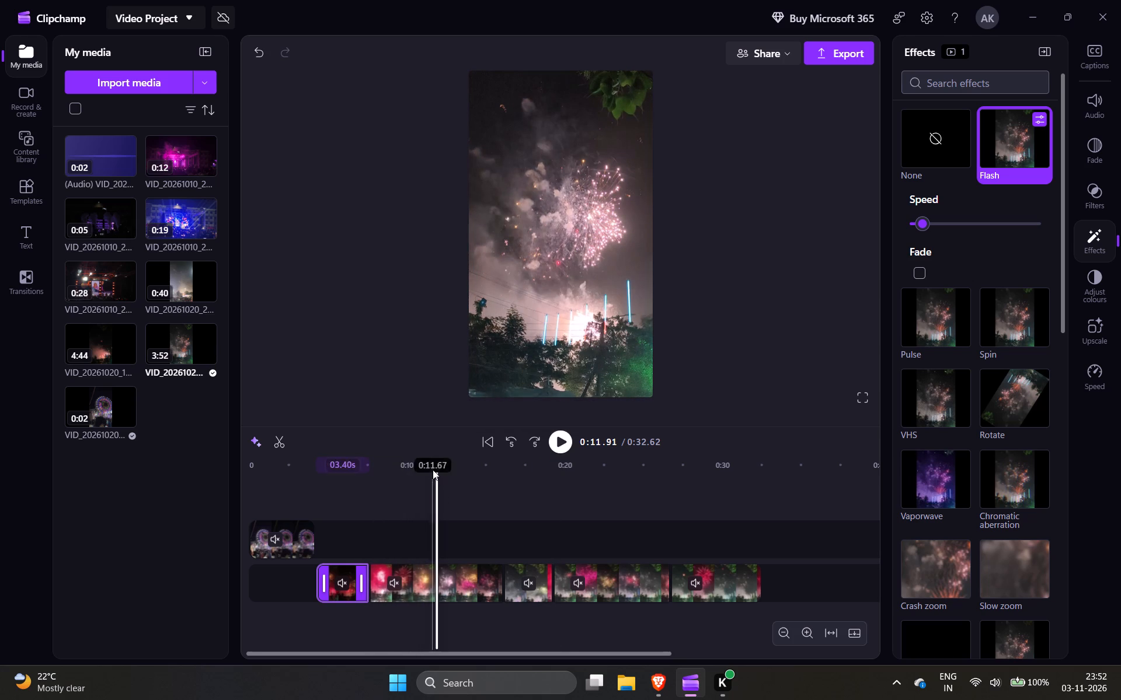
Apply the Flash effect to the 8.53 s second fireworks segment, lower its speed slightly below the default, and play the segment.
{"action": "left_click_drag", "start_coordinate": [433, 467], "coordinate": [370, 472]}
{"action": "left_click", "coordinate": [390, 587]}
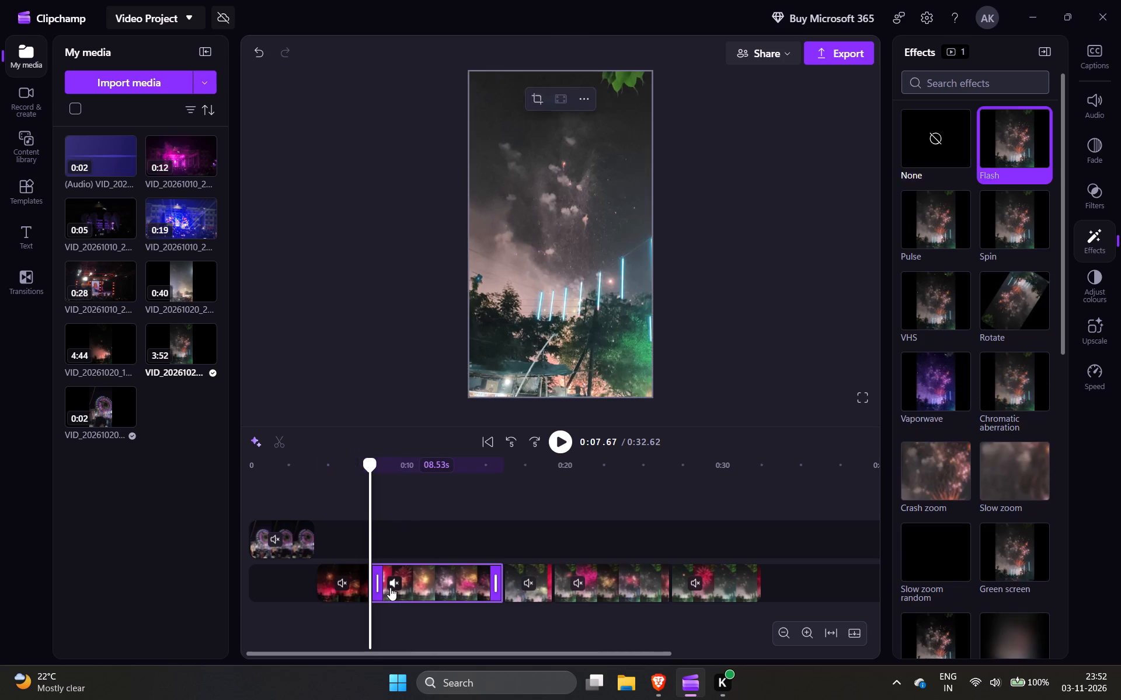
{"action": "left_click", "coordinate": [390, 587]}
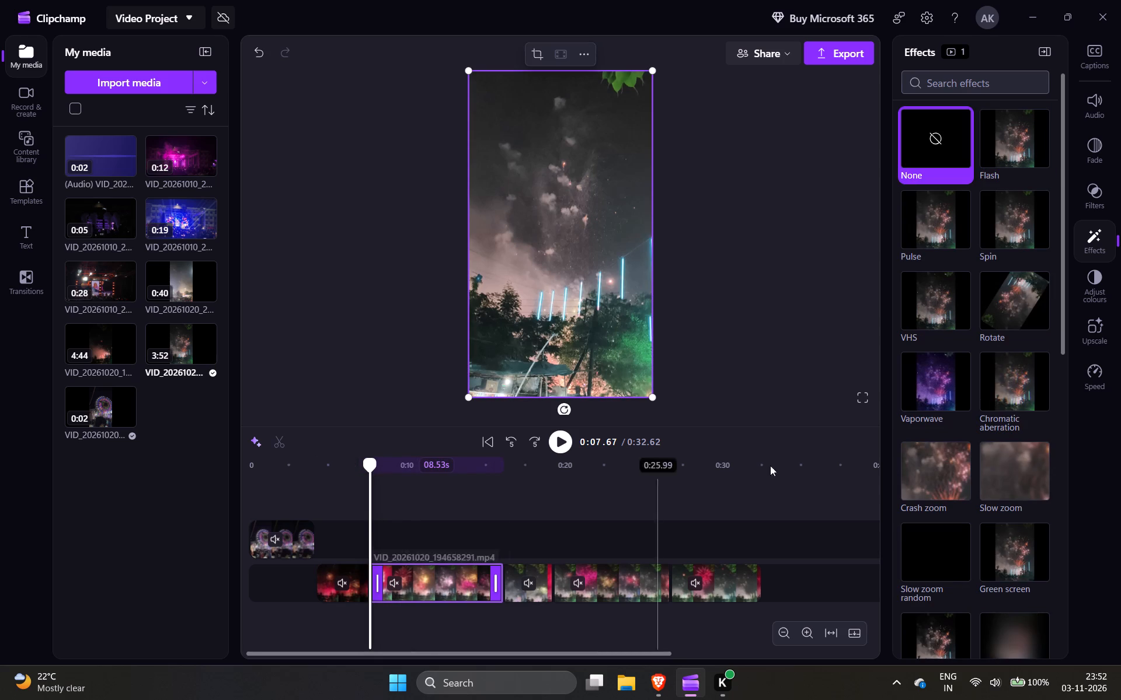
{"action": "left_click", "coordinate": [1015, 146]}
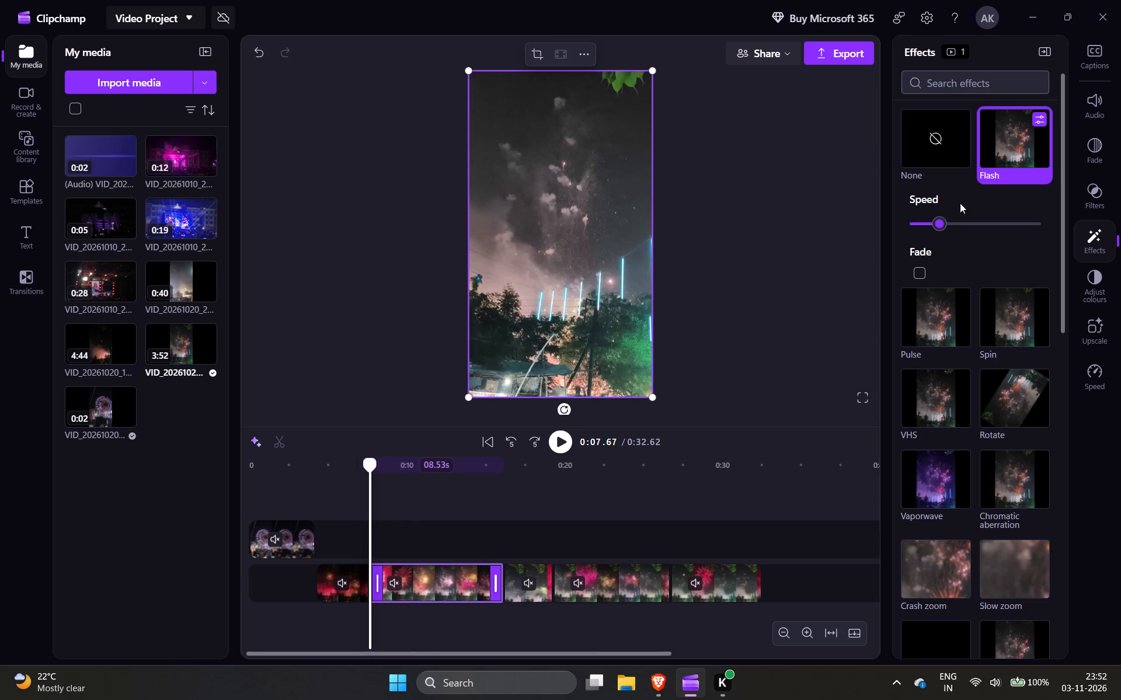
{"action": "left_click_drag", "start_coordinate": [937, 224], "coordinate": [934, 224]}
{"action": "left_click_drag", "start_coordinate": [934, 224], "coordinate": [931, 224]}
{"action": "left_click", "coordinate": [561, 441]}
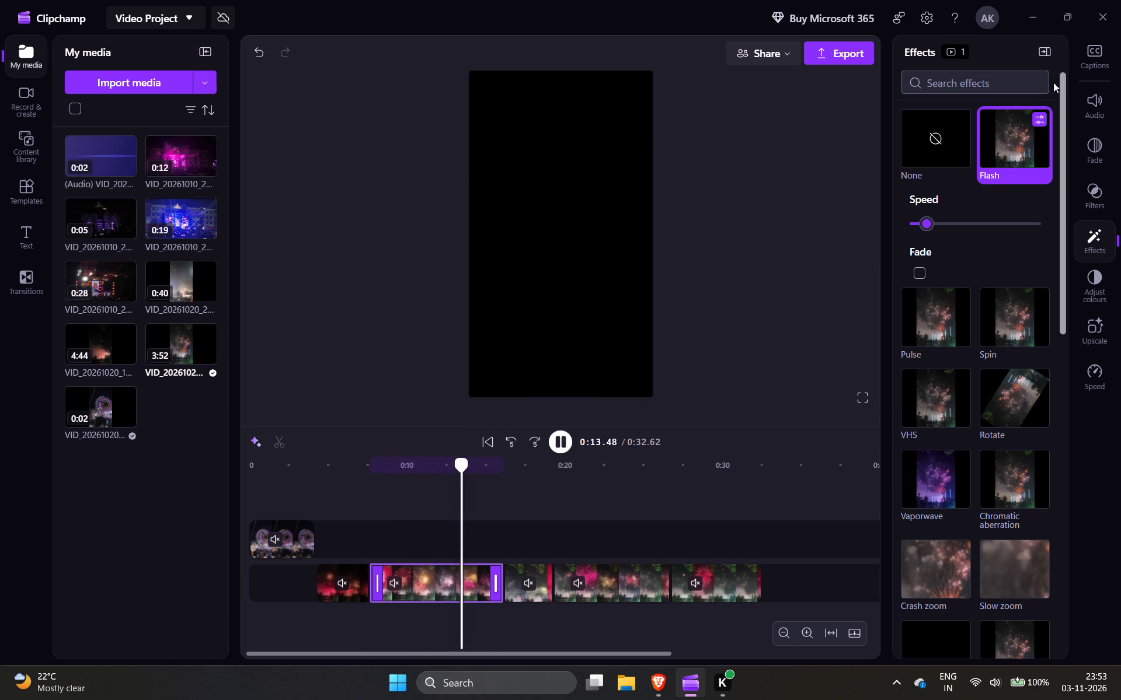
Remove the Flash effect from both the 8.53 s second fireworks segment and the 3.40 s first fireworks segment.
{"action": "left_click", "coordinate": [1015, 146]}
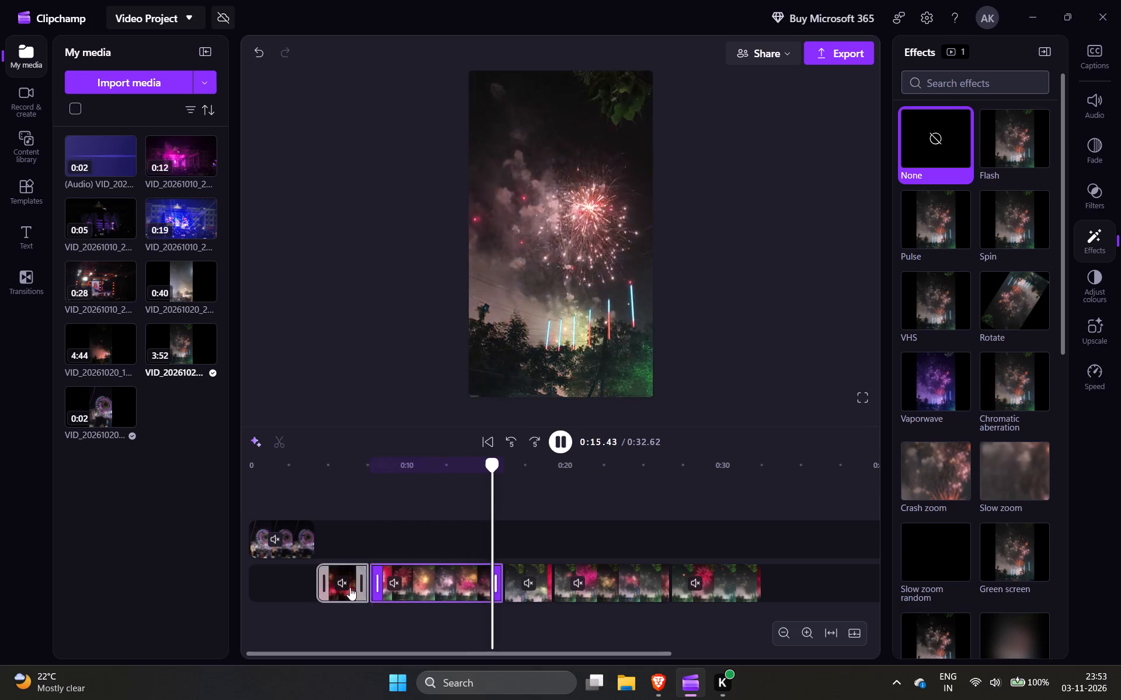
{"action": "left_click", "coordinate": [350, 587]}
{"action": "left_click", "coordinate": [1026, 163]}
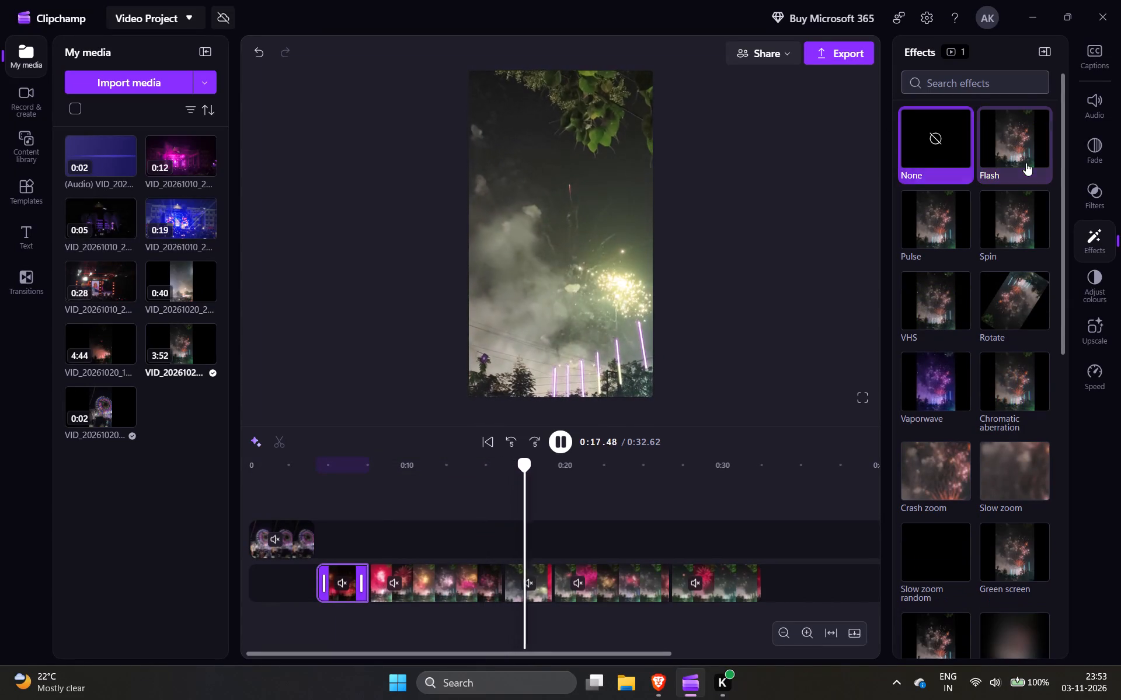
{"action": "left_click", "coordinate": [1015, 158]}
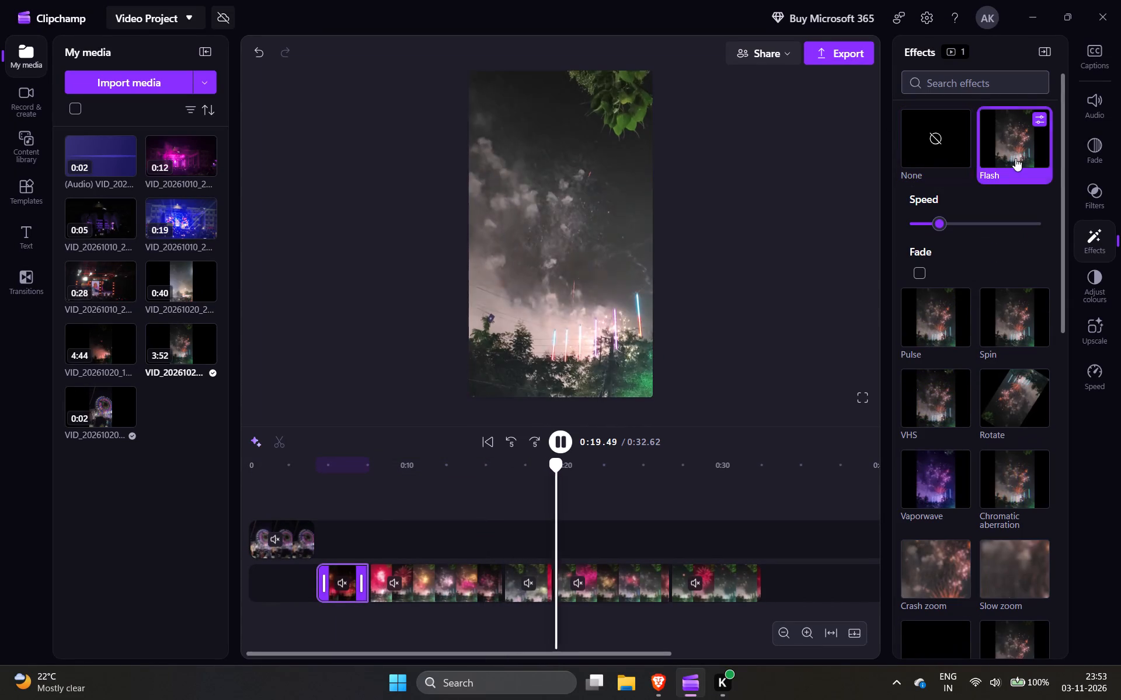
{"action": "left_click", "coordinate": [1015, 158]}
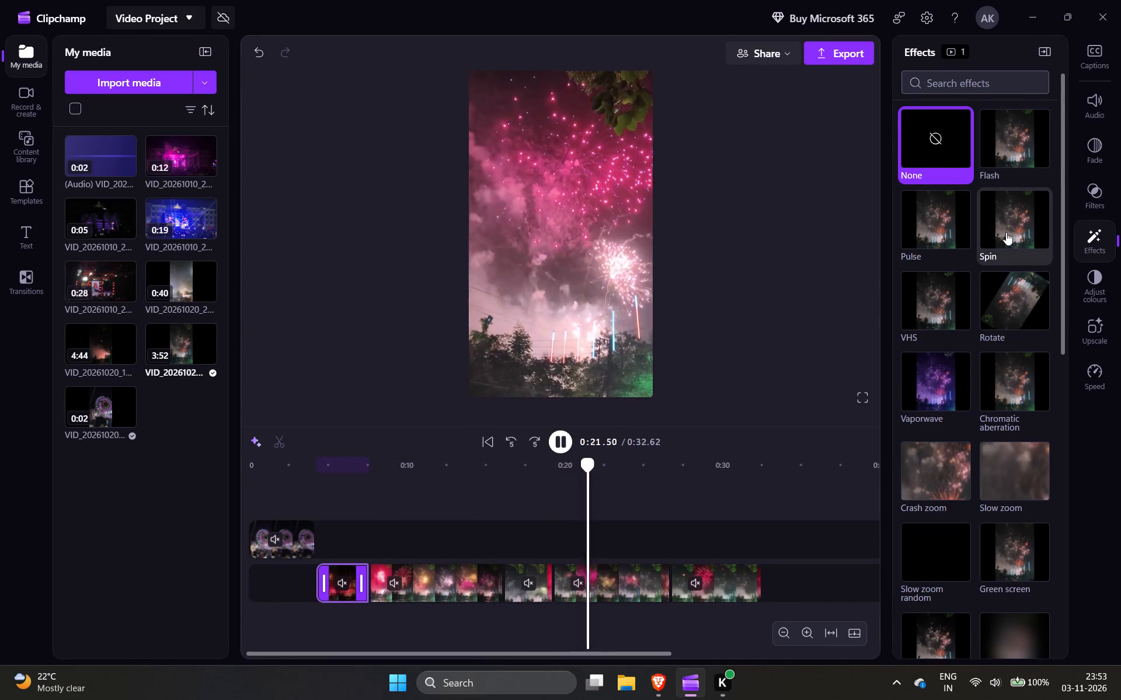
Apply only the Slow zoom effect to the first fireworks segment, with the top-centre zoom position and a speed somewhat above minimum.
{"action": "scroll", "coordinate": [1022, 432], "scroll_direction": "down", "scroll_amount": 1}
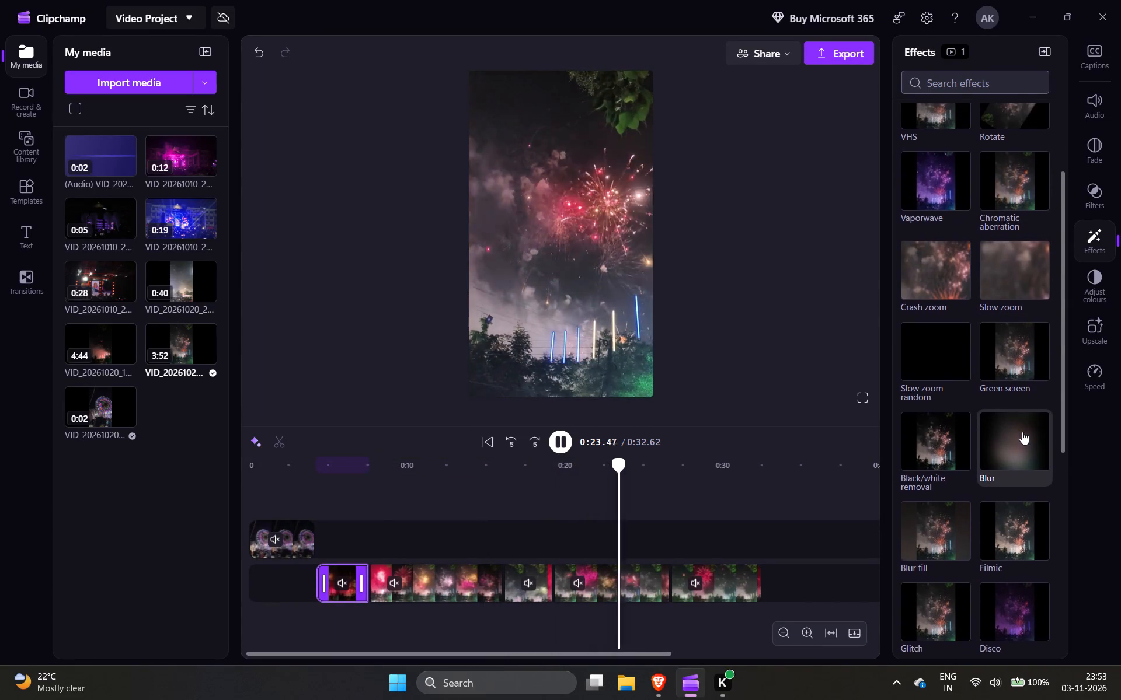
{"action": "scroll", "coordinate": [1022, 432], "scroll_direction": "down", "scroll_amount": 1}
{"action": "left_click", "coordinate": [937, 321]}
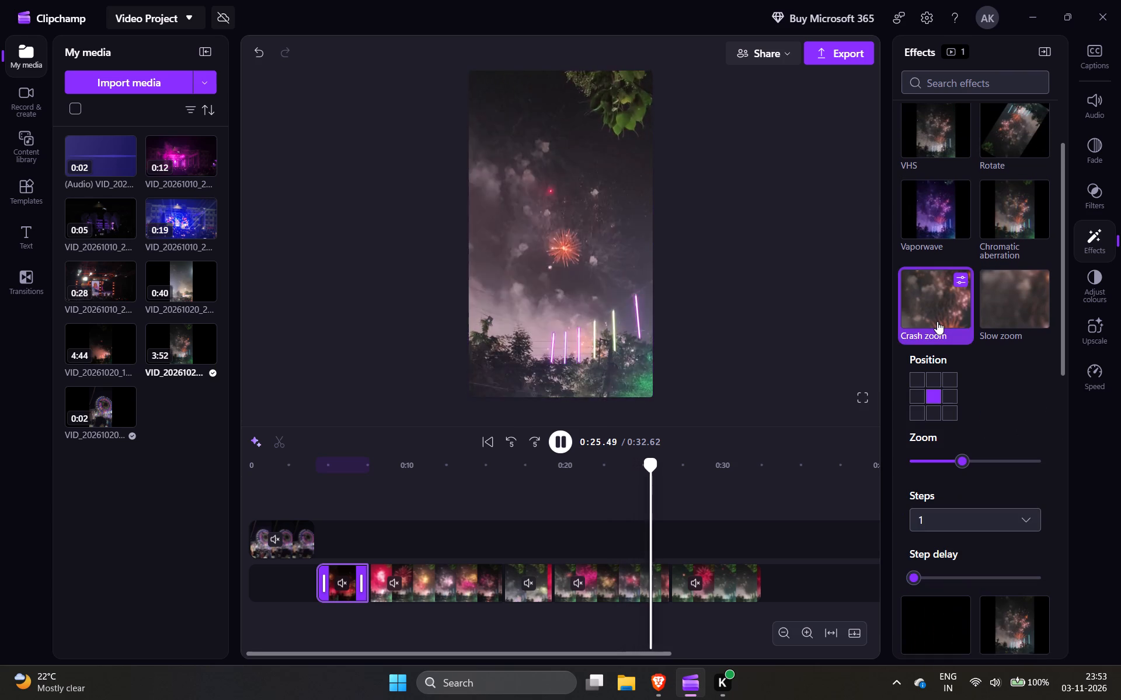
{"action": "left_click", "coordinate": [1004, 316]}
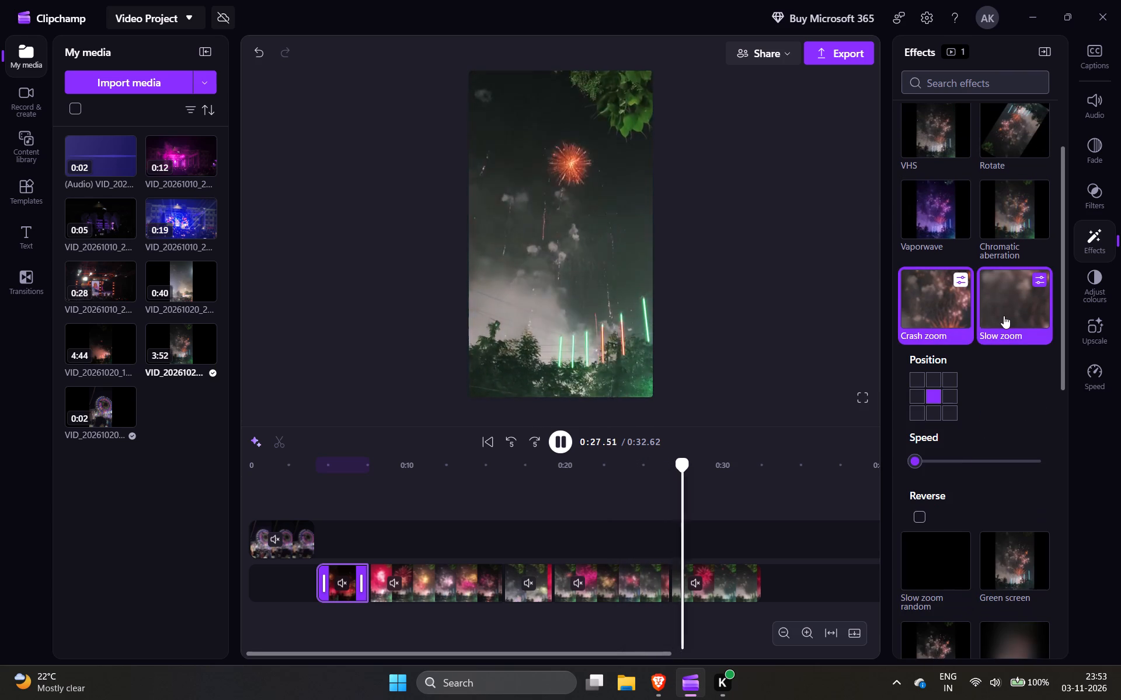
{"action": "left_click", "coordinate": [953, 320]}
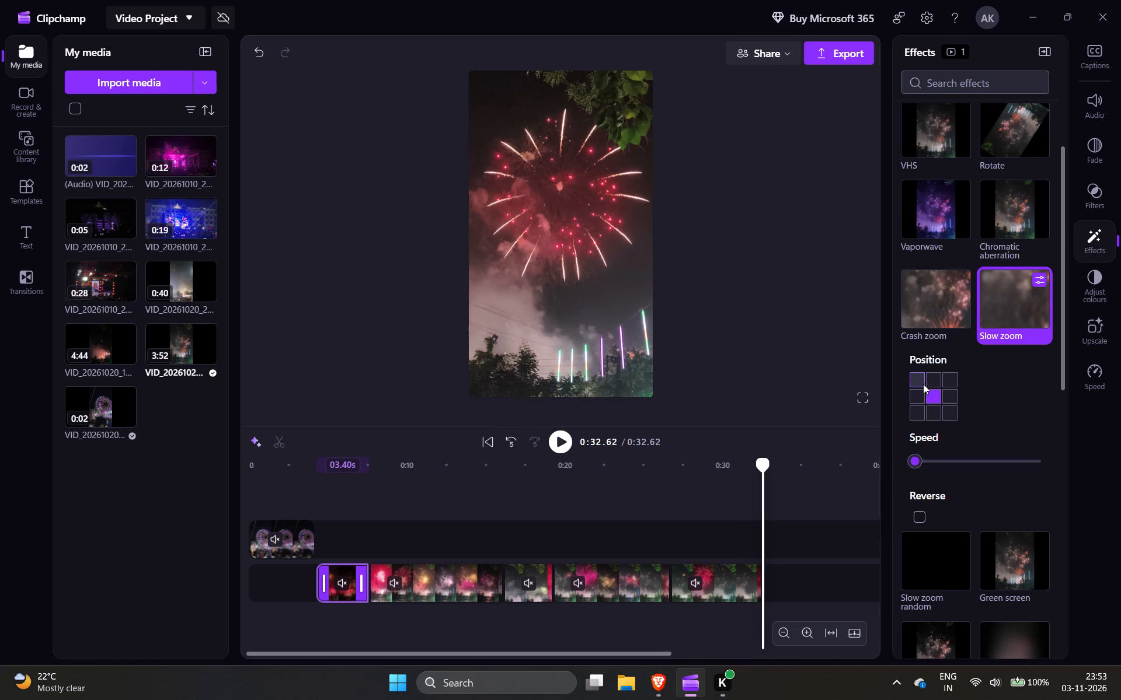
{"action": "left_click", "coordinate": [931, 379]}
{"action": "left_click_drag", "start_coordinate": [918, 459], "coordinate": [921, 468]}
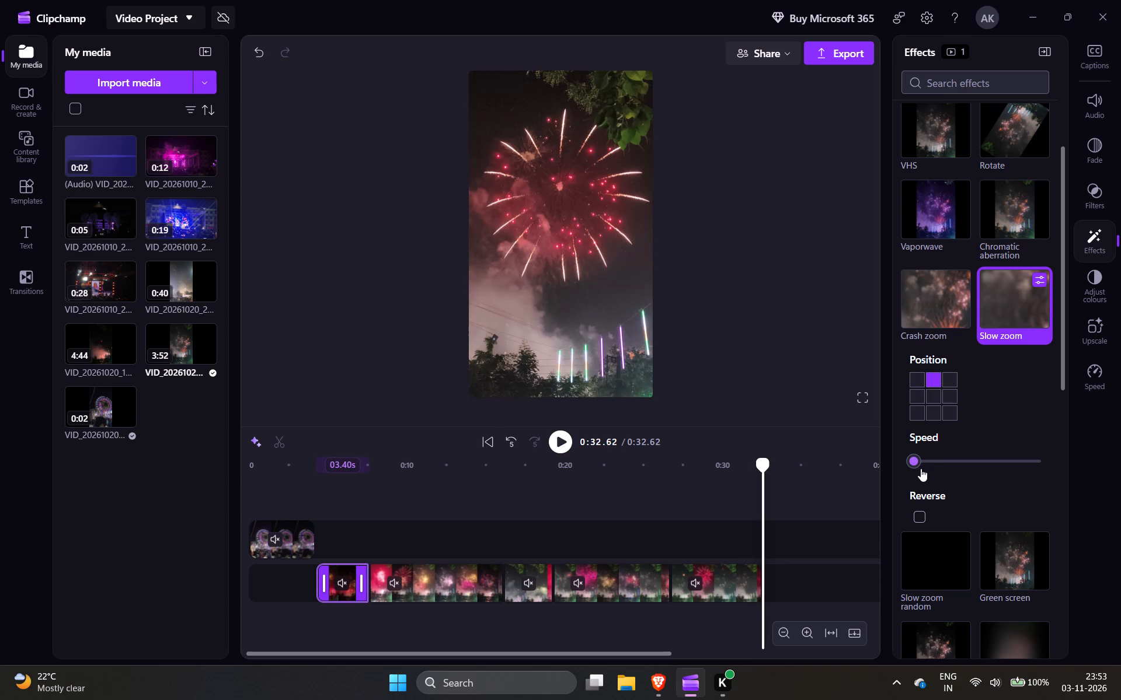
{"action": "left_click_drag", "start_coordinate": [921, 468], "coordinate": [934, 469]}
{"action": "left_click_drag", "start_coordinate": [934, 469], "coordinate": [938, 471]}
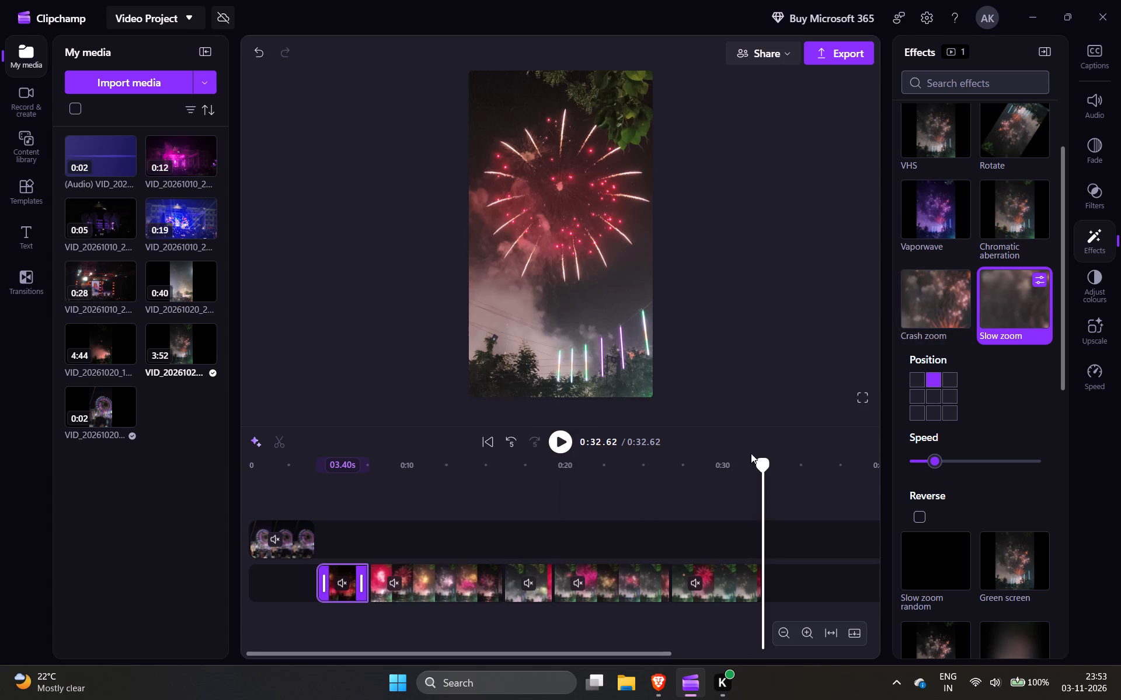
Preview the Slow zoom effect by playing the first fireworks segment from its start.
{"action": "left_click_drag", "start_coordinate": [764, 466], "coordinate": [319, 528]}
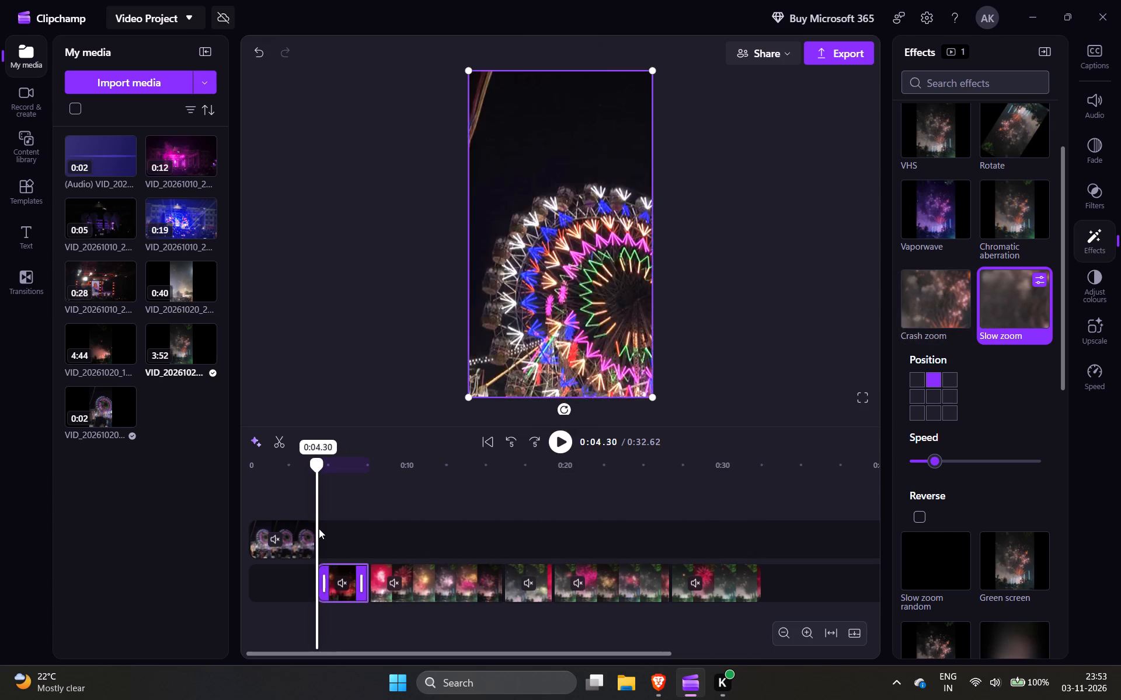
{"action": "left_click_drag", "start_coordinate": [319, 528], "coordinate": [321, 530]}
{"action": "left_click", "coordinate": [560, 442]}
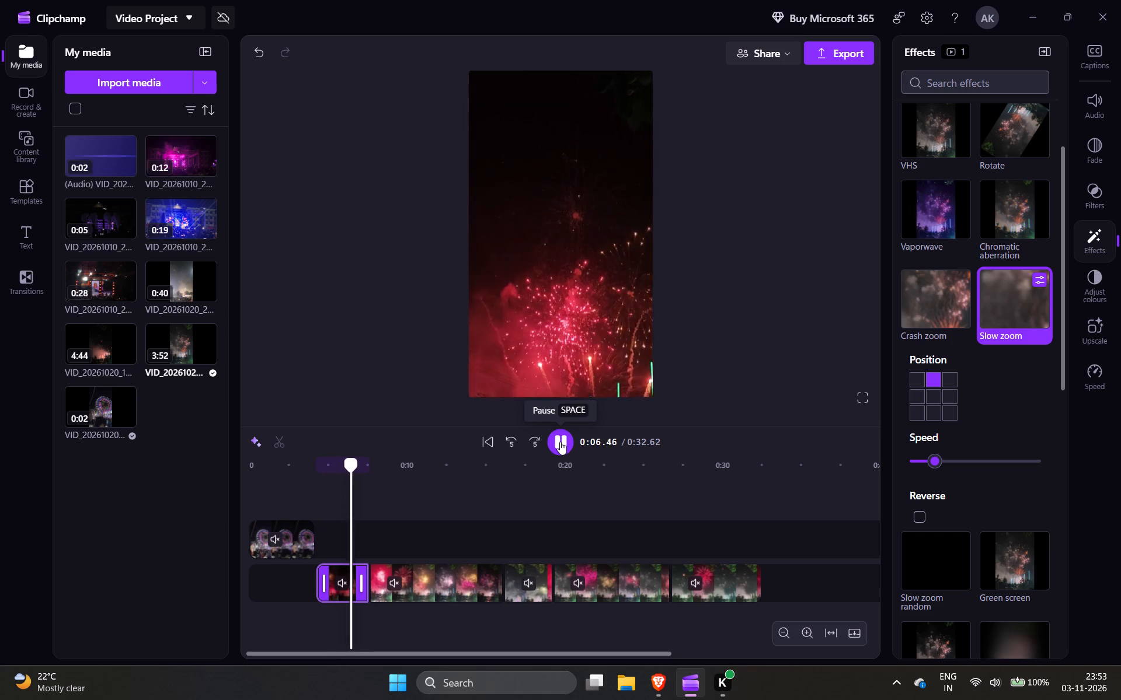
{"action": "key", "text": "space"}
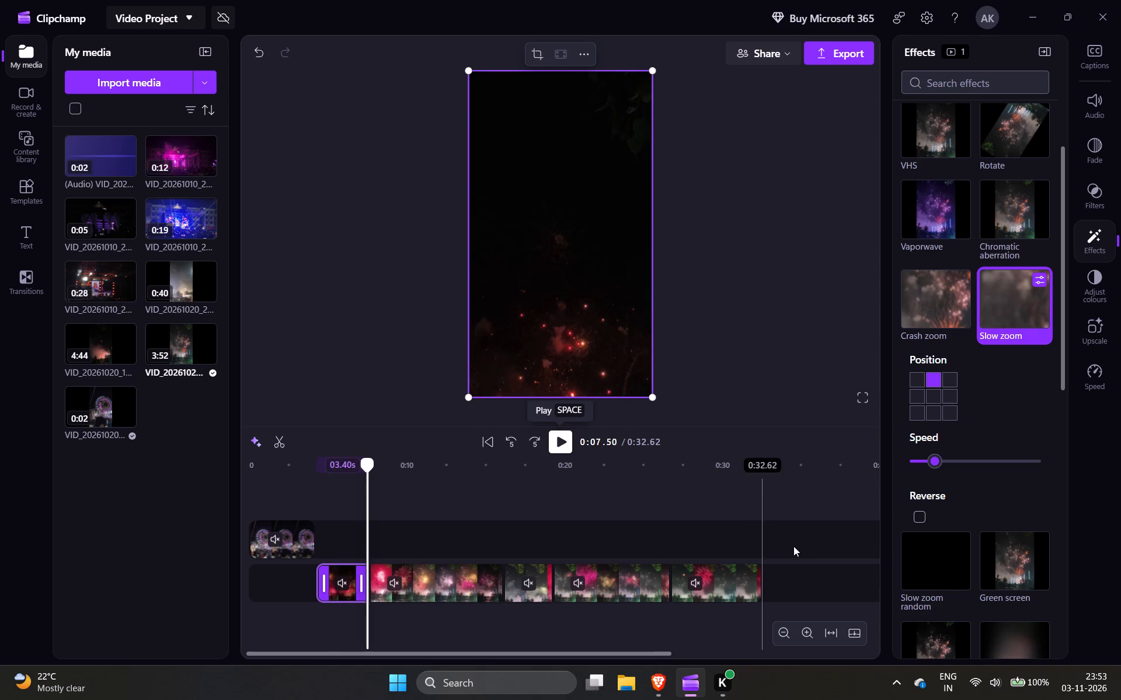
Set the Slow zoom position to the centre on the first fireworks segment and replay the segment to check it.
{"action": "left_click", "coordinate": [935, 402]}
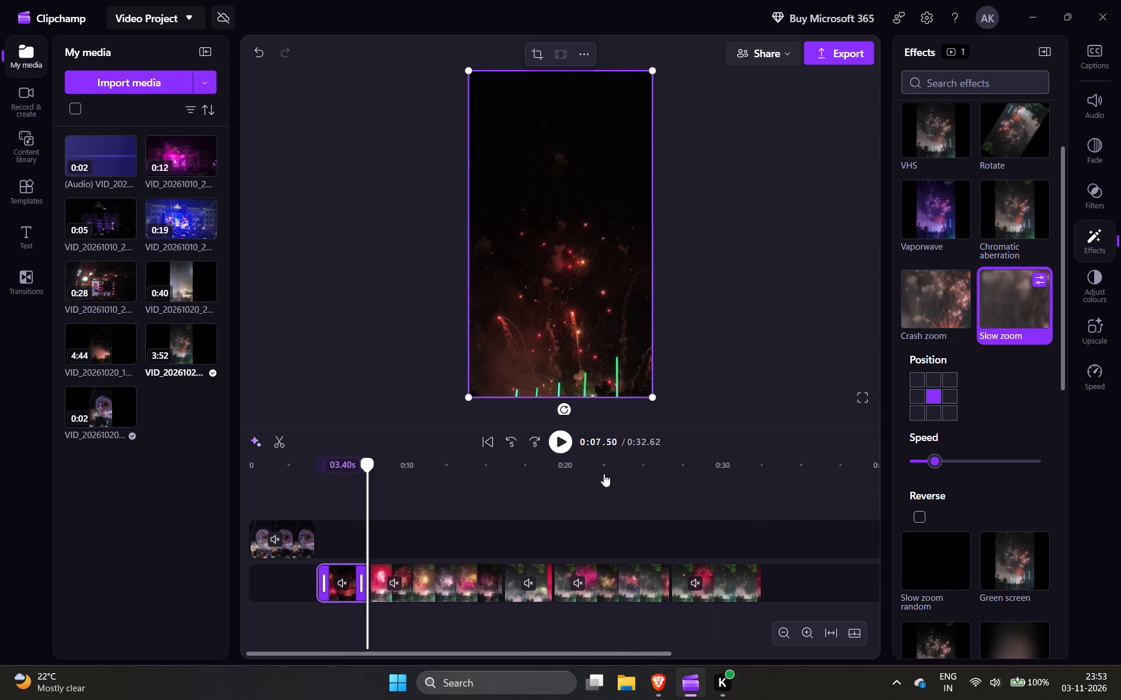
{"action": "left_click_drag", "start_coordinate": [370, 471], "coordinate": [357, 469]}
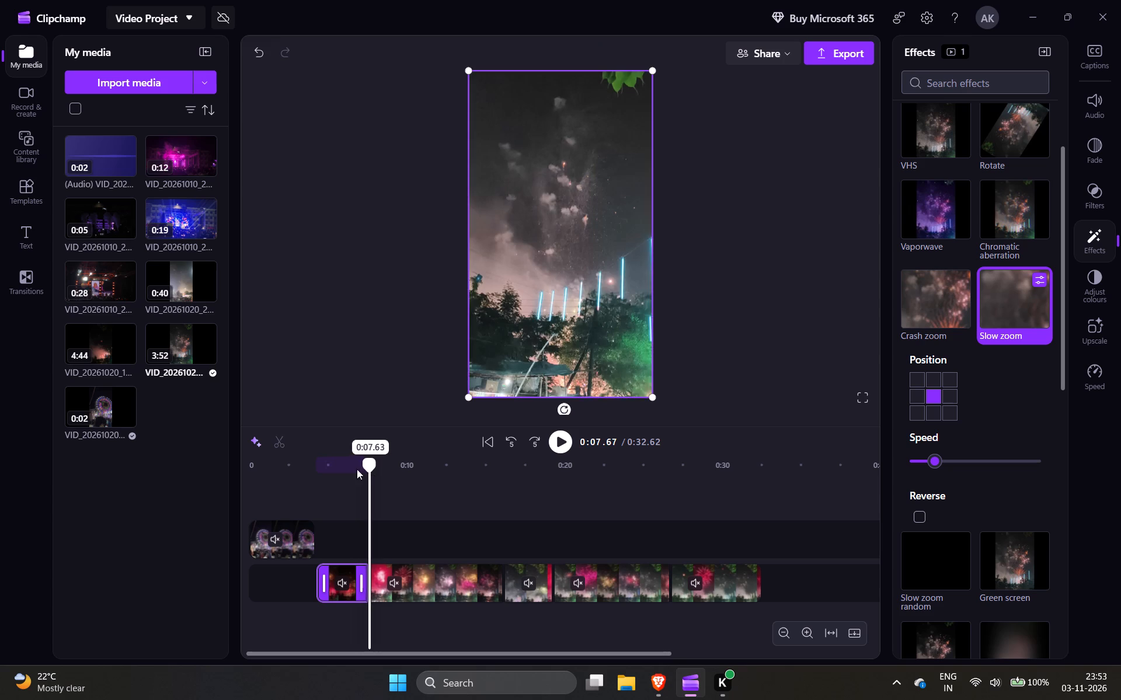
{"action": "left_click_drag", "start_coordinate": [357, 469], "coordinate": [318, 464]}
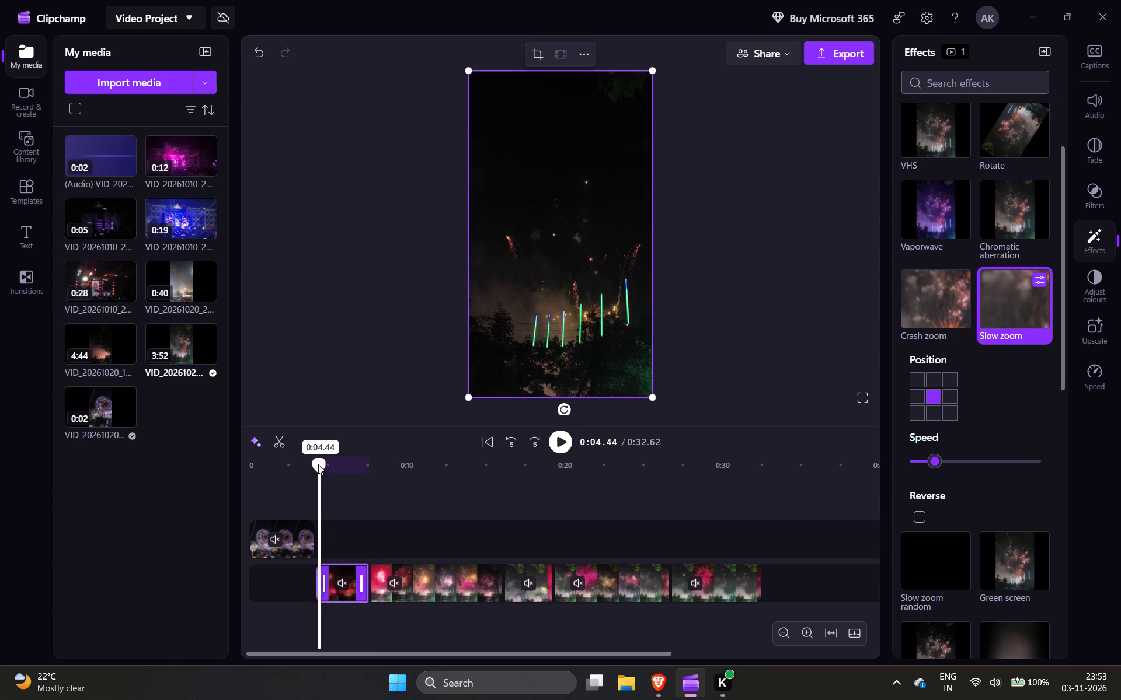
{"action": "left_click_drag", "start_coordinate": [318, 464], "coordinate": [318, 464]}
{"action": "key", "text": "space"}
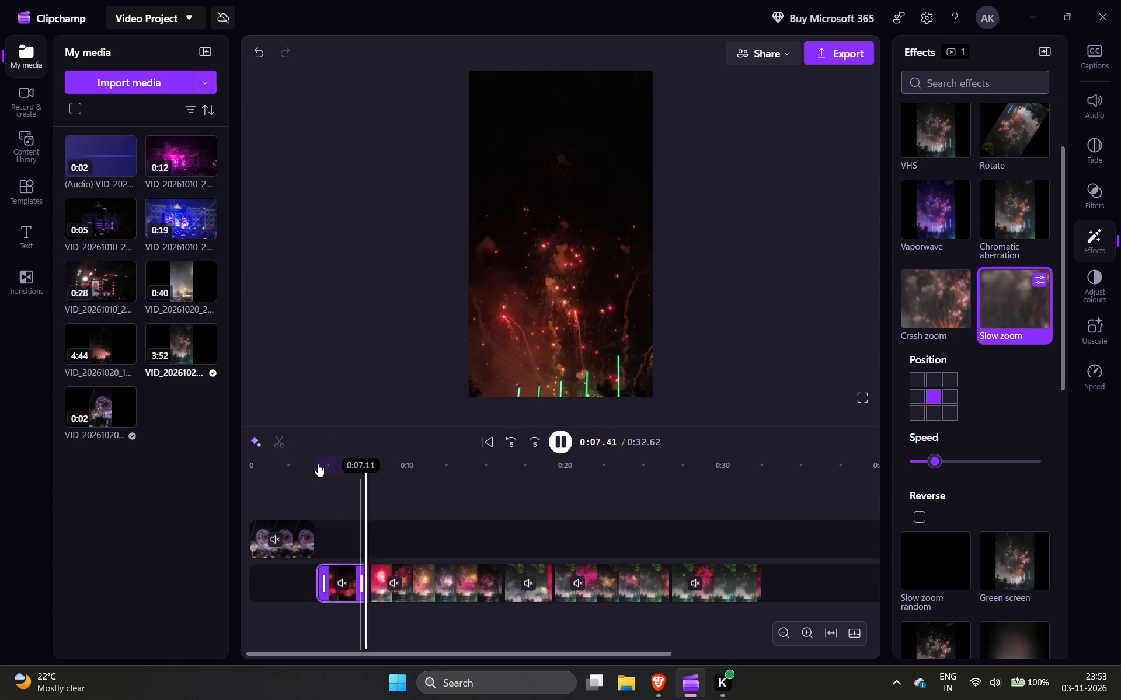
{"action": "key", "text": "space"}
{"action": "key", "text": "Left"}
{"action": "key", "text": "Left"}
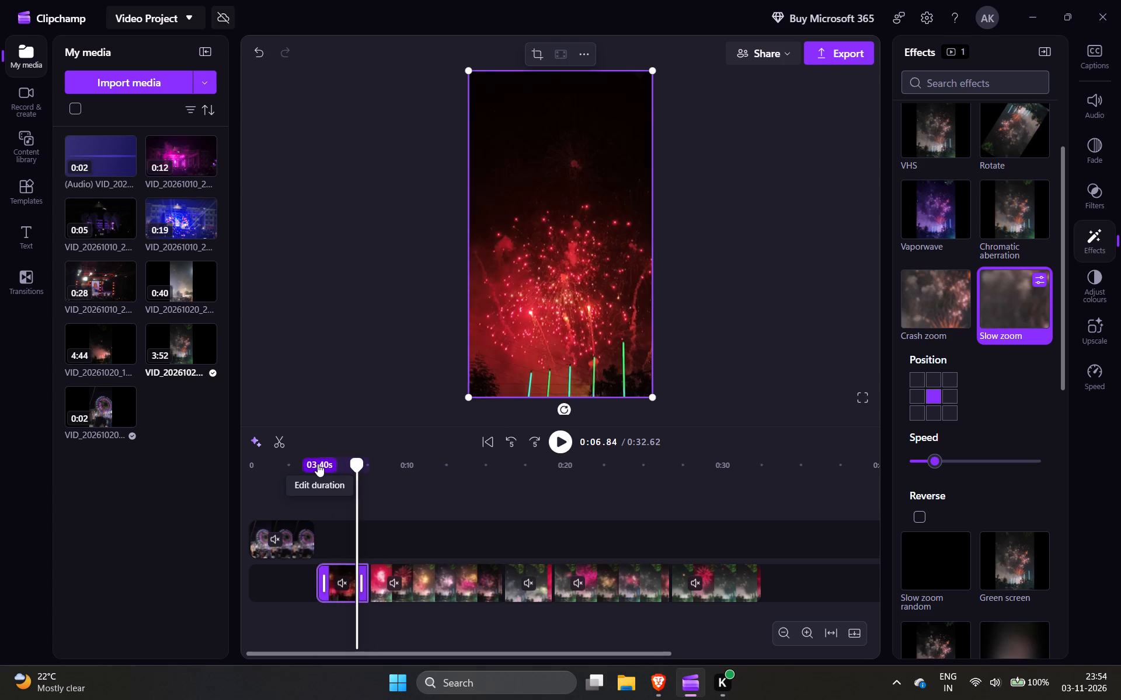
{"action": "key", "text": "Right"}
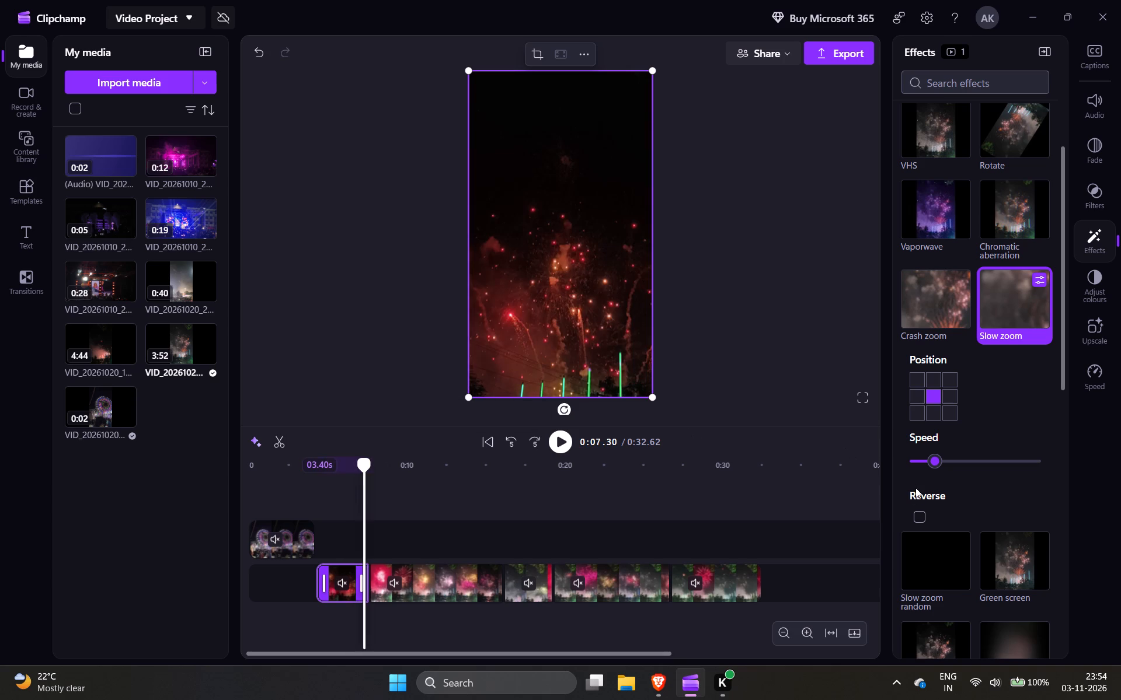
Replace Slow zoom with the Slow zoom random effect on the first fireworks segment, keeping its default minimum speed.
{"action": "scroll", "coordinate": [913, 493], "scroll_direction": "up", "scroll_amount": 2}
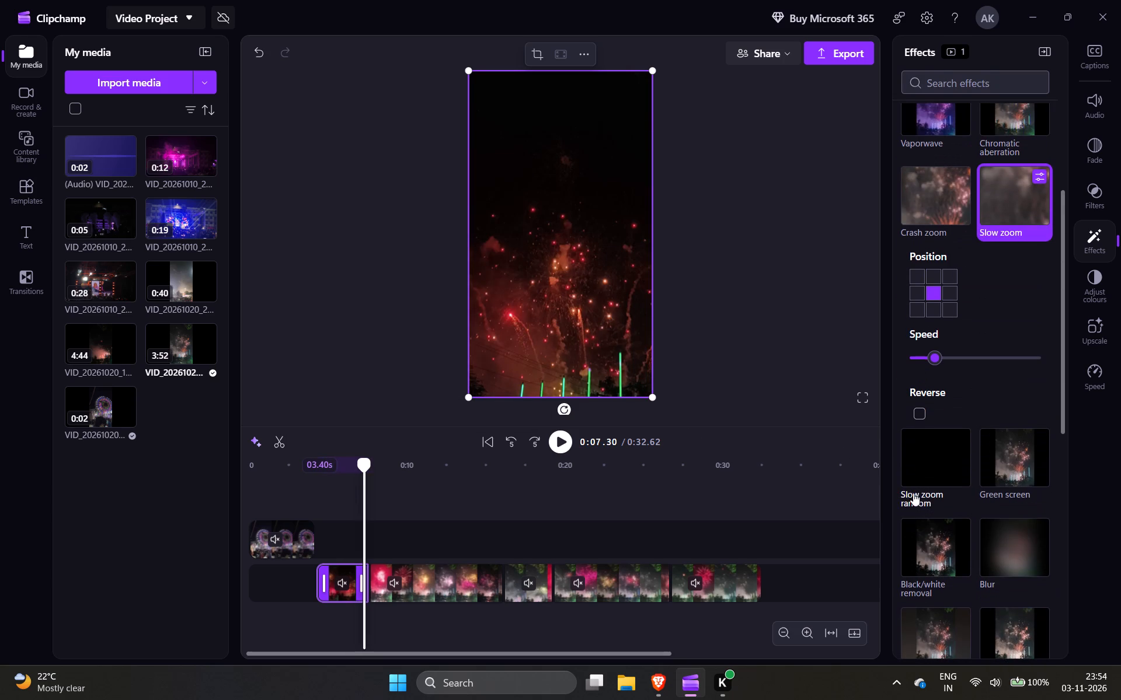
{"action": "left_click", "coordinate": [928, 478]}
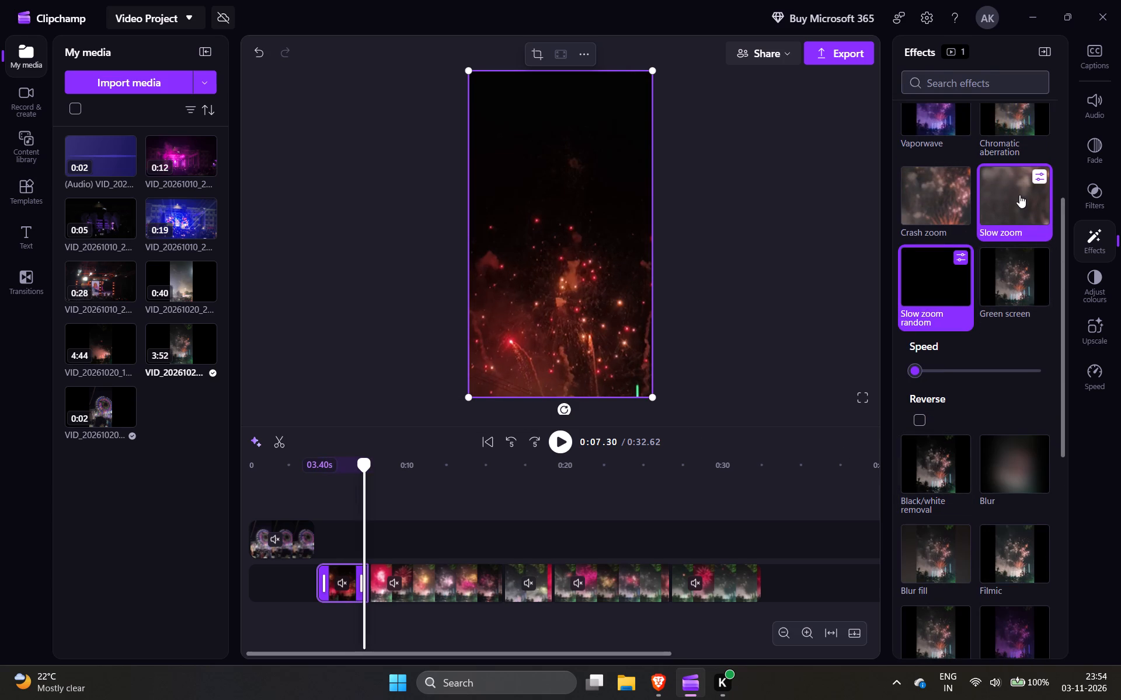
{"action": "left_click", "coordinate": [1010, 226]}
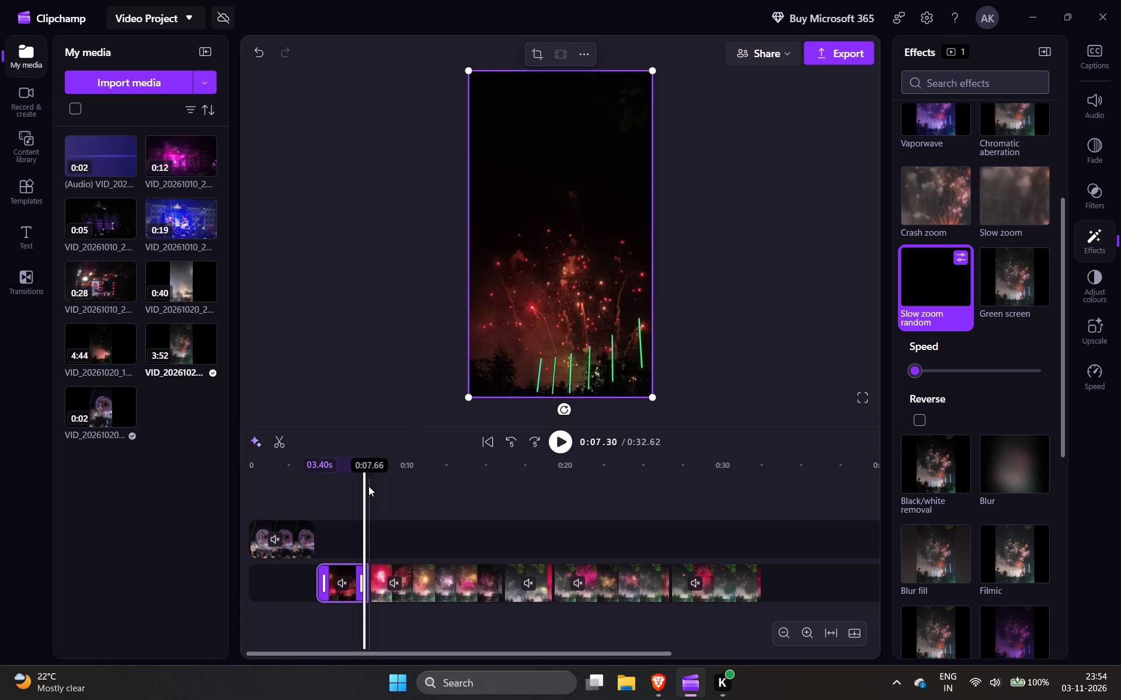
Preview the Slow zoom random effect by playing the first fireworks segment through the cut into the second segment.
{"action": "key", "text": "Left"}
{"action": "key", "text": "Left"}
{"action": "key", "text": "Left"}
{"action": "key", "text": "Left"}
{"action": "key", "text": "Left"}
{"action": "key", "text": "Left"}
{"action": "key", "text": "Left"}
{"action": "key", "text": "Left"}
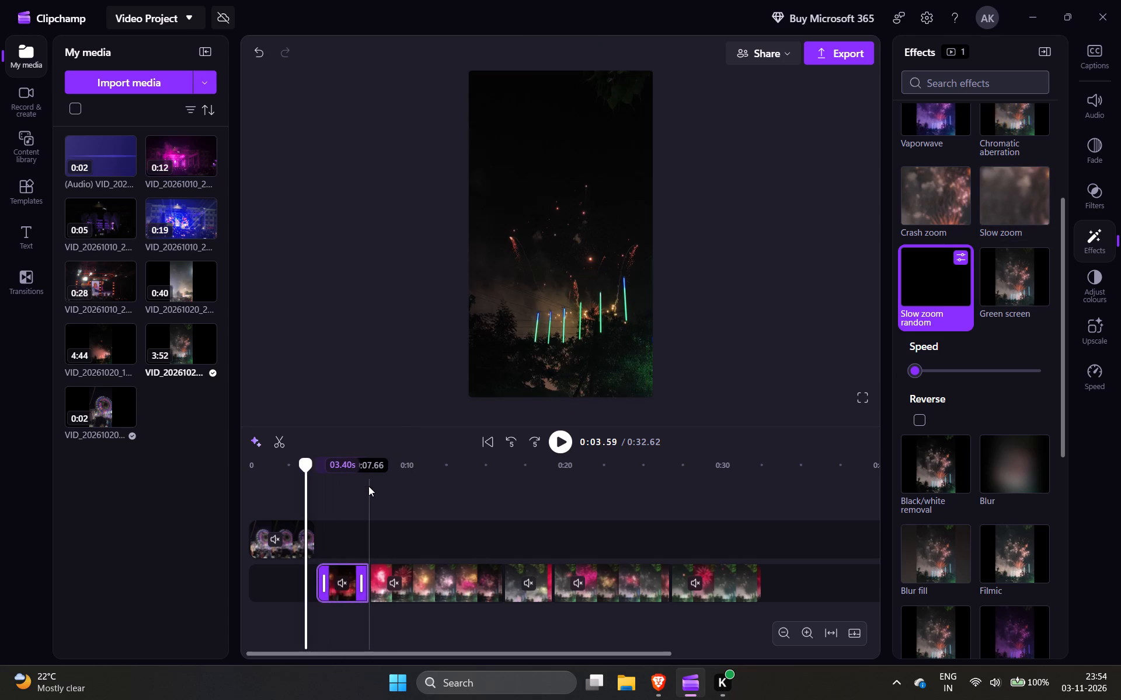
{"action": "key", "text": "Right"}
{"action": "key", "text": "space"}
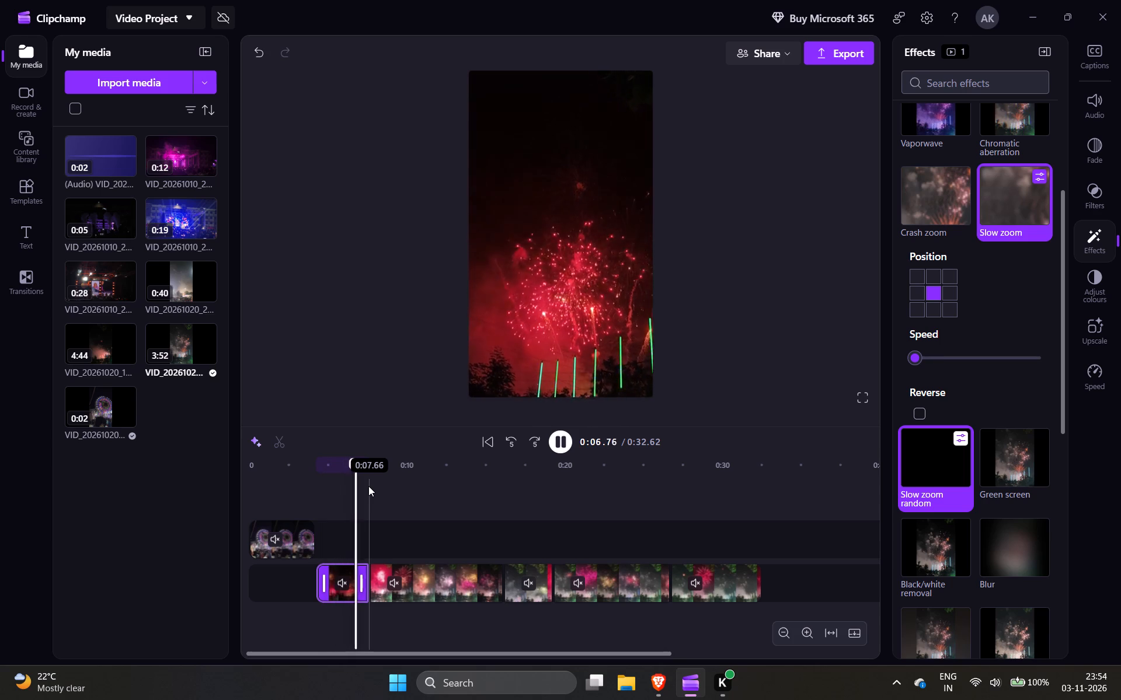
{"action": "key", "text": "space"}
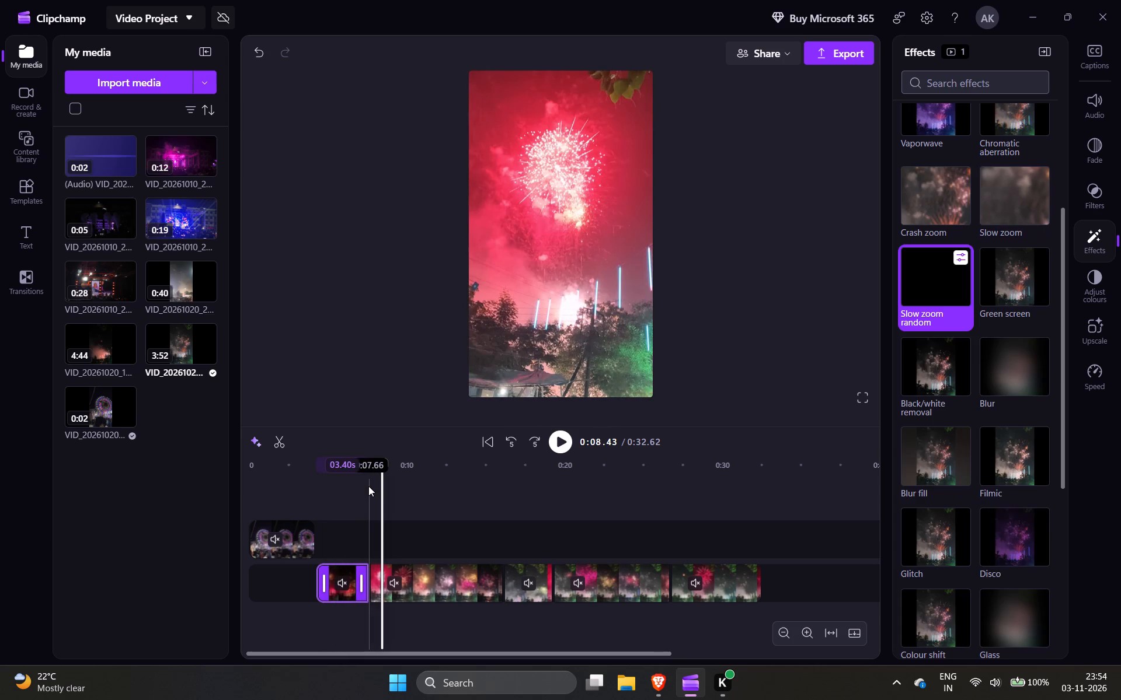
{"action": "key", "text": "Left"}
{"action": "key", "text": "Left"}
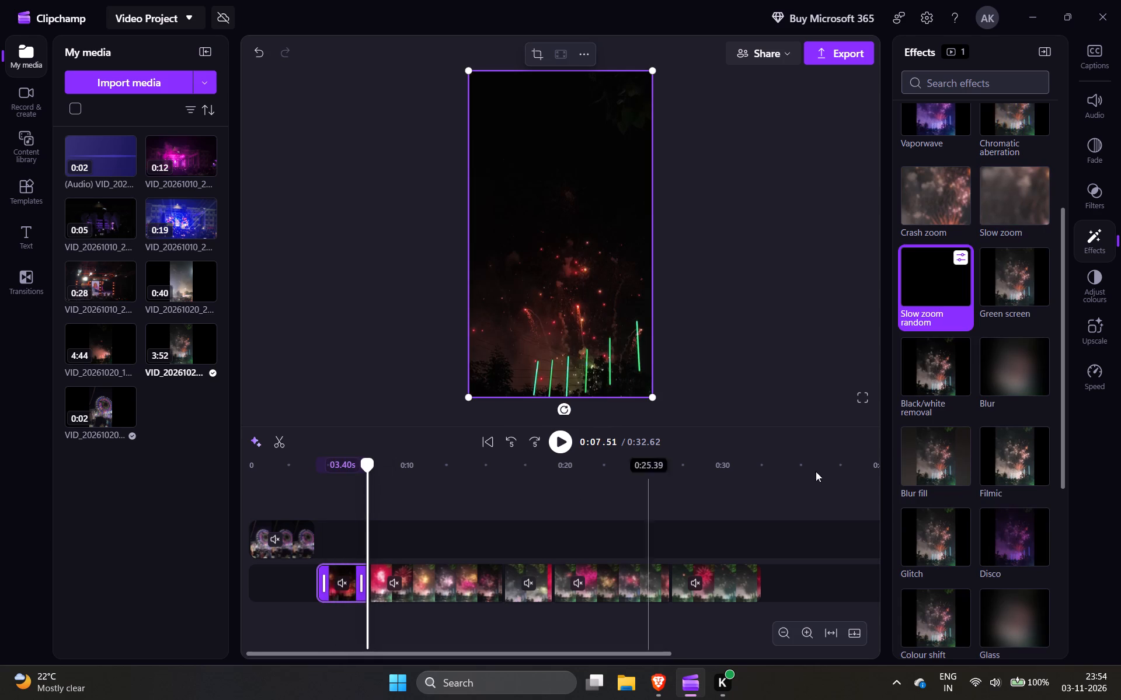
Apply the Slow zoom random effect to the 8.53 s second fireworks segment.
{"action": "left_click", "coordinate": [438, 573]}
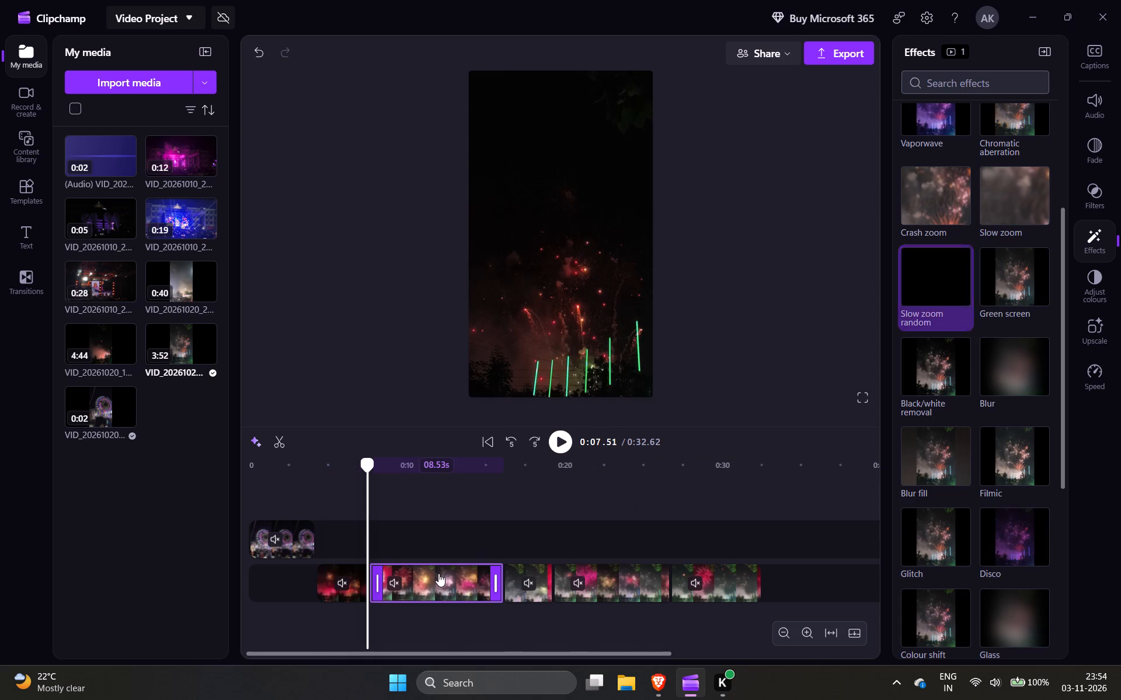
{"action": "left_click", "coordinate": [924, 302]}
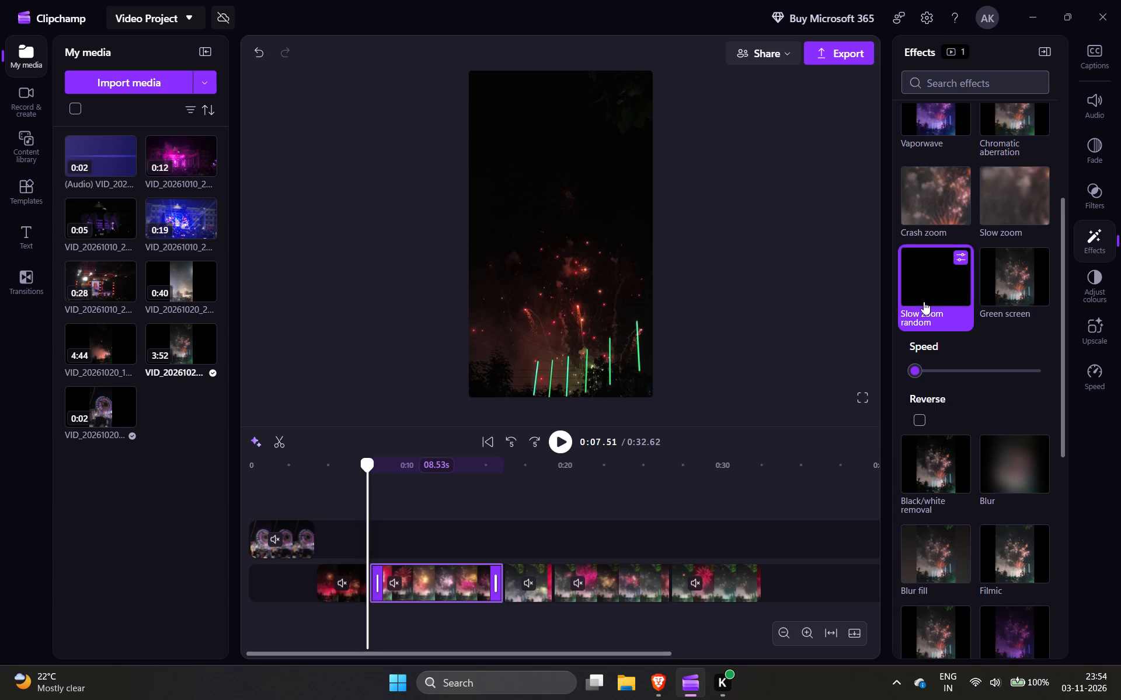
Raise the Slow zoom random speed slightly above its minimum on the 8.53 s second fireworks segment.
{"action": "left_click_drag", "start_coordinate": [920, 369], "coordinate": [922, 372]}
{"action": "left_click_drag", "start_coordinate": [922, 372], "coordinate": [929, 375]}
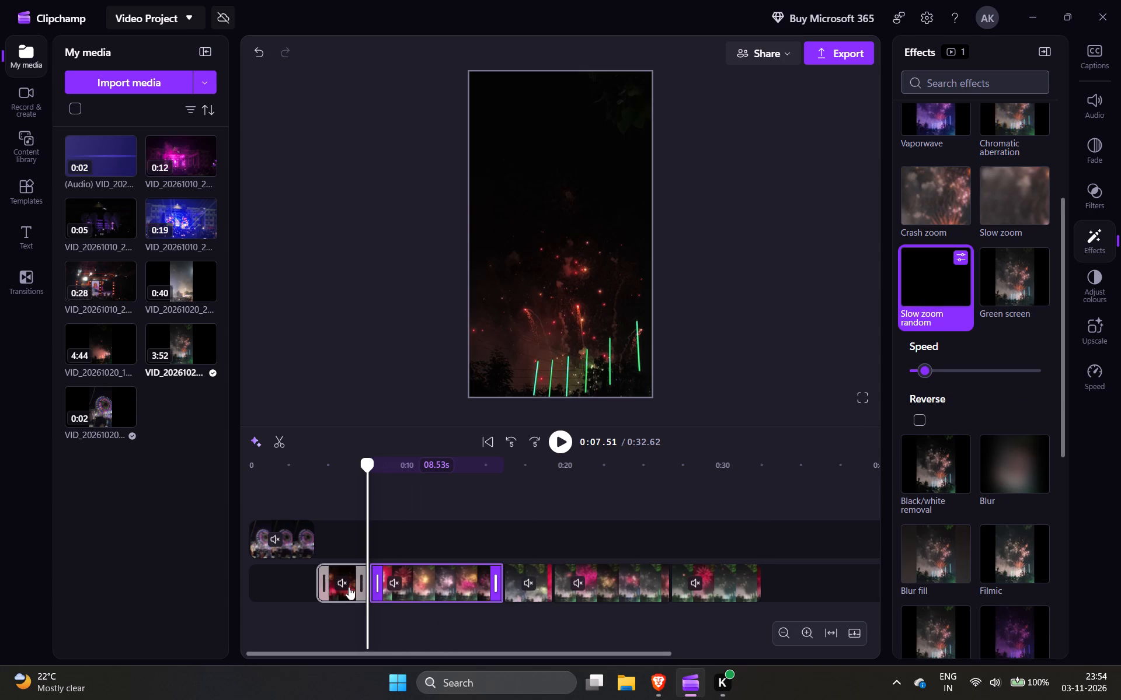
Set the first fireworks segment's Slow zoom random speed to just above its minimum.
{"action": "left_click", "coordinate": [337, 593]}
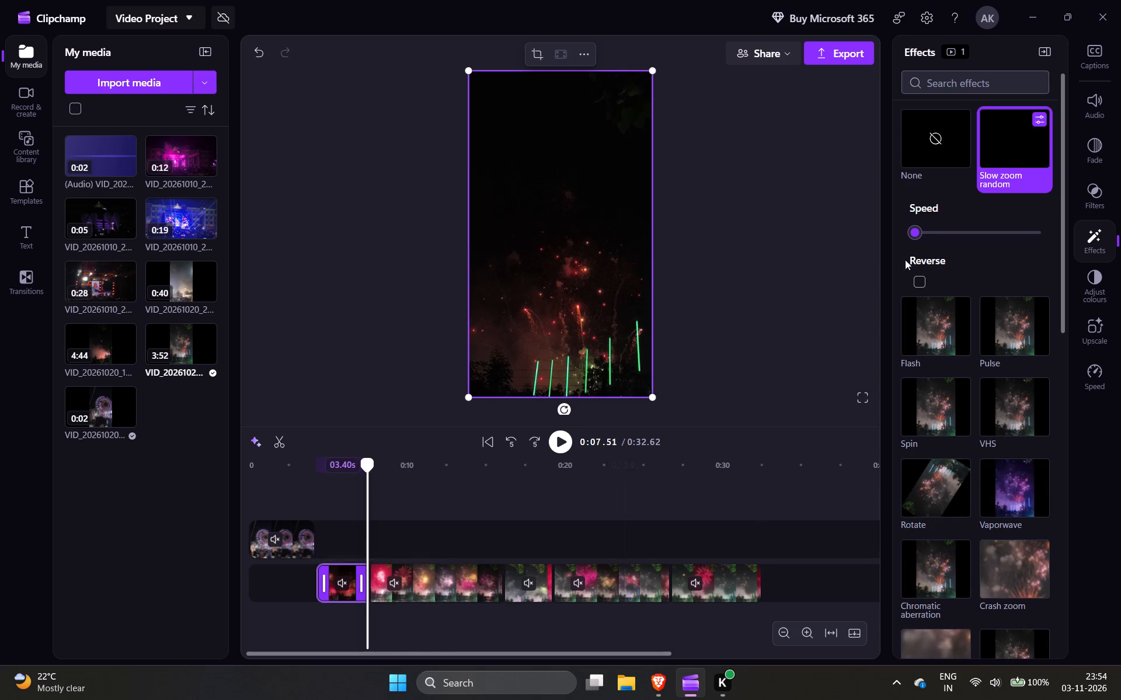
{"action": "left_click_drag", "start_coordinate": [918, 236], "coordinate": [927, 236]}
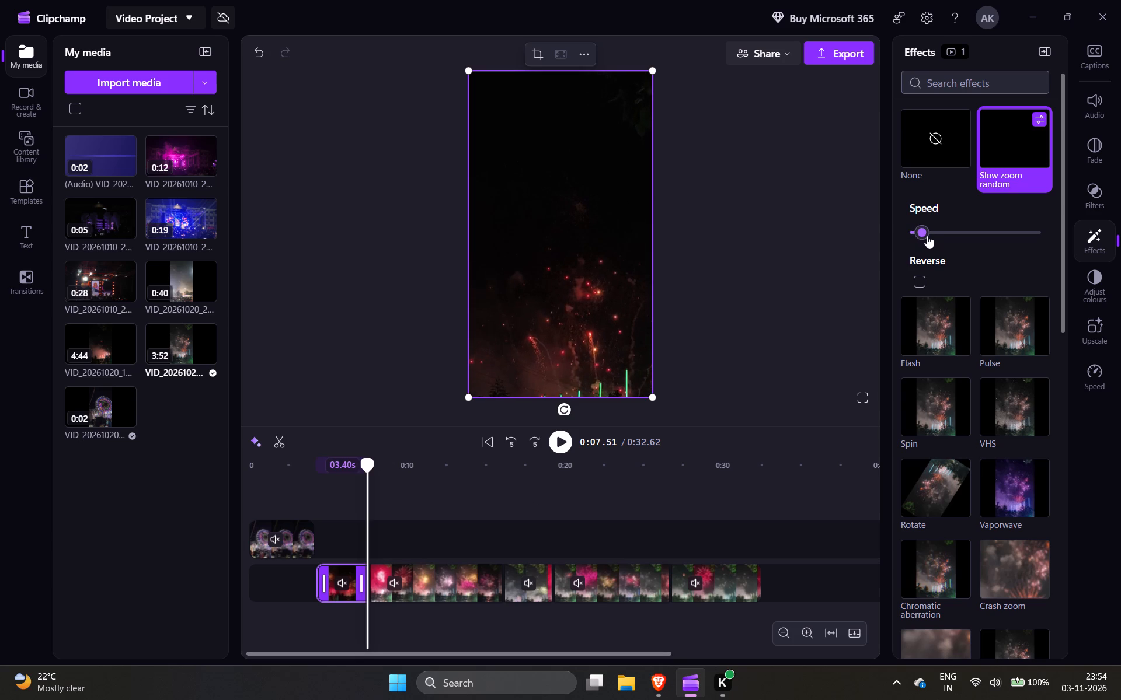
{"action": "left_click_drag", "start_coordinate": [927, 236], "coordinate": [924, 238]}
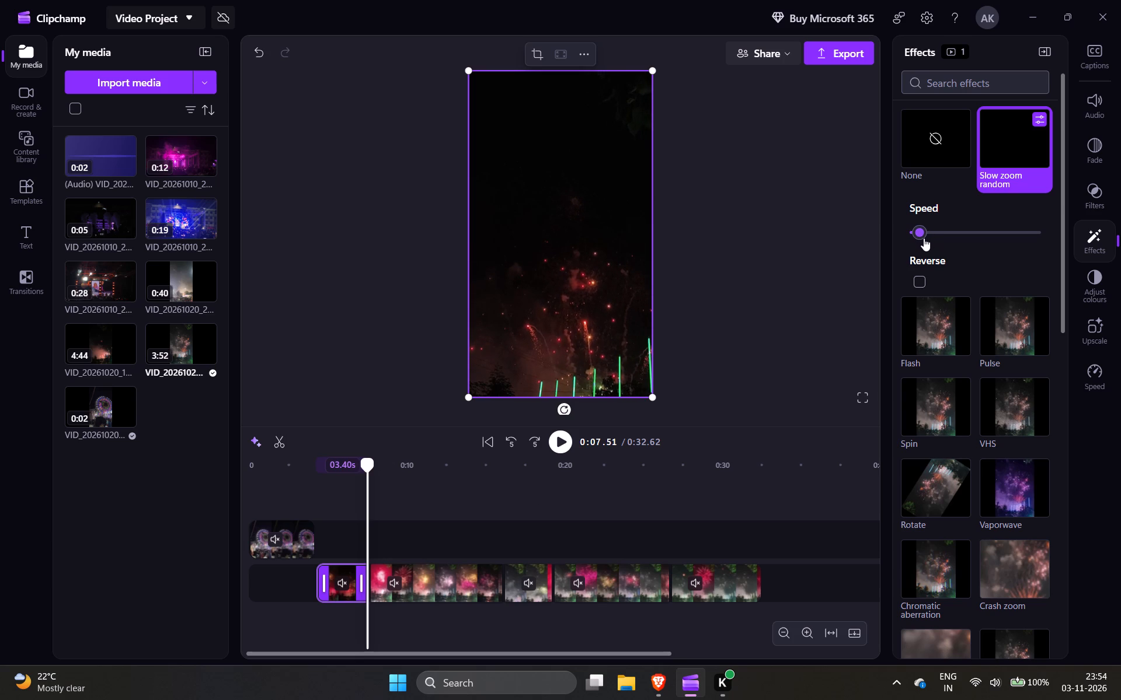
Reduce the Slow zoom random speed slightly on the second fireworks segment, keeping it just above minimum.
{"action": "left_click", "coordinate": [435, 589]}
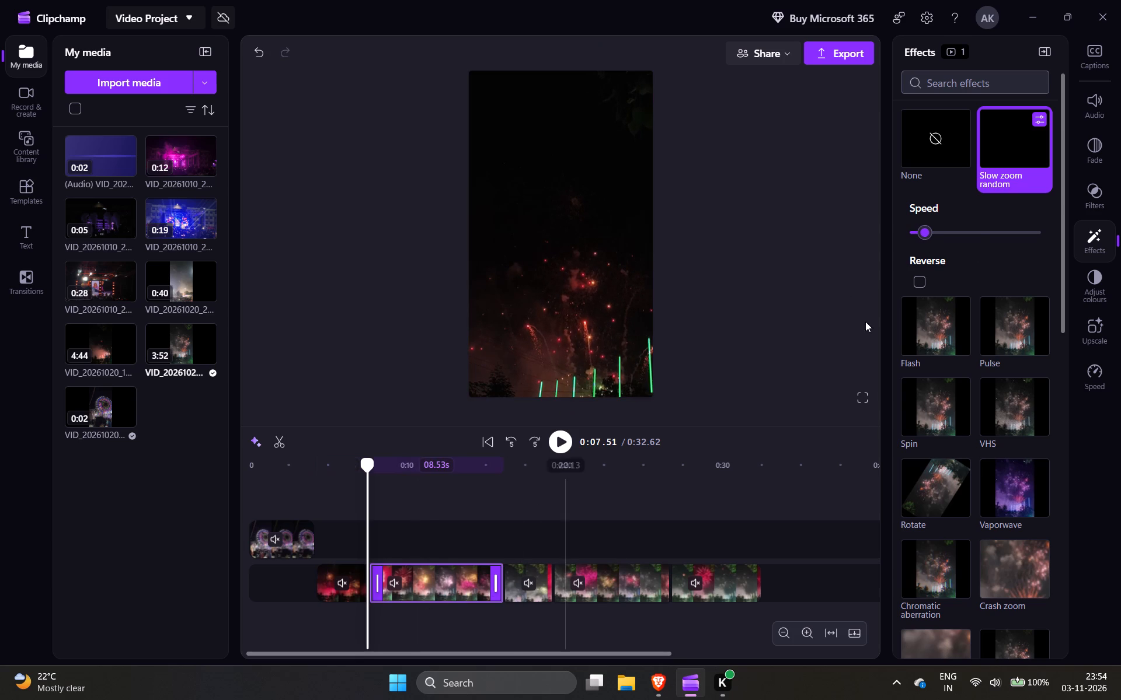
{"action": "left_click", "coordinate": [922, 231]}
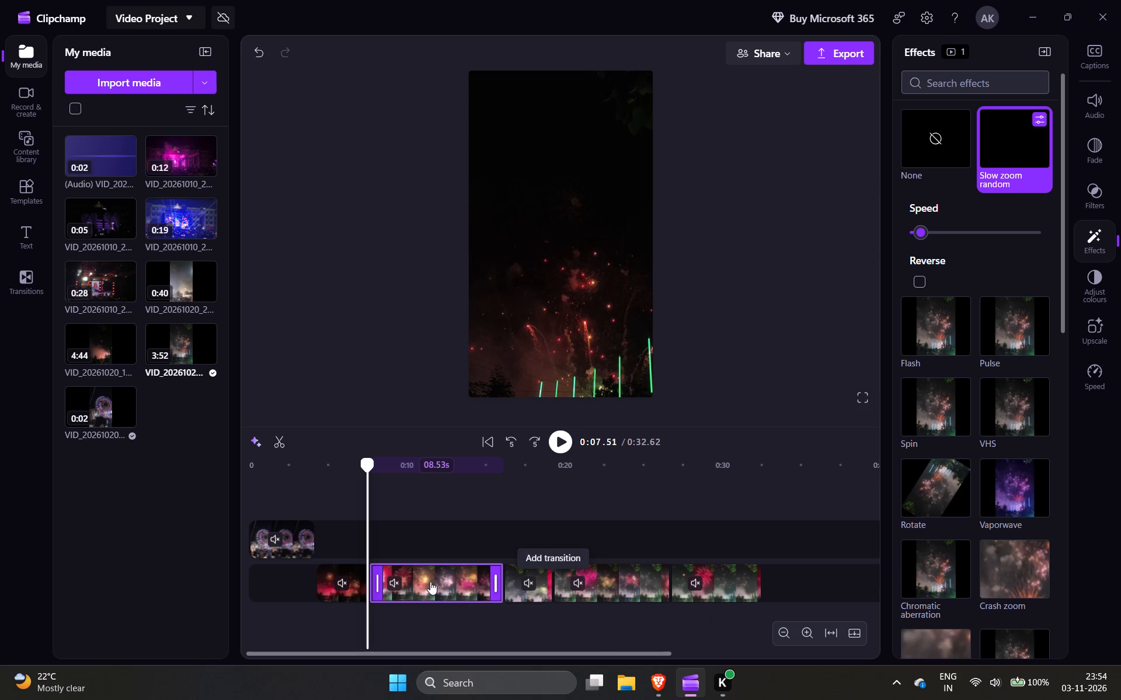
Preview the second fireworks segment with Slow zoom random by playing it through to its end.
{"action": "key", "text": "space"}
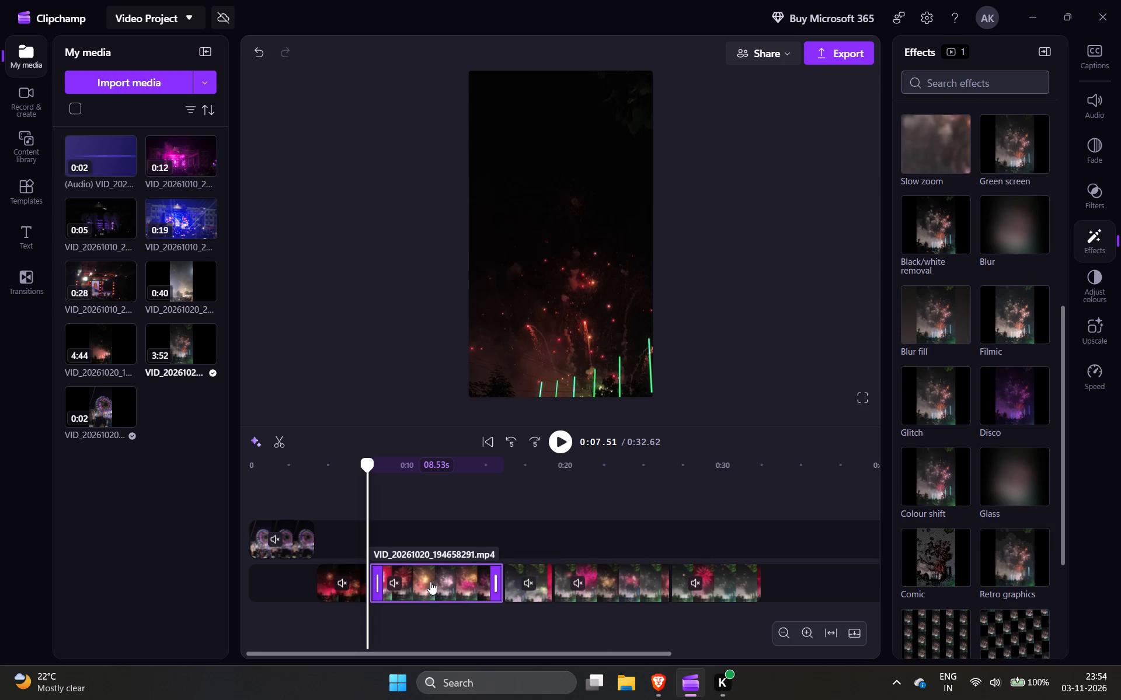
{"action": "left_click", "coordinate": [430, 582]}
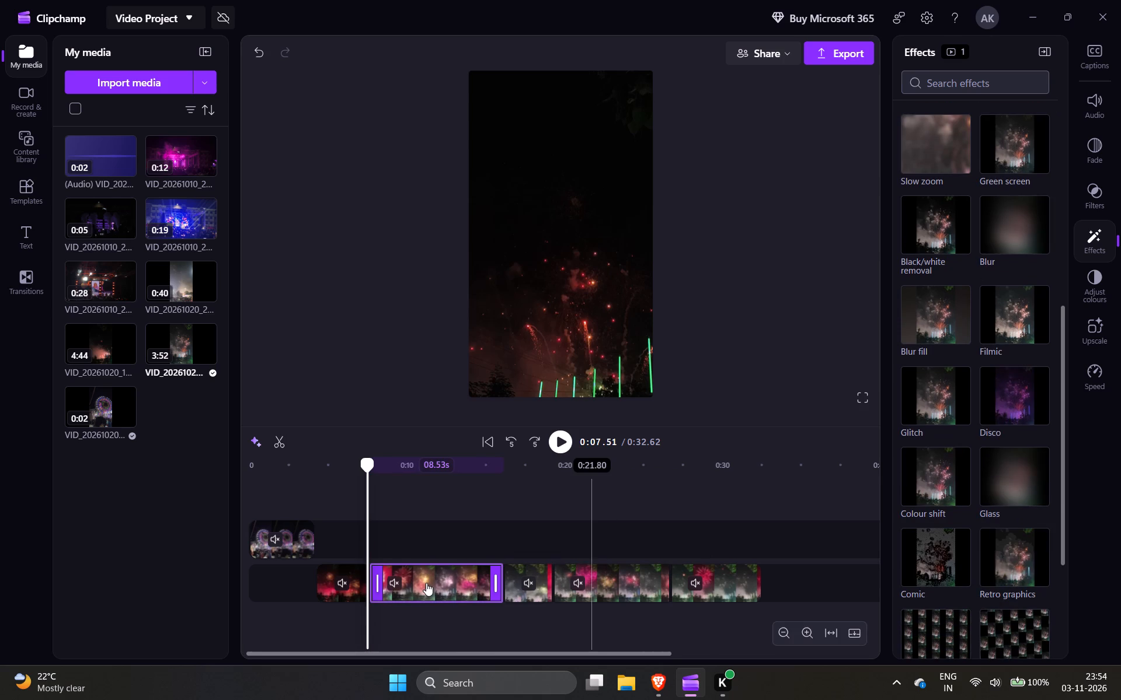
{"action": "left_click", "coordinate": [426, 583]}
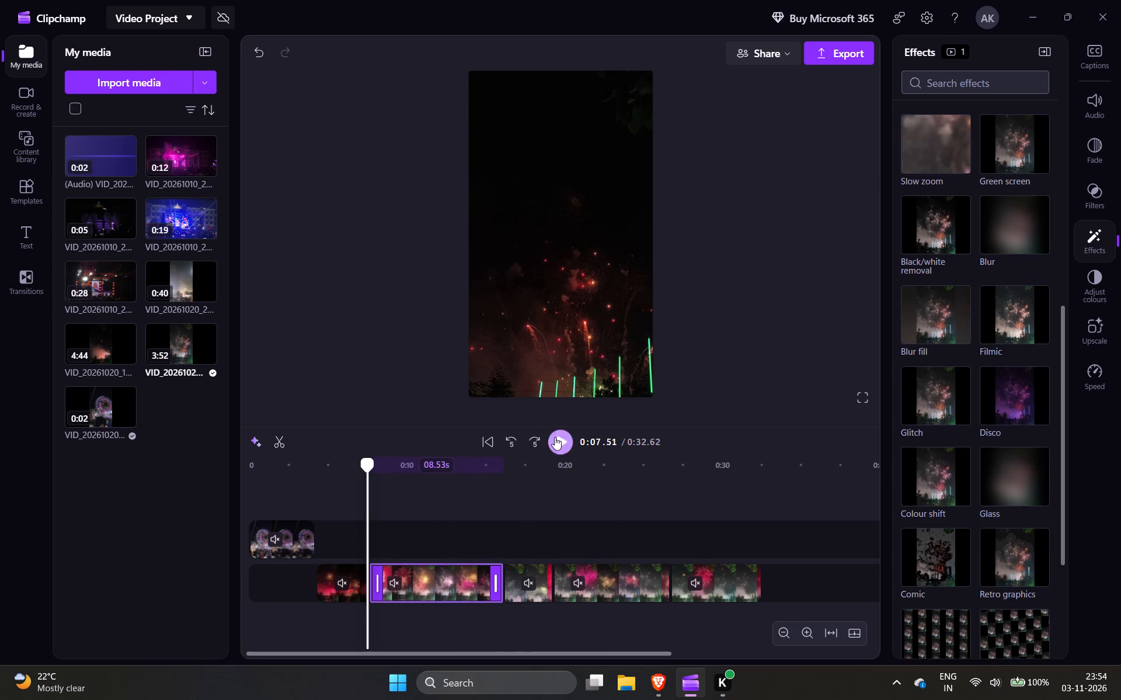
{"action": "left_click", "coordinate": [555, 437]}
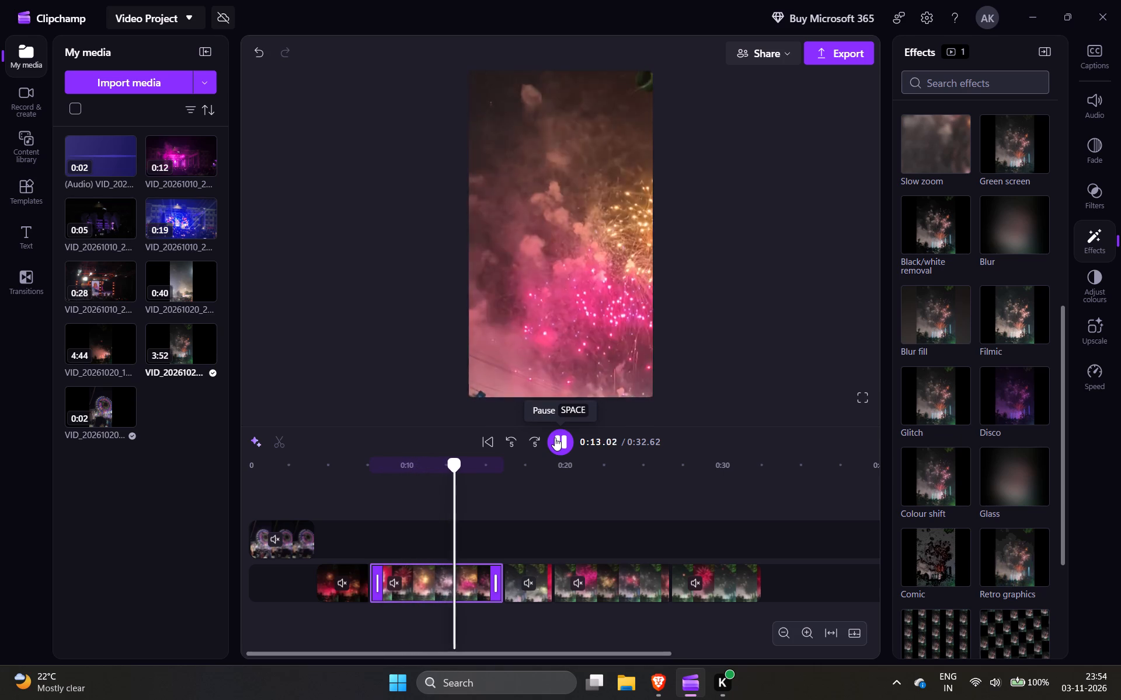
{"action": "key", "text": "space"}
{"action": "key", "text": "space"}
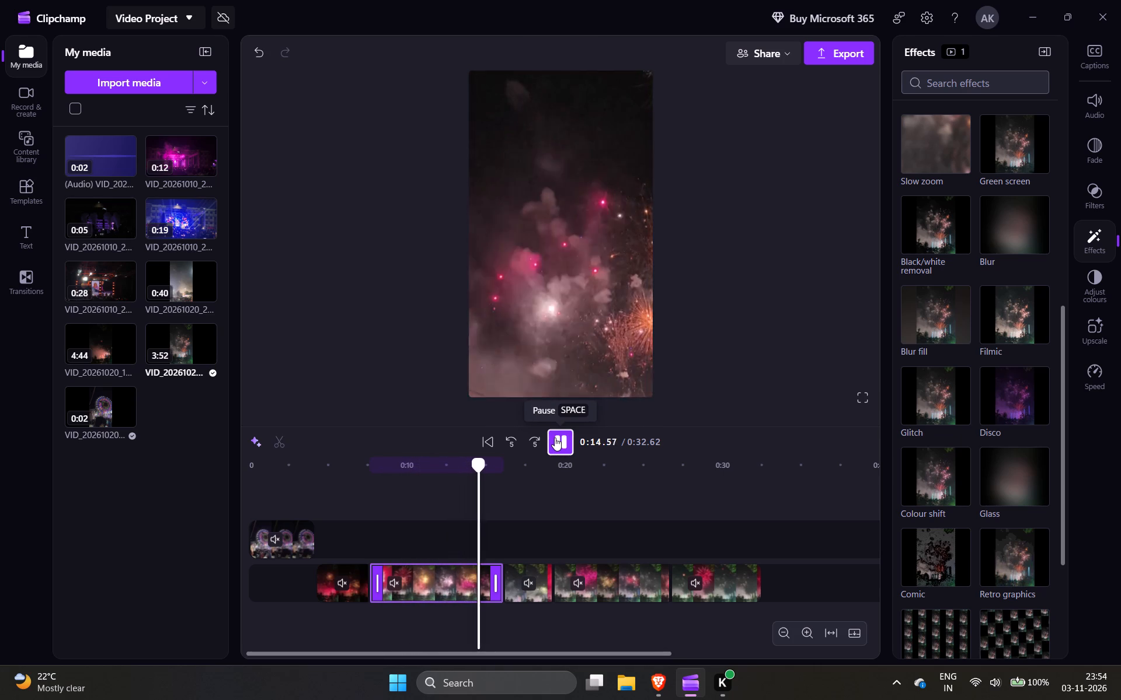
{"action": "key", "text": "space"}
{"action": "key", "text": "space"}
{"action": "key", "text": "space"}
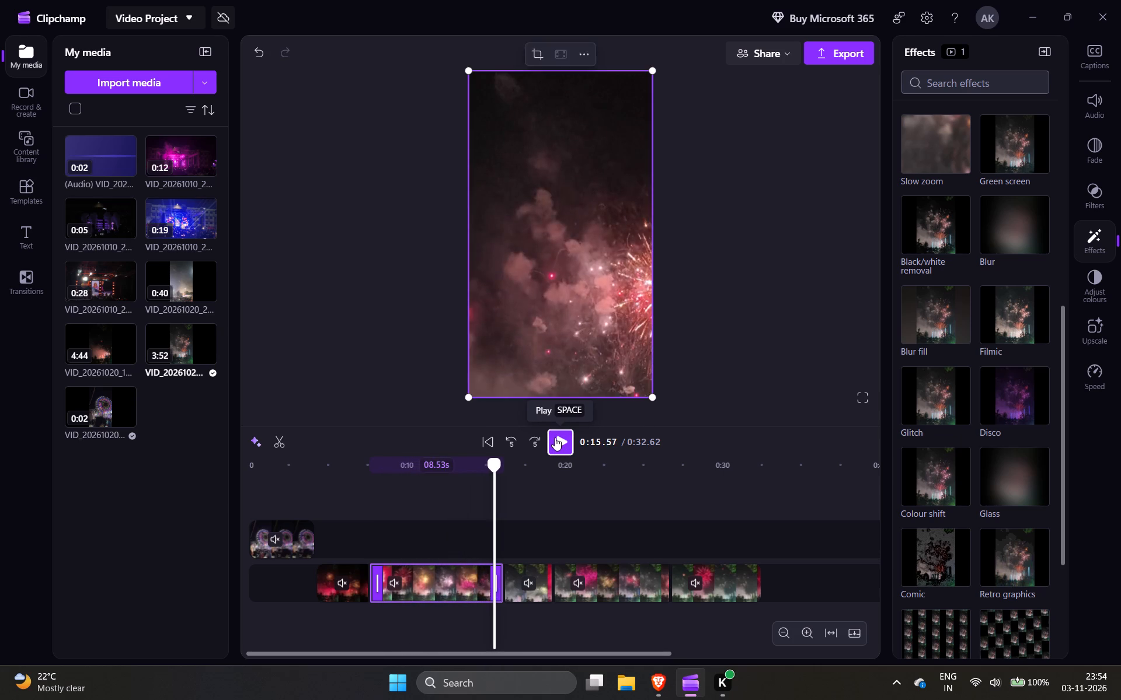
{"action": "key", "text": "space"}
{"action": "key", "text": "space"}
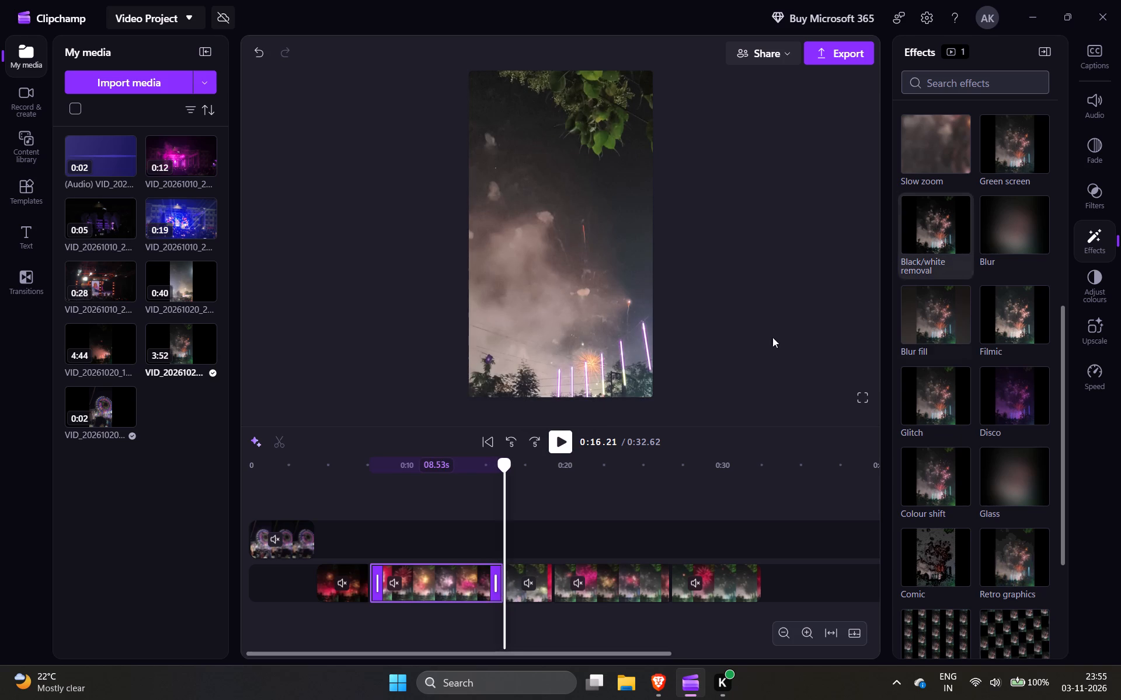
Look through the available effects for an alternative to Slow zoom random on the second fireworks segment.
{"action": "left_click", "coordinate": [461, 589]}
{"action": "scroll", "coordinate": [922, 295], "scroll_direction": "up", "scroll_amount": 2}
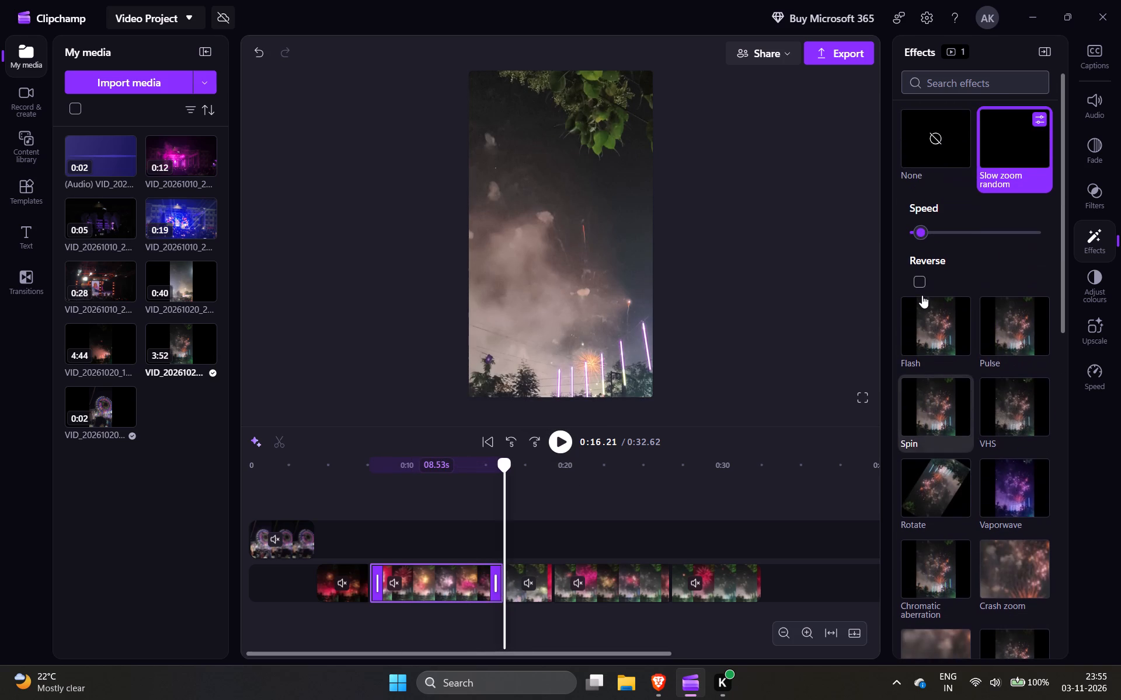
{"action": "scroll", "coordinate": [948, 191], "scroll_direction": "up", "scroll_amount": 1}
{"action": "scroll", "coordinate": [948, 191], "scroll_direction": "down", "scroll_amount": 1}
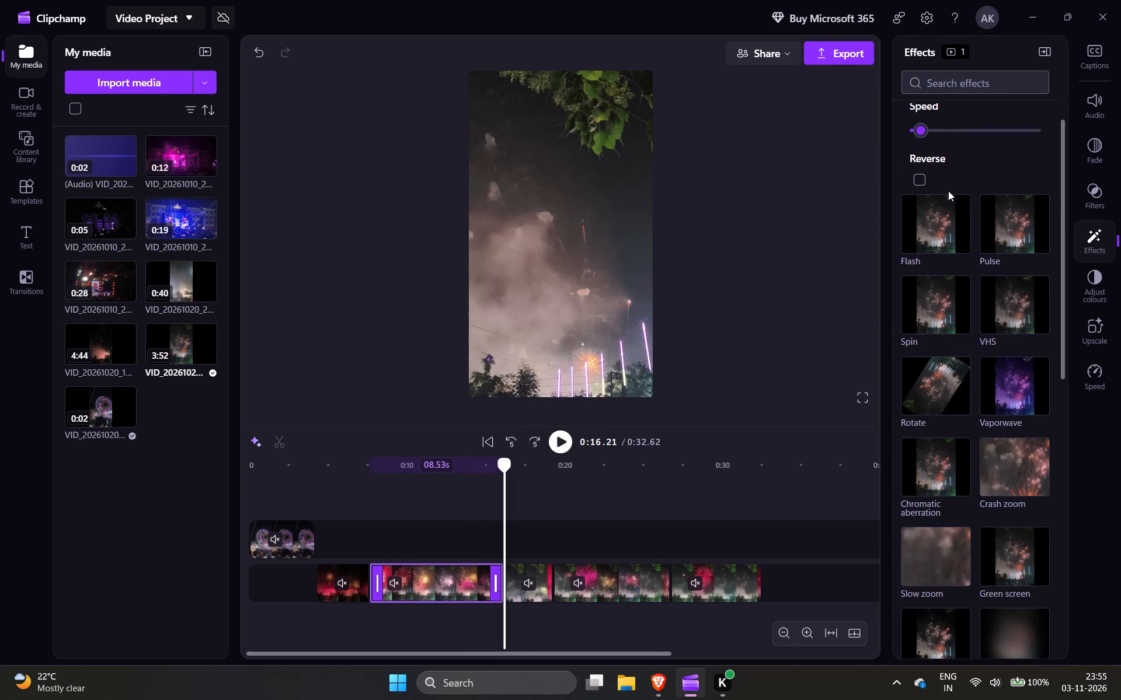
{"action": "scroll", "coordinate": [948, 191], "scroll_direction": "down", "scroll_amount": 2}
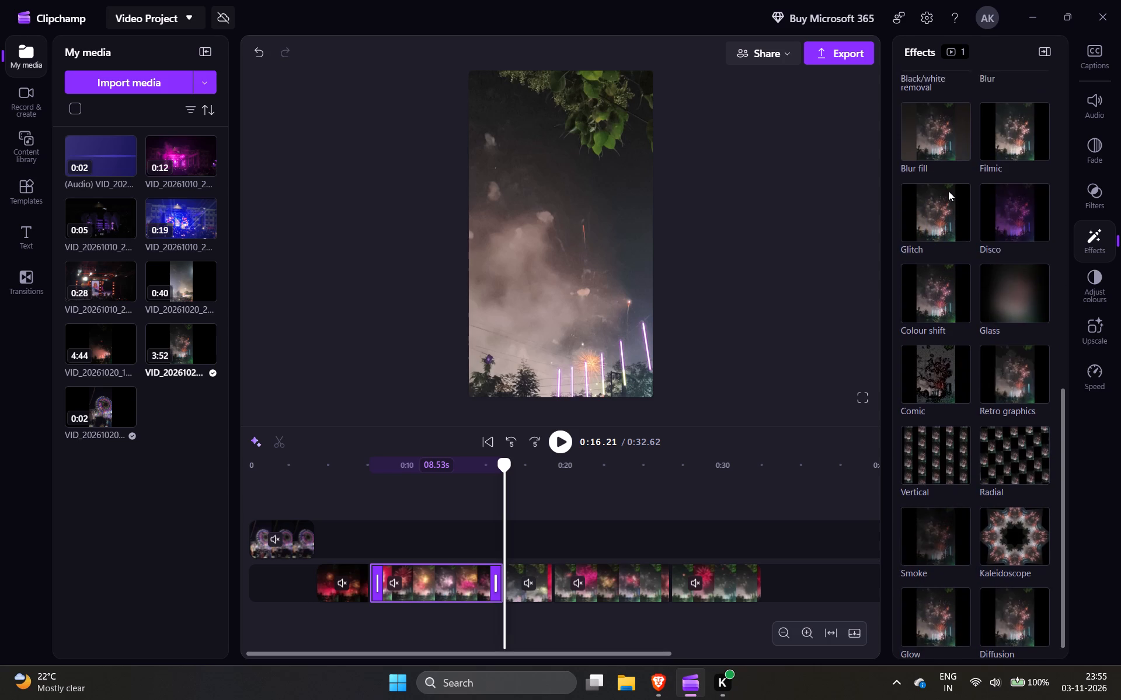
{"action": "scroll", "coordinate": [948, 191], "scroll_direction": "down", "scroll_amount": 2}
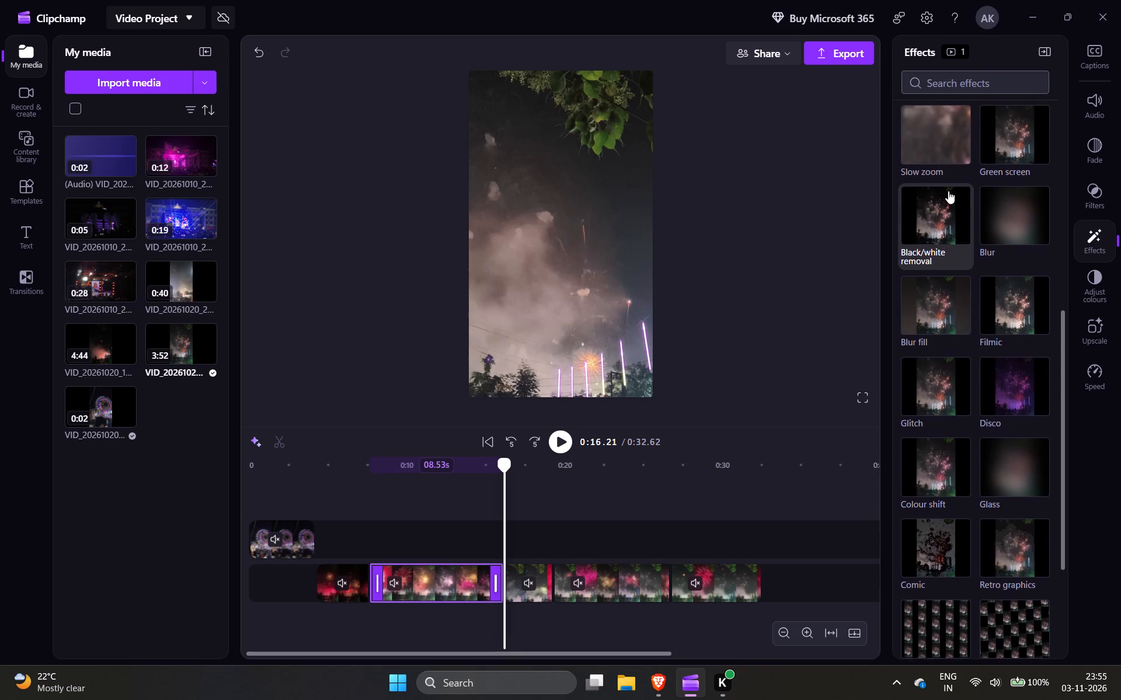
{"action": "scroll", "coordinate": [948, 191], "scroll_direction": "down", "scroll_amount": 1}
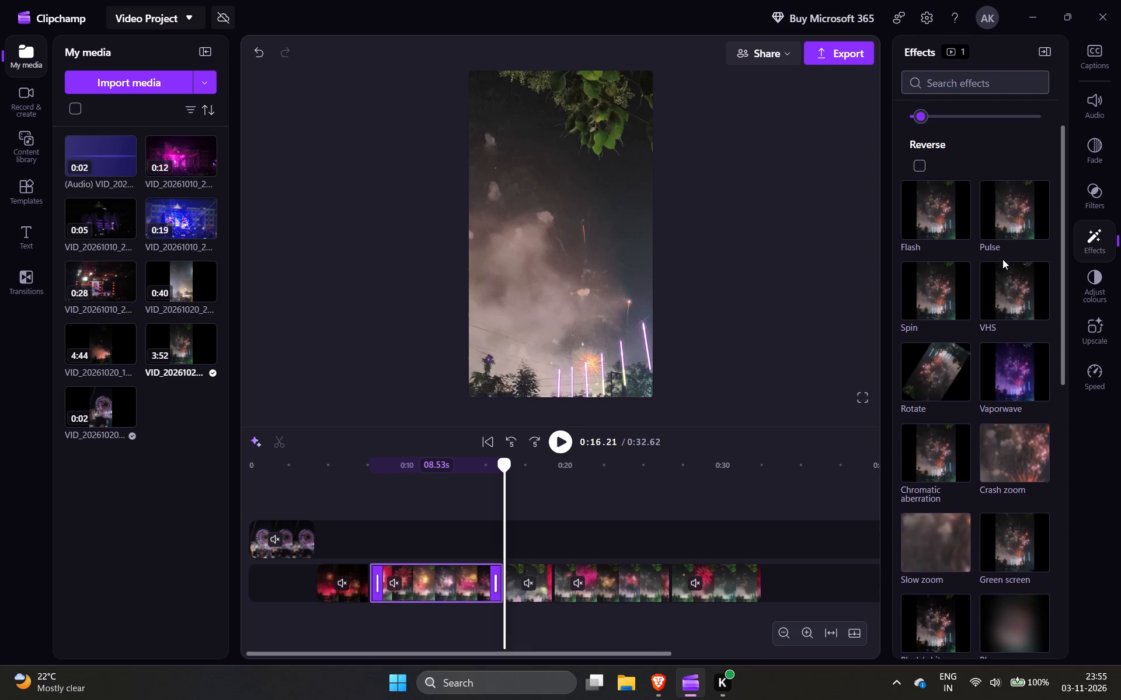
{"action": "scroll", "coordinate": [1002, 259], "scroll_direction": "down", "scroll_amount": 1}
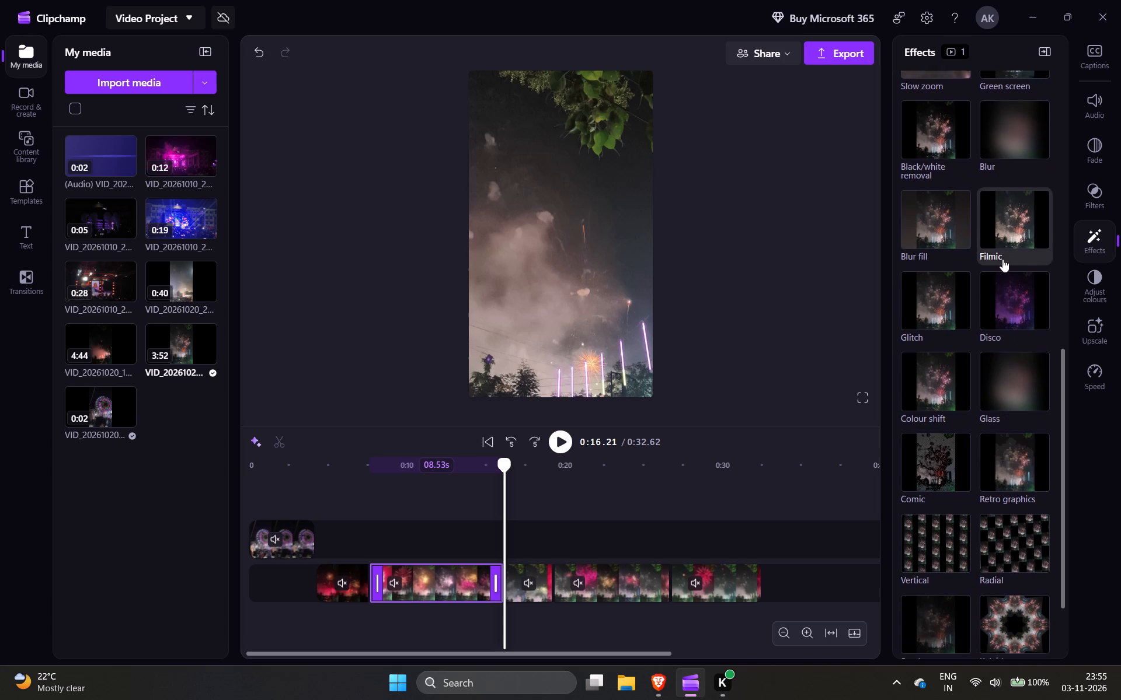
{"action": "scroll", "coordinate": [1002, 259], "scroll_direction": "down", "scroll_amount": 2}
{"action": "scroll", "coordinate": [1002, 259], "scroll_direction": "up", "scroll_amount": 4}
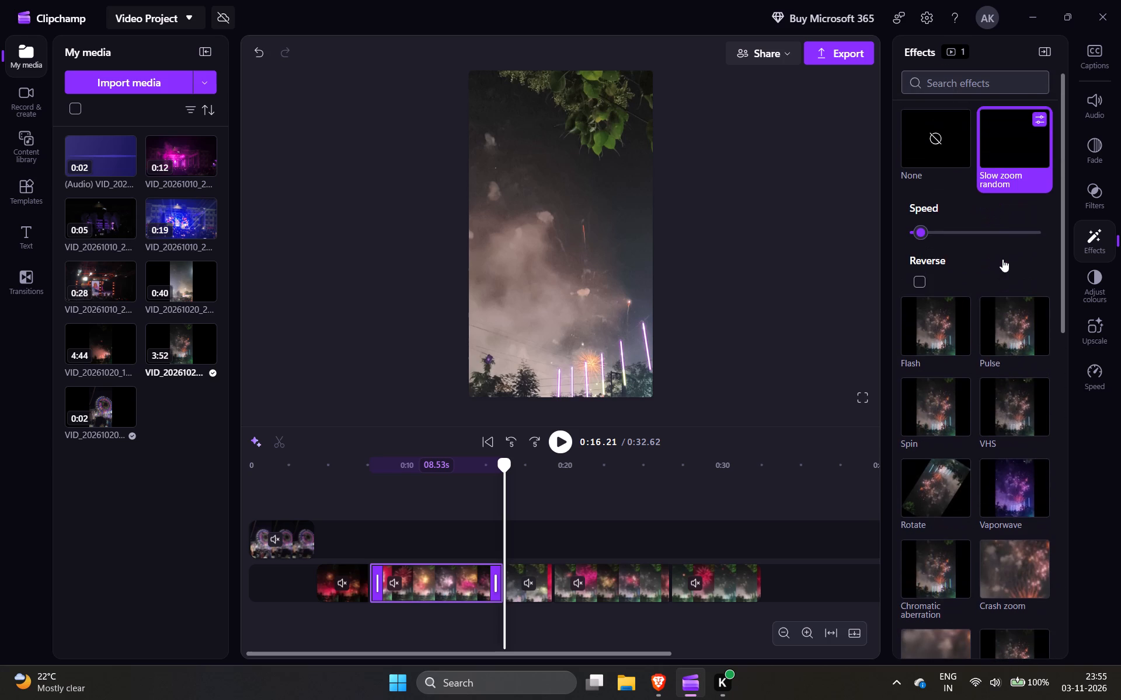
{"action": "scroll", "coordinate": [1002, 259], "scroll_direction": "up", "scroll_amount": 2}
Replace Slow zoom random with Slow zoom on the second fireworks segment, keeping the centre position and minimum speed.
{"action": "left_click", "coordinate": [1005, 165]}
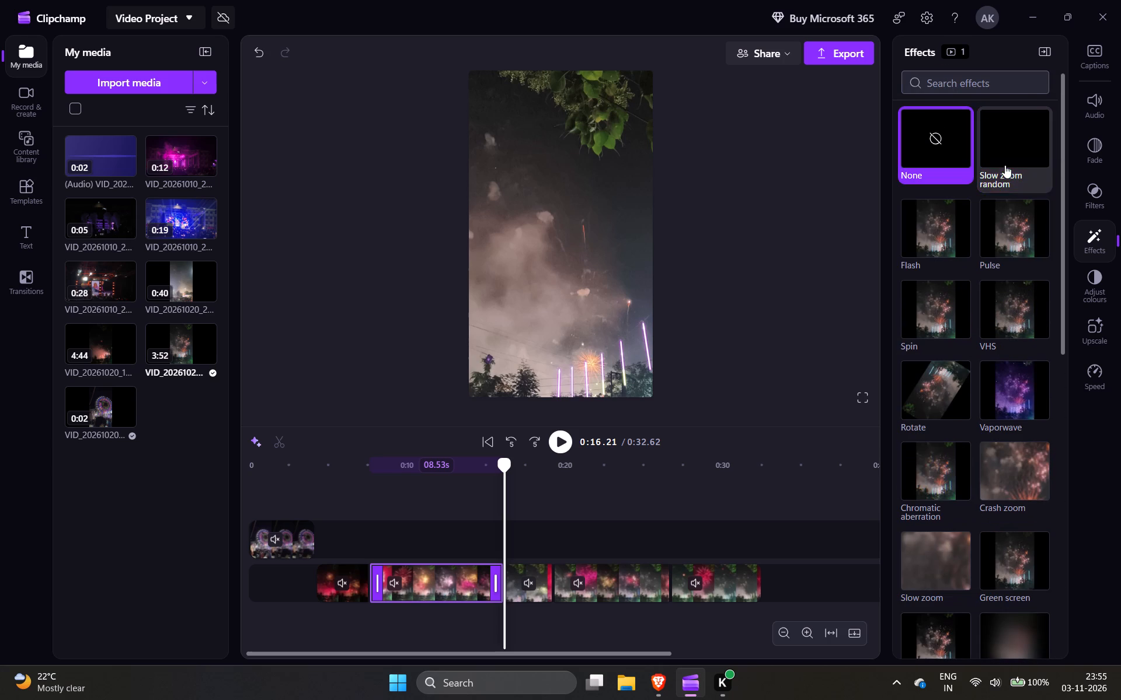
{"action": "scroll", "coordinate": [988, 280], "scroll_direction": "down", "scroll_amount": 1}
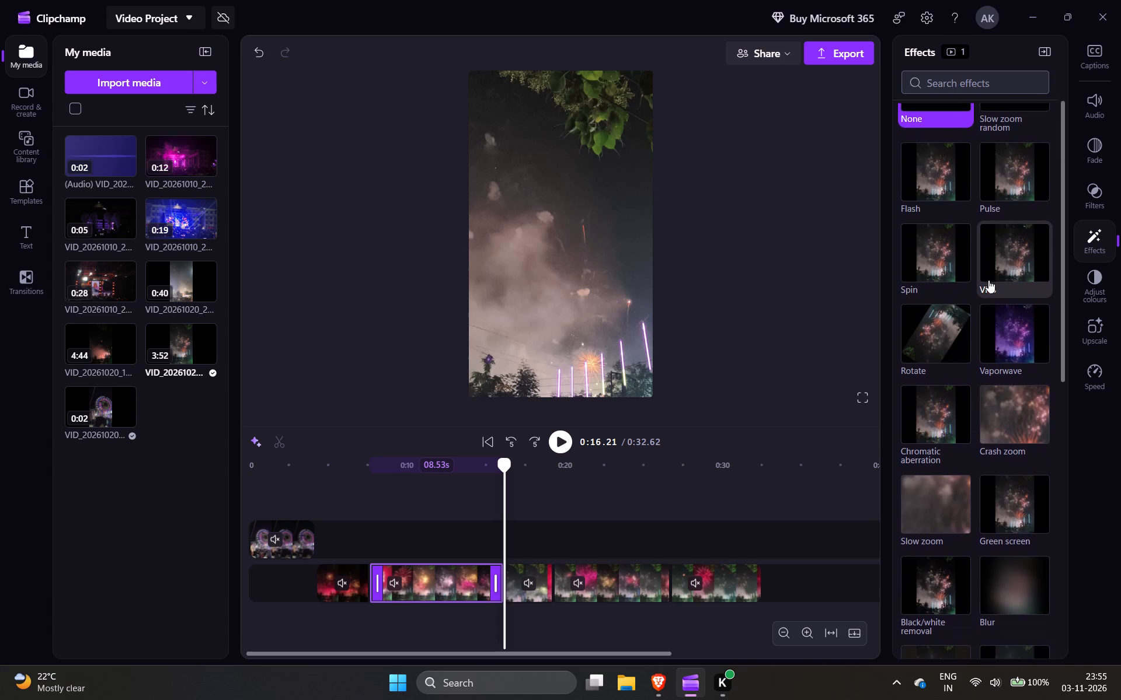
{"action": "scroll", "coordinate": [988, 280], "scroll_direction": "down", "scroll_amount": 1}
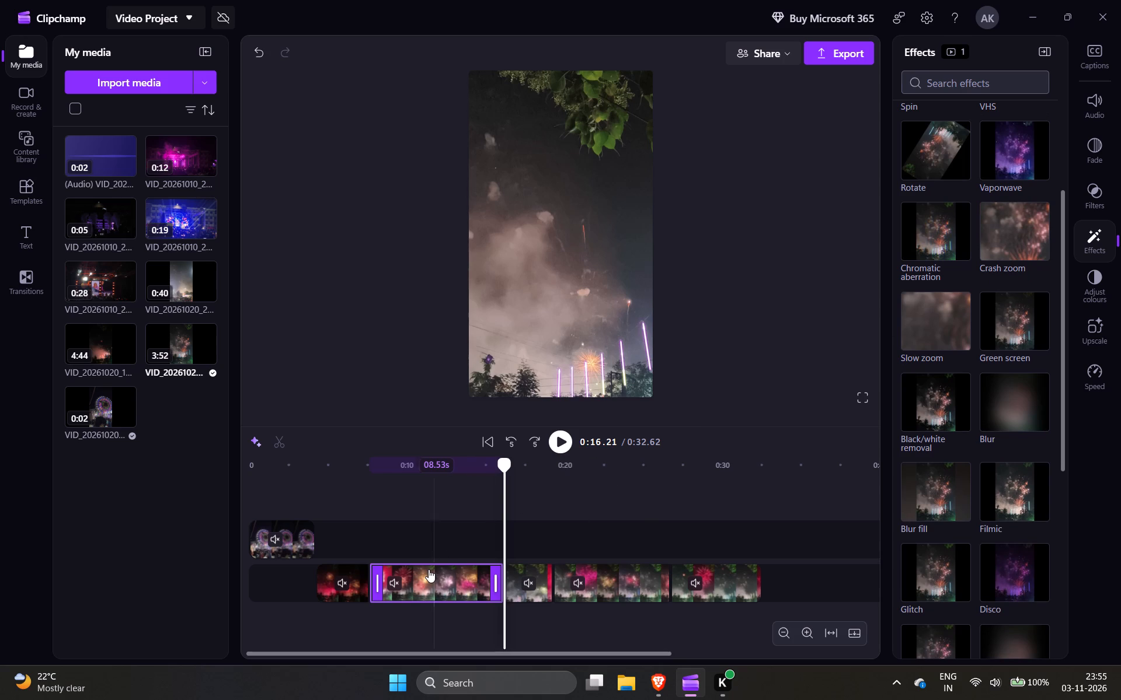
{"action": "left_click", "coordinate": [429, 569]}
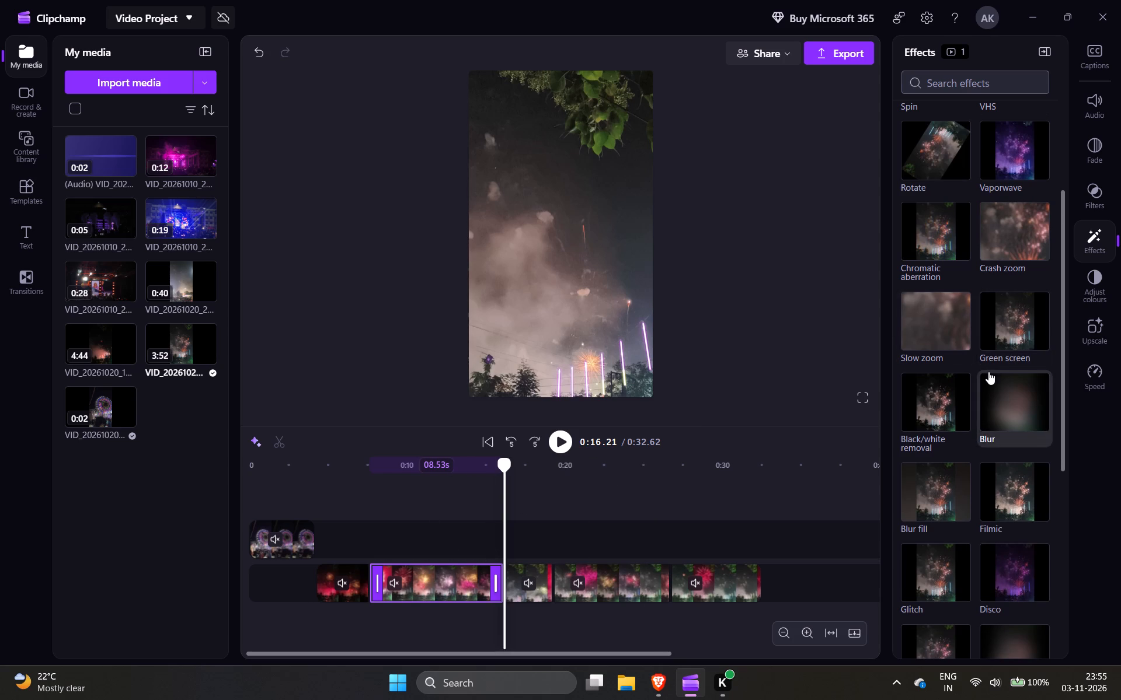
{"action": "scroll", "coordinate": [988, 372], "scroll_direction": "down", "scroll_amount": 2}
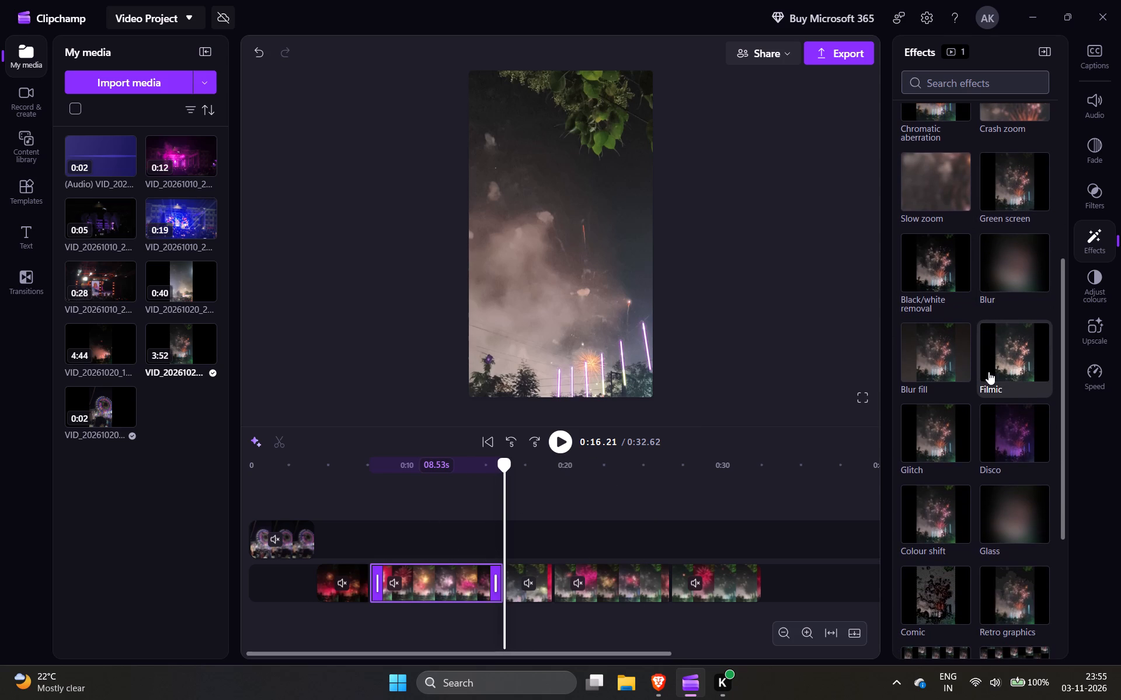
{"action": "left_click", "coordinate": [937, 183]}
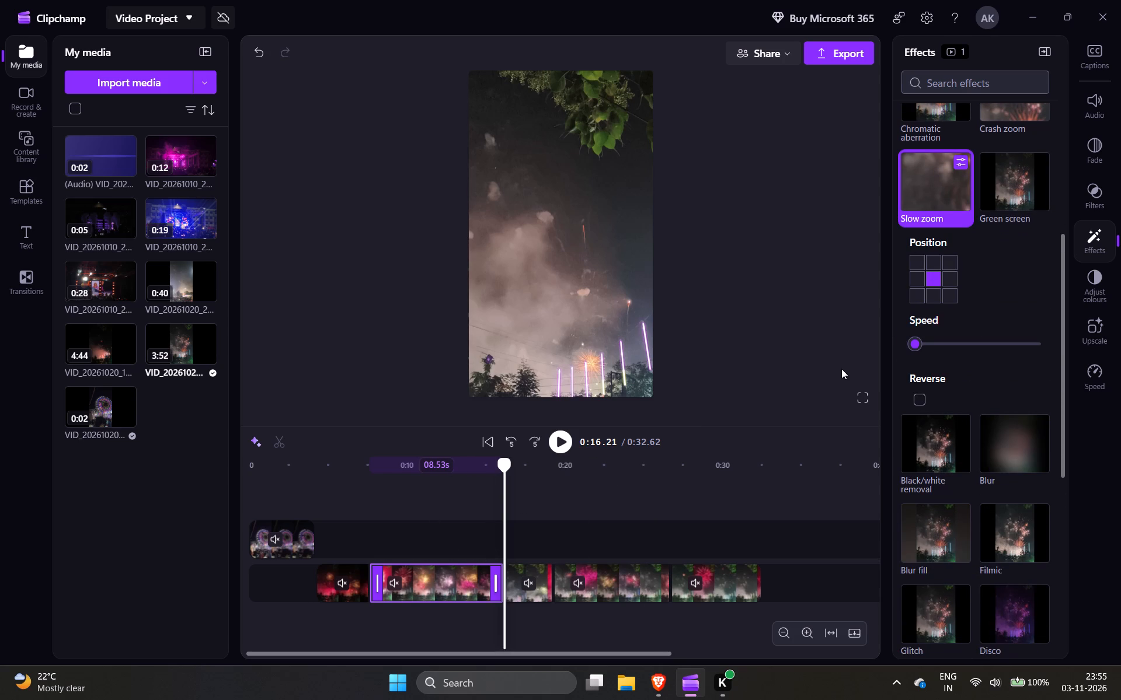
Replay the second fireworks segment from its start to check the Slow zoom effect.
{"action": "left_click", "coordinate": [562, 432]}
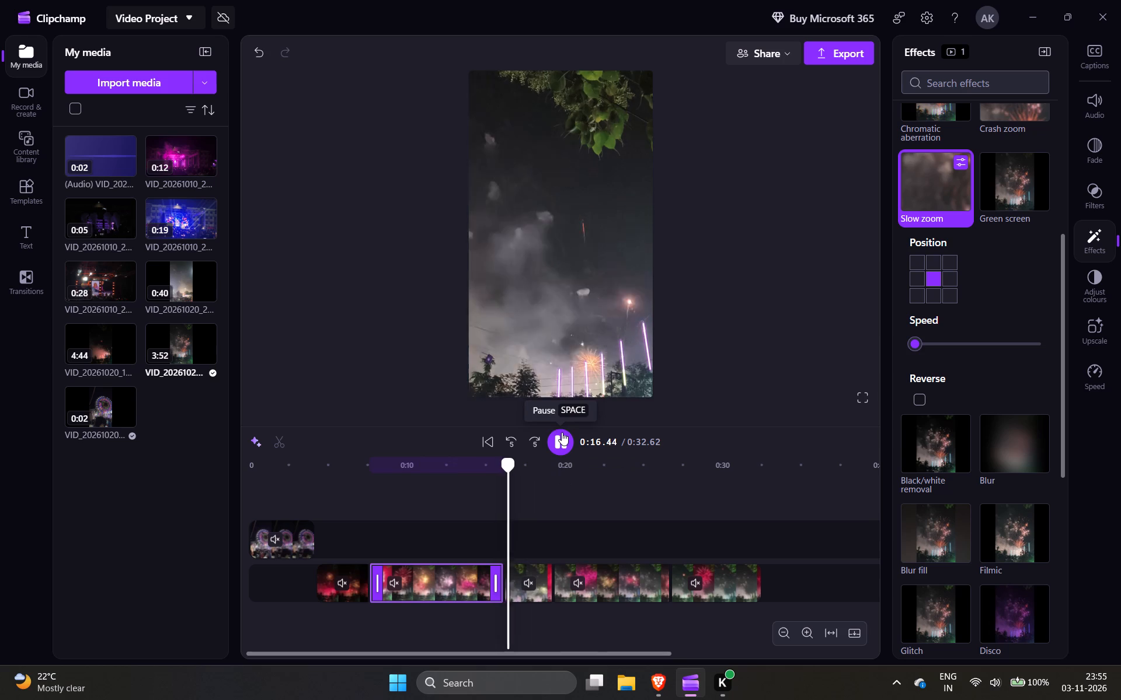
{"action": "left_click_drag", "start_coordinate": [534, 478], "coordinate": [449, 480]}
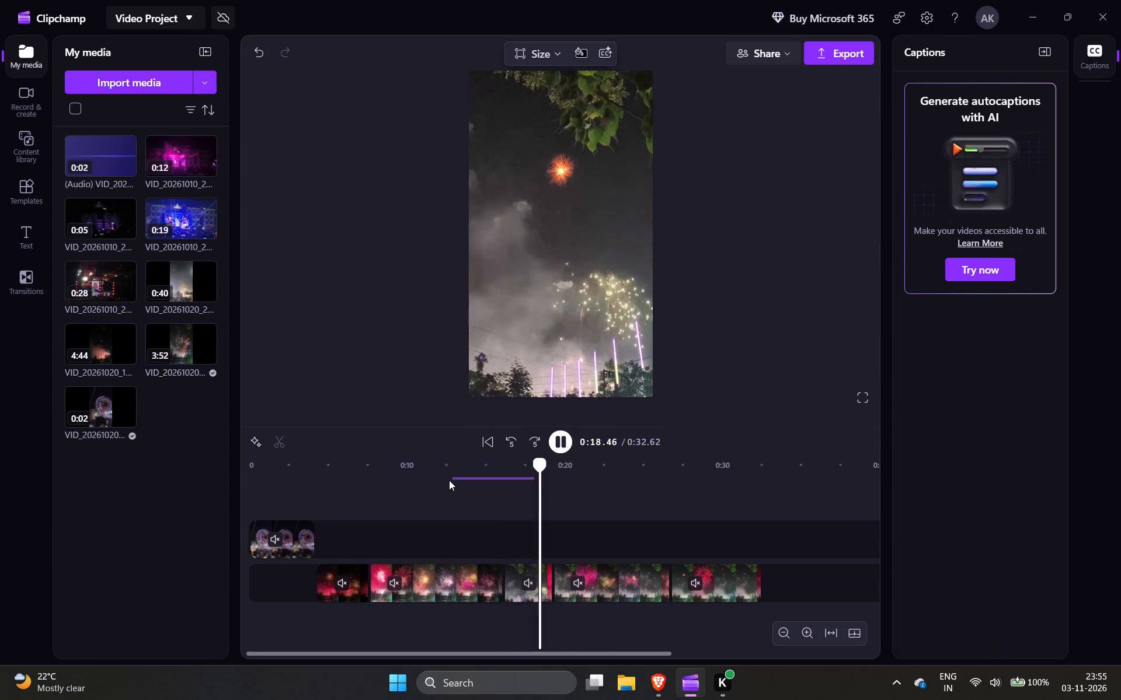
{"action": "left_click_drag", "start_coordinate": [449, 480], "coordinate": [514, 479]}
{"action": "left_click", "coordinate": [556, 436]}
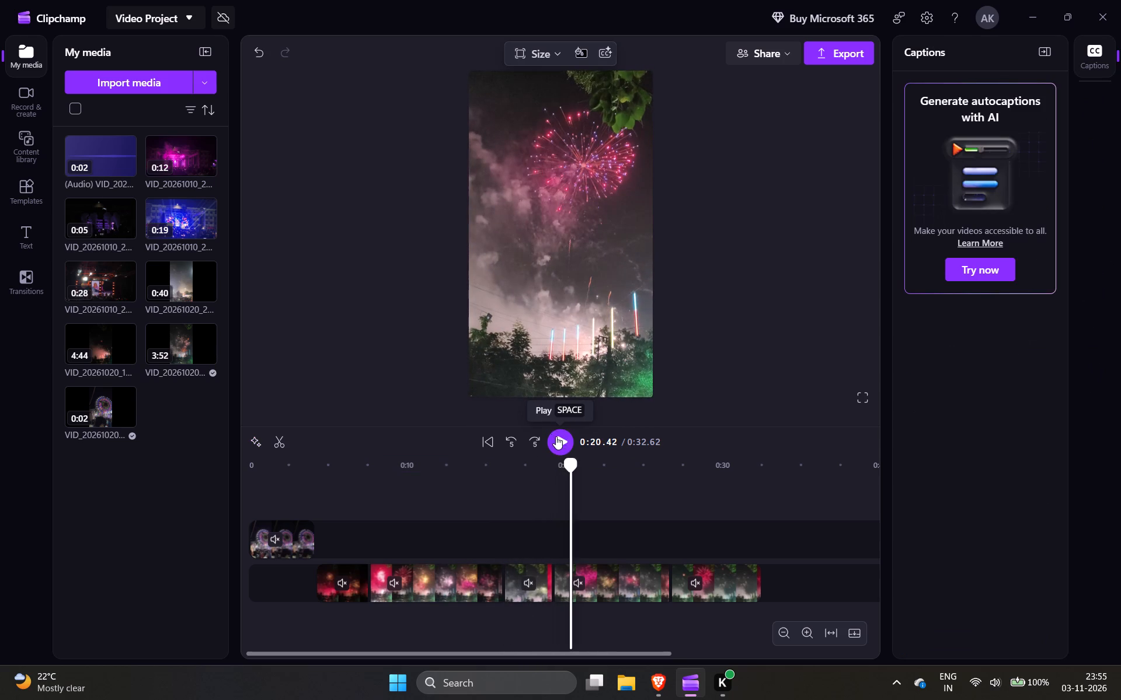
{"action": "left_click_drag", "start_coordinate": [572, 462], "coordinate": [378, 485]}
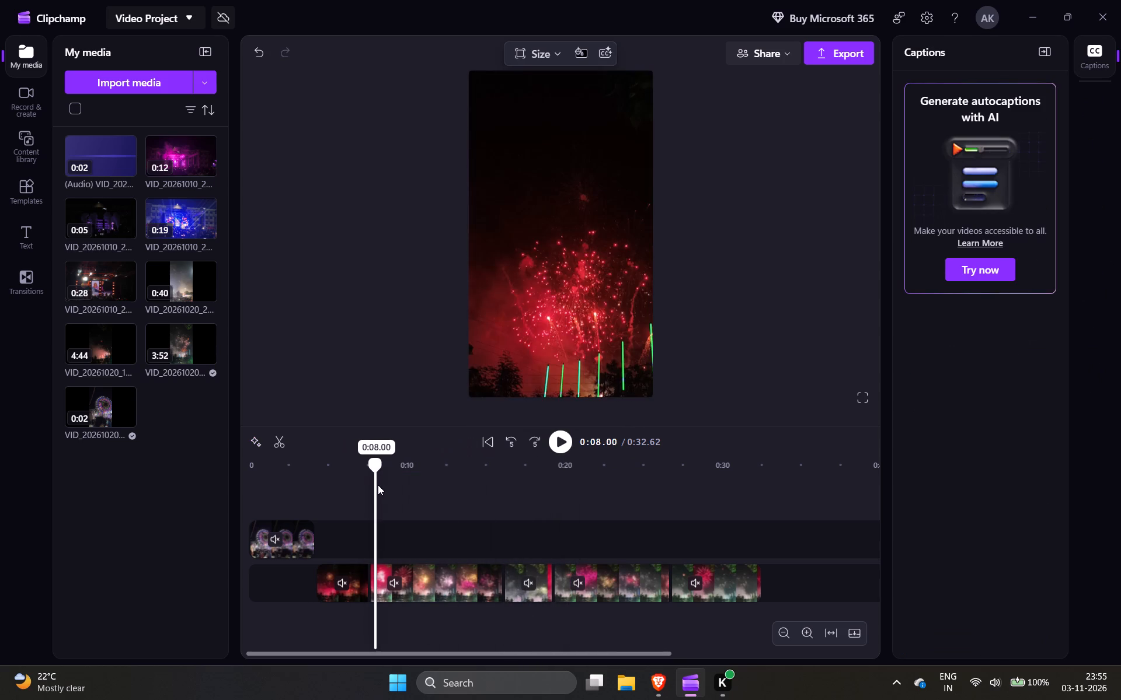
{"action": "left_click_drag", "start_coordinate": [378, 485], "coordinate": [370, 484]}
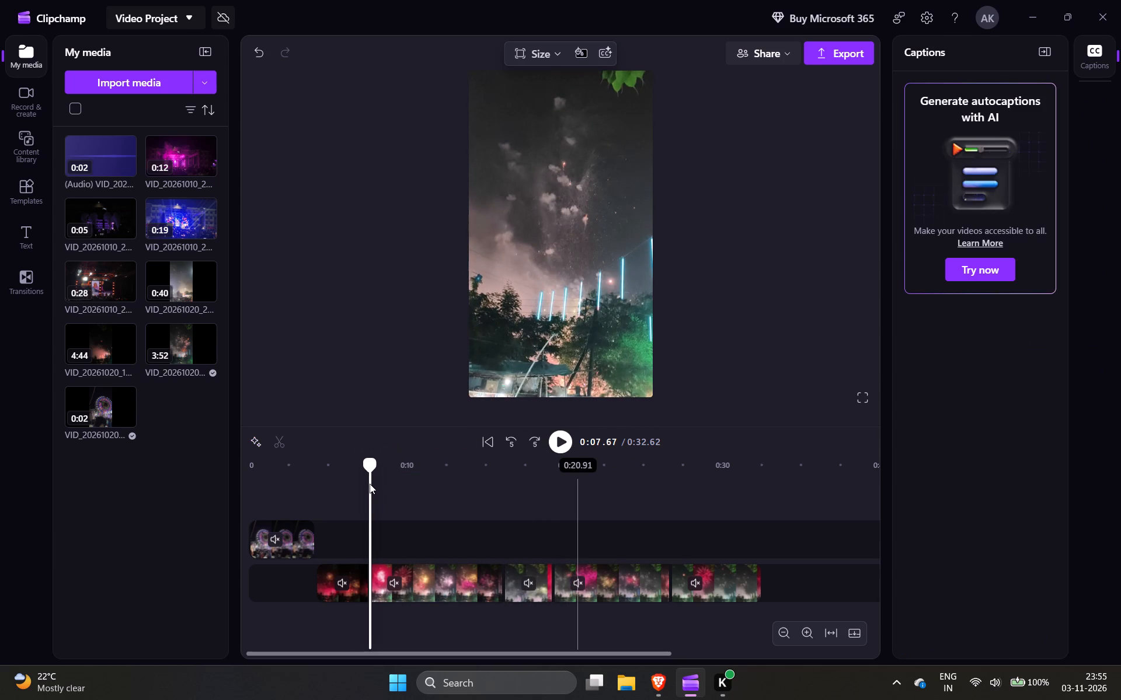
{"action": "key", "text": "space"}
{"action": "key", "text": "space"}
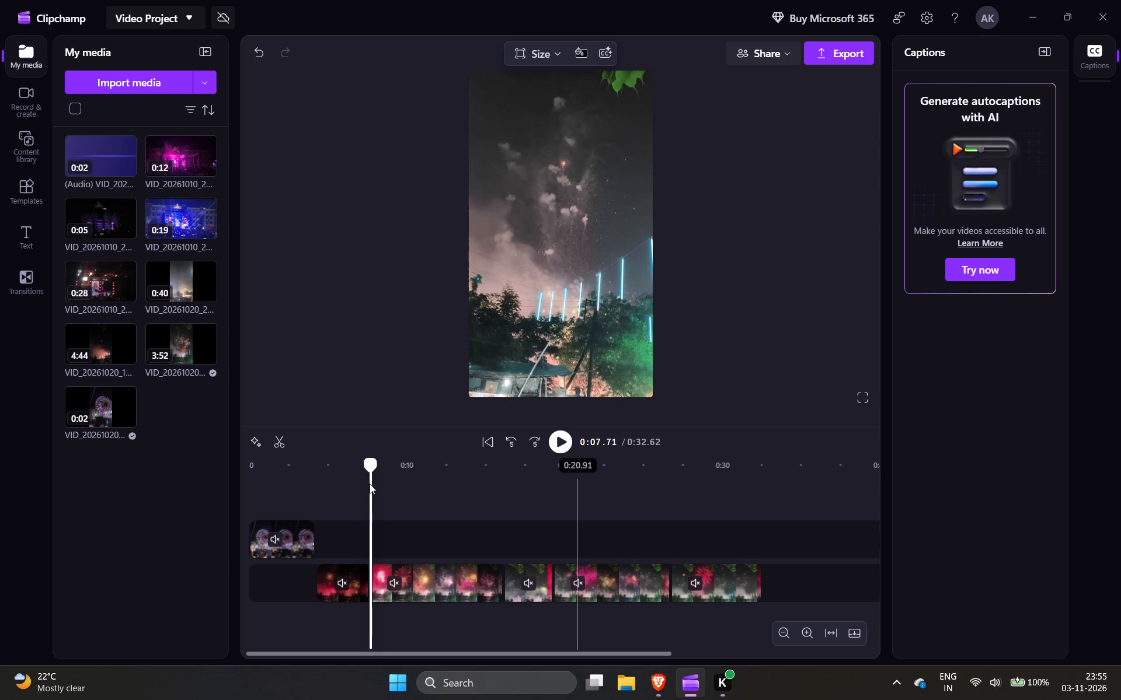
{"action": "key", "text": "space"}
{"action": "double_click", "coordinate": [370, 484]}
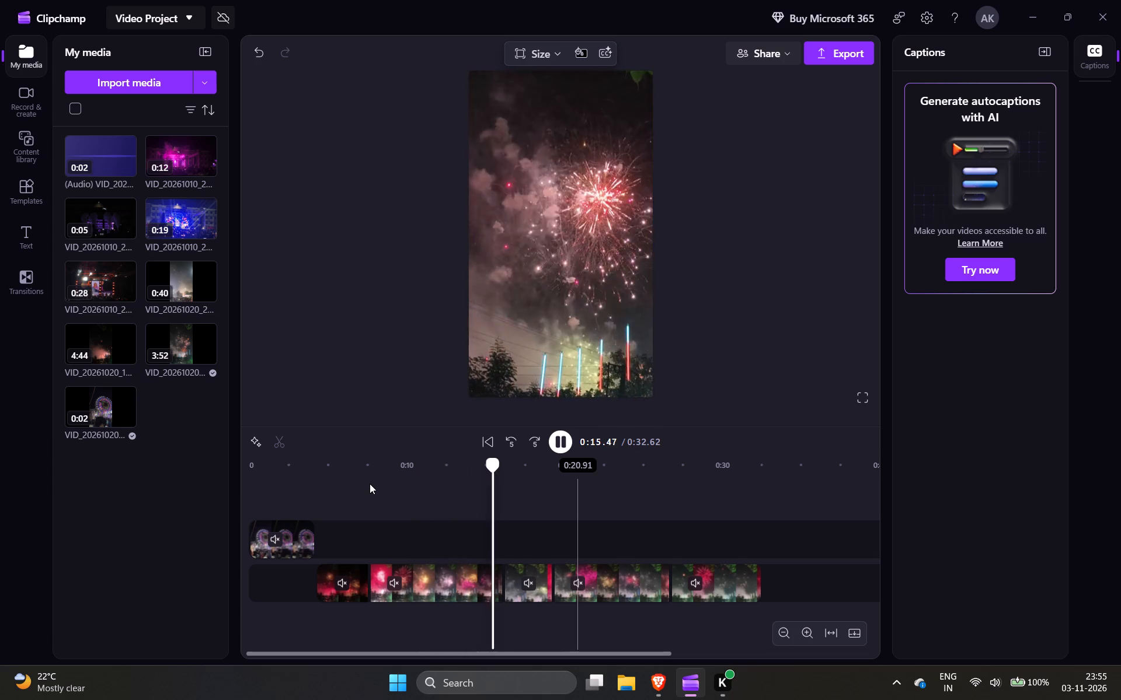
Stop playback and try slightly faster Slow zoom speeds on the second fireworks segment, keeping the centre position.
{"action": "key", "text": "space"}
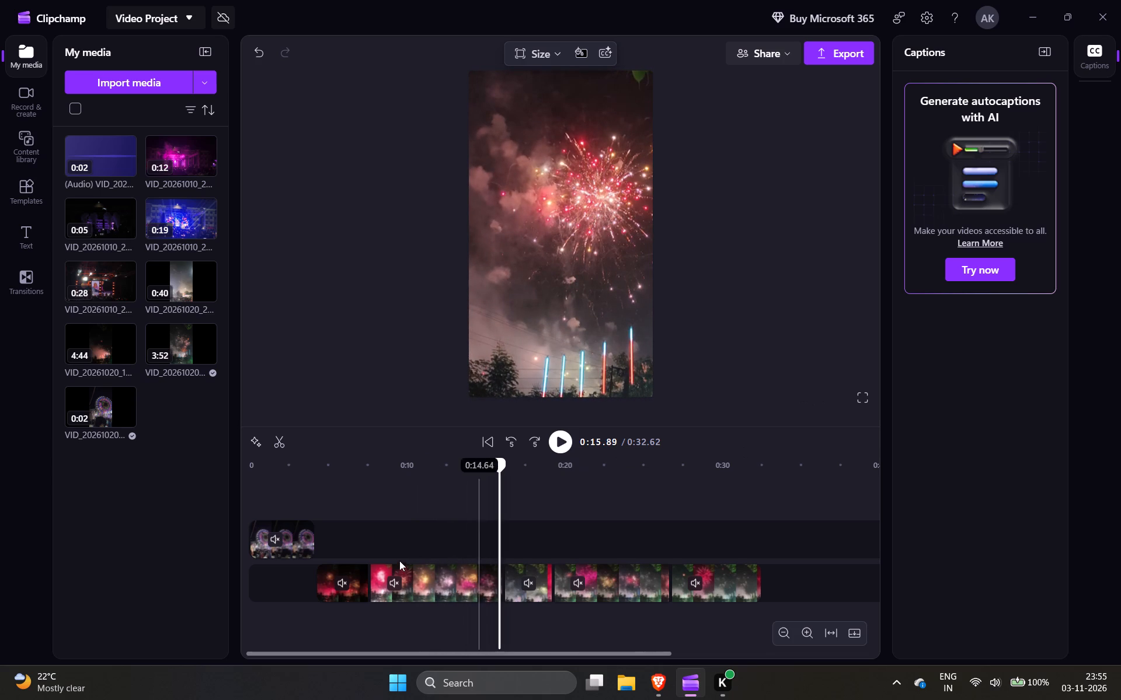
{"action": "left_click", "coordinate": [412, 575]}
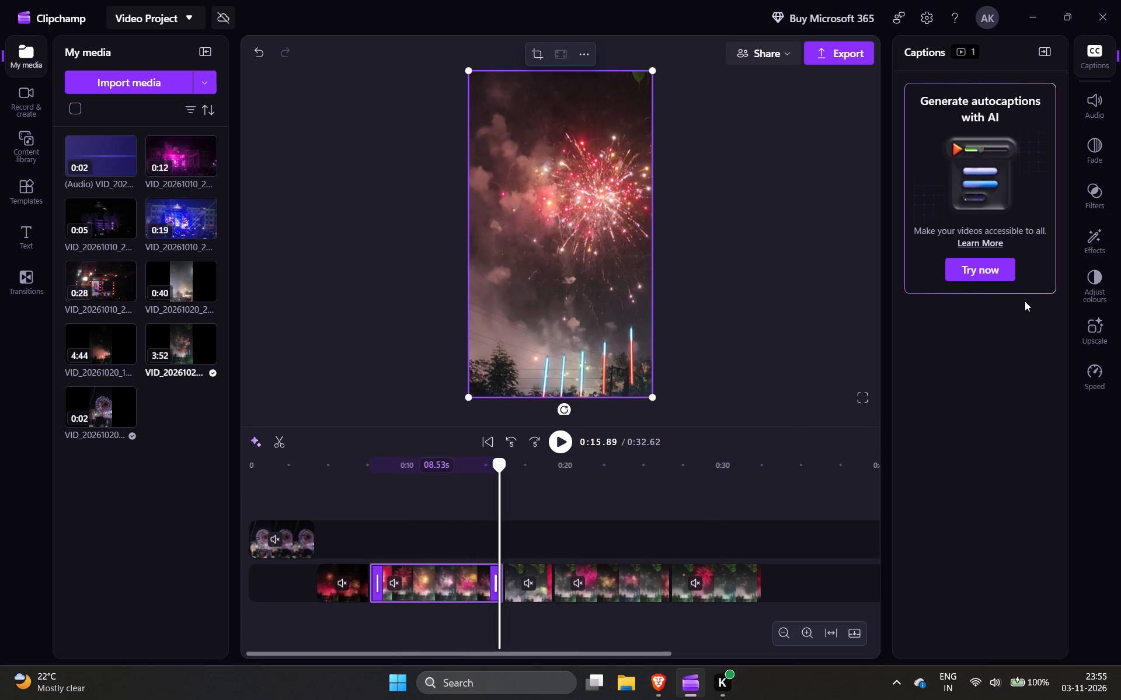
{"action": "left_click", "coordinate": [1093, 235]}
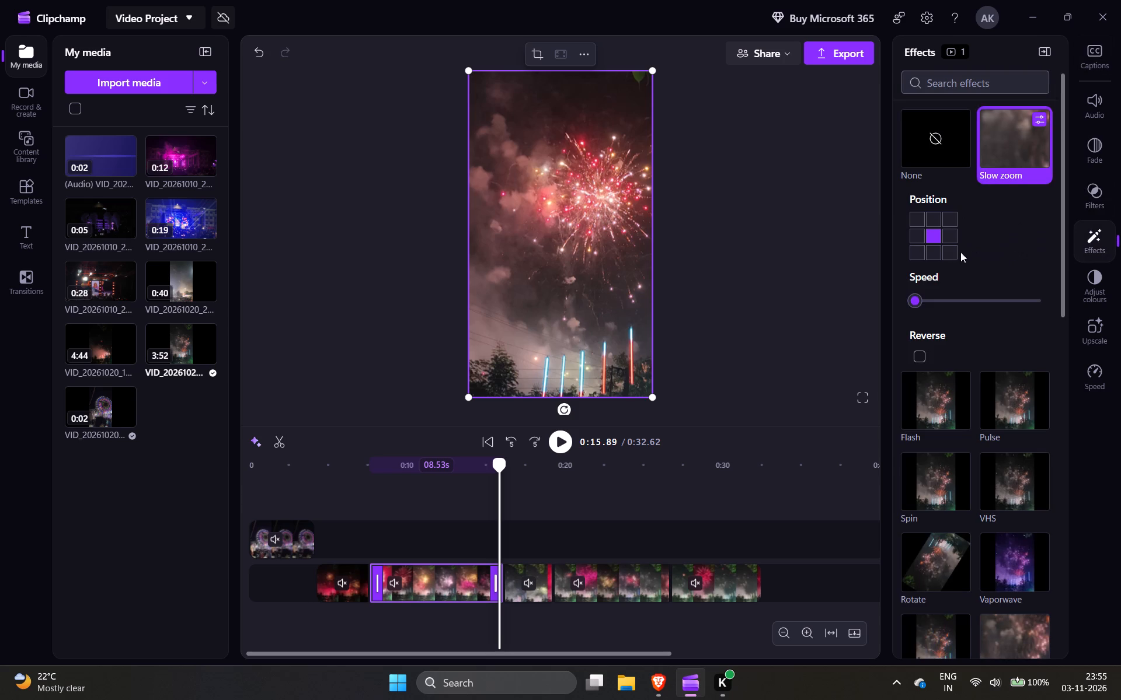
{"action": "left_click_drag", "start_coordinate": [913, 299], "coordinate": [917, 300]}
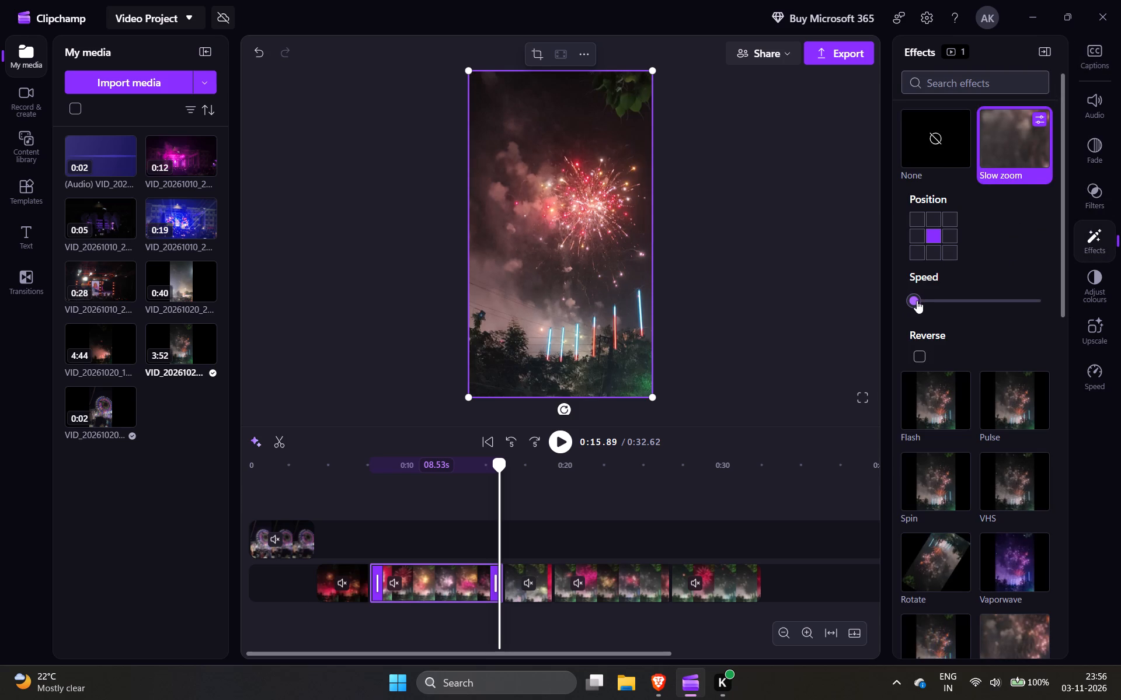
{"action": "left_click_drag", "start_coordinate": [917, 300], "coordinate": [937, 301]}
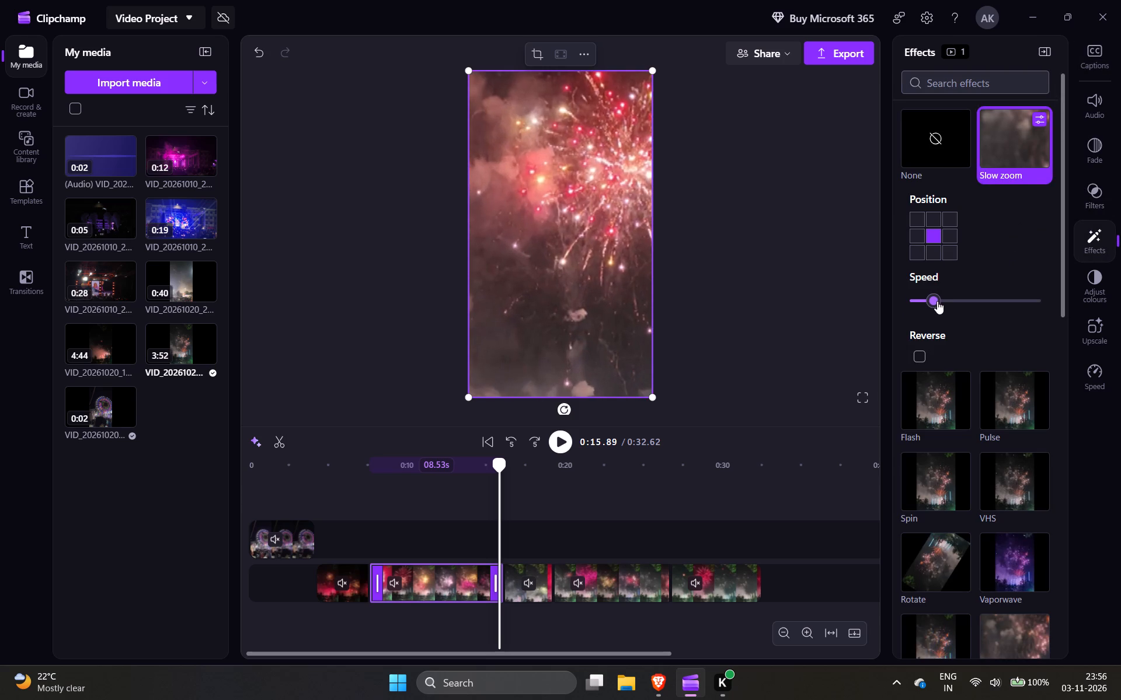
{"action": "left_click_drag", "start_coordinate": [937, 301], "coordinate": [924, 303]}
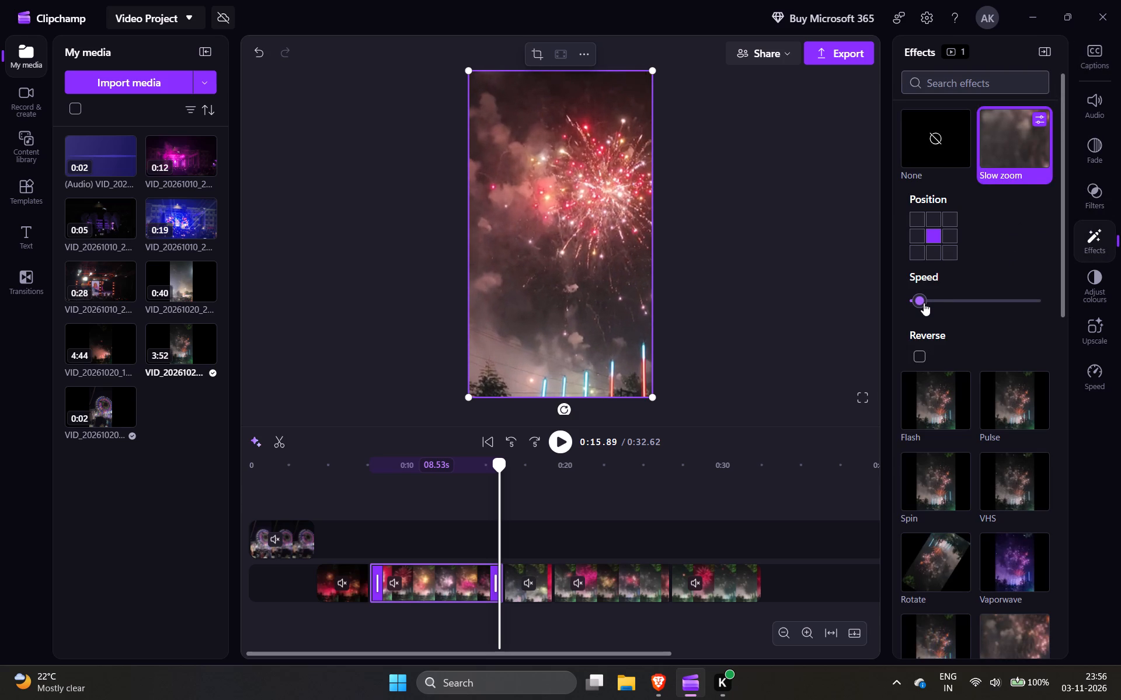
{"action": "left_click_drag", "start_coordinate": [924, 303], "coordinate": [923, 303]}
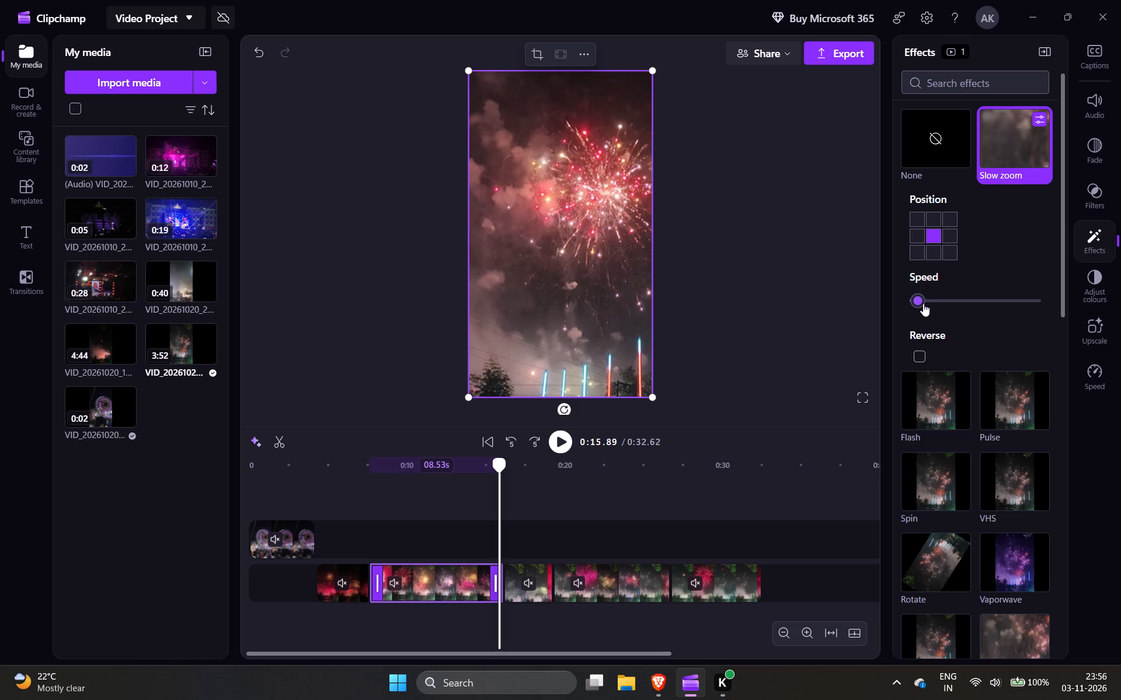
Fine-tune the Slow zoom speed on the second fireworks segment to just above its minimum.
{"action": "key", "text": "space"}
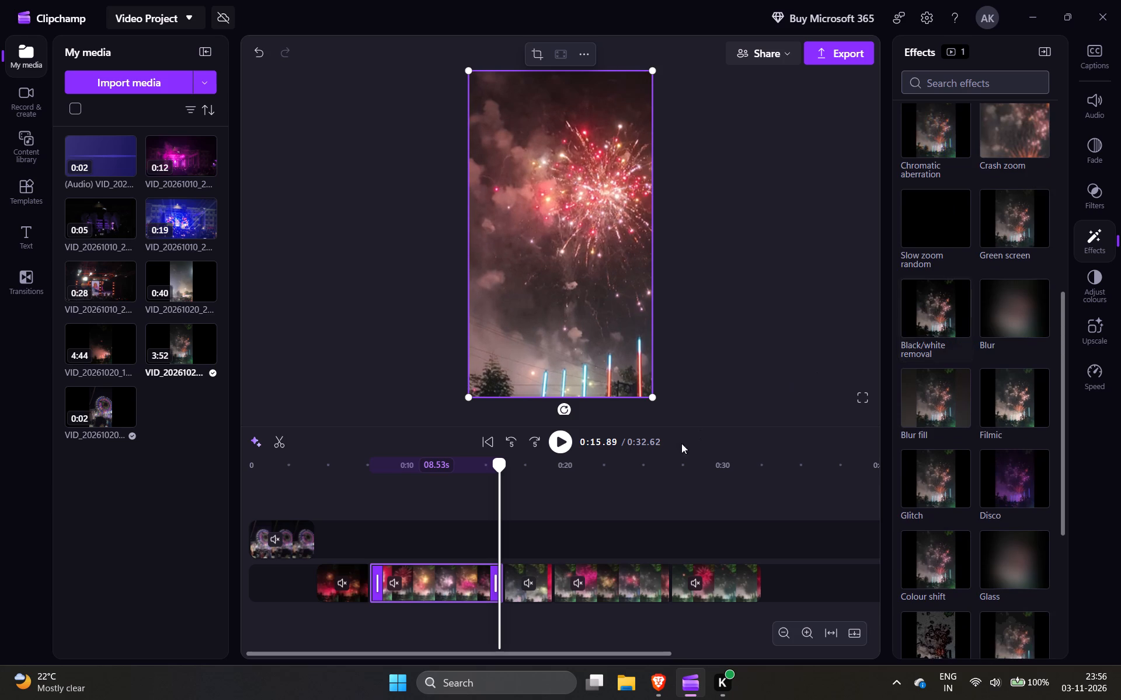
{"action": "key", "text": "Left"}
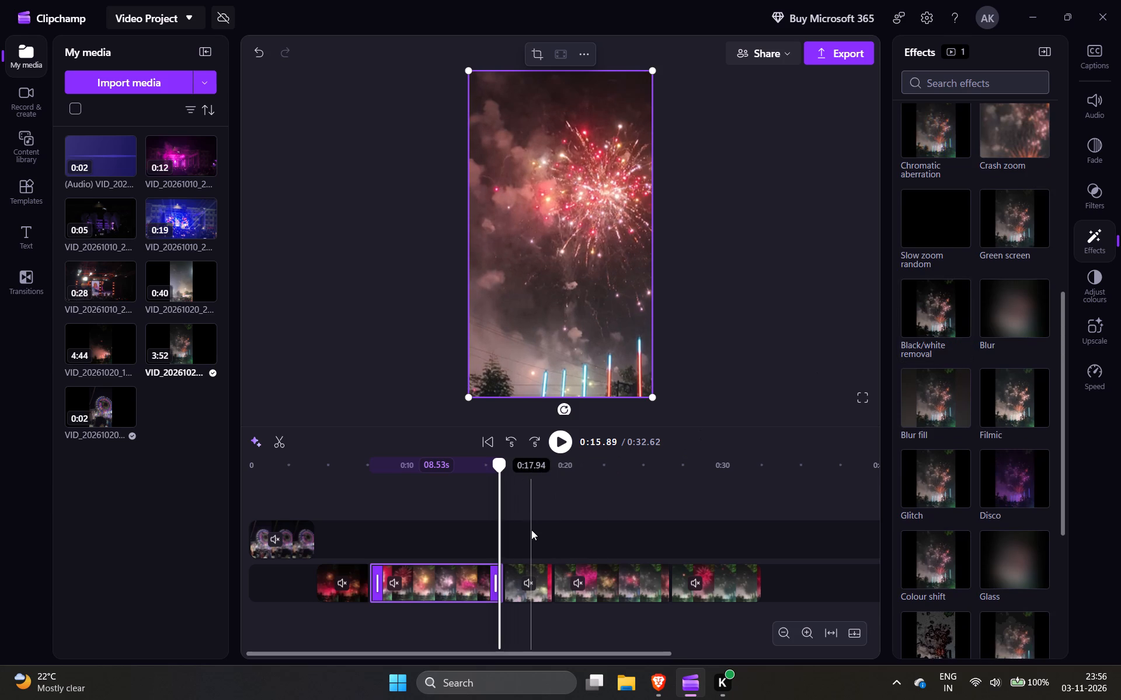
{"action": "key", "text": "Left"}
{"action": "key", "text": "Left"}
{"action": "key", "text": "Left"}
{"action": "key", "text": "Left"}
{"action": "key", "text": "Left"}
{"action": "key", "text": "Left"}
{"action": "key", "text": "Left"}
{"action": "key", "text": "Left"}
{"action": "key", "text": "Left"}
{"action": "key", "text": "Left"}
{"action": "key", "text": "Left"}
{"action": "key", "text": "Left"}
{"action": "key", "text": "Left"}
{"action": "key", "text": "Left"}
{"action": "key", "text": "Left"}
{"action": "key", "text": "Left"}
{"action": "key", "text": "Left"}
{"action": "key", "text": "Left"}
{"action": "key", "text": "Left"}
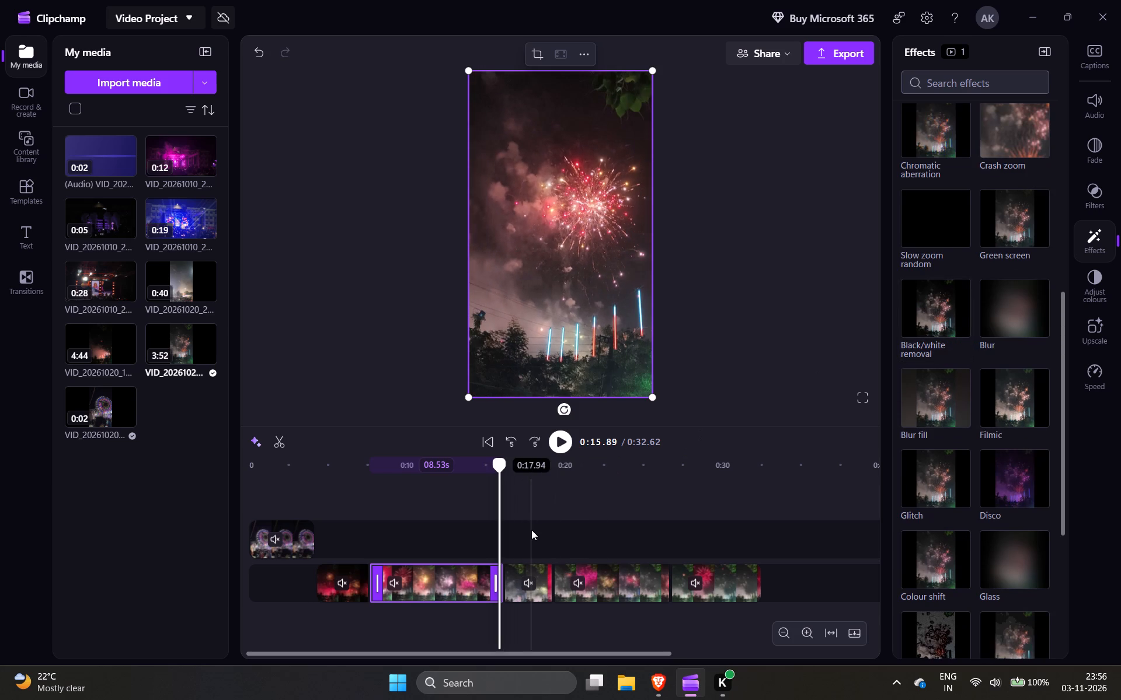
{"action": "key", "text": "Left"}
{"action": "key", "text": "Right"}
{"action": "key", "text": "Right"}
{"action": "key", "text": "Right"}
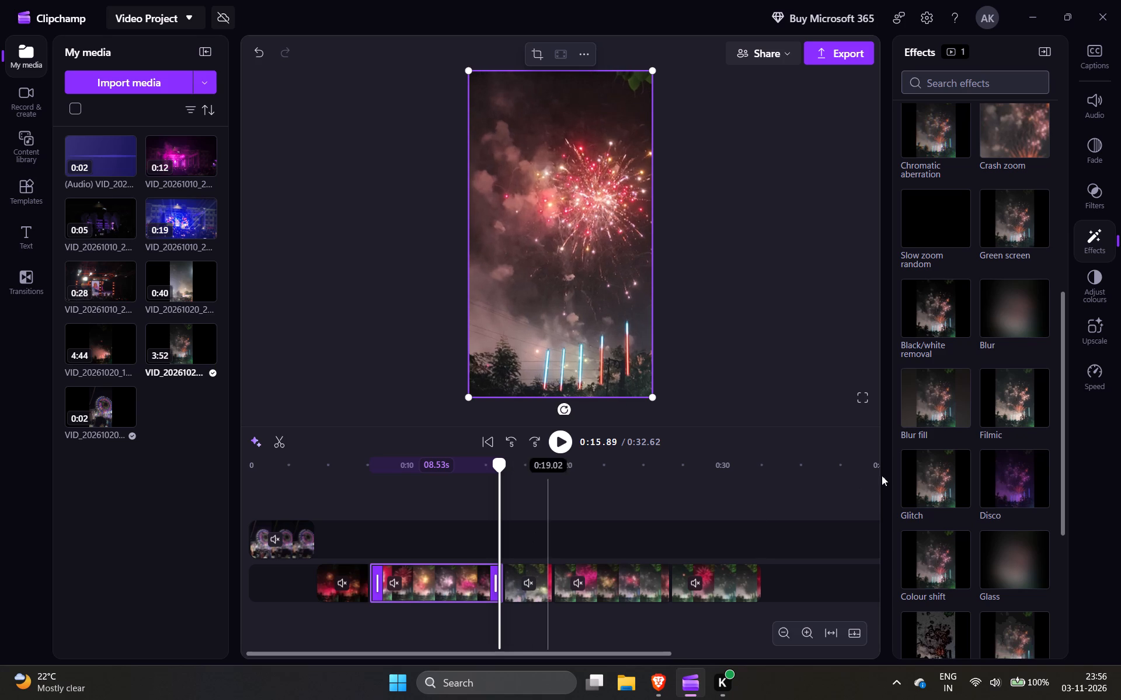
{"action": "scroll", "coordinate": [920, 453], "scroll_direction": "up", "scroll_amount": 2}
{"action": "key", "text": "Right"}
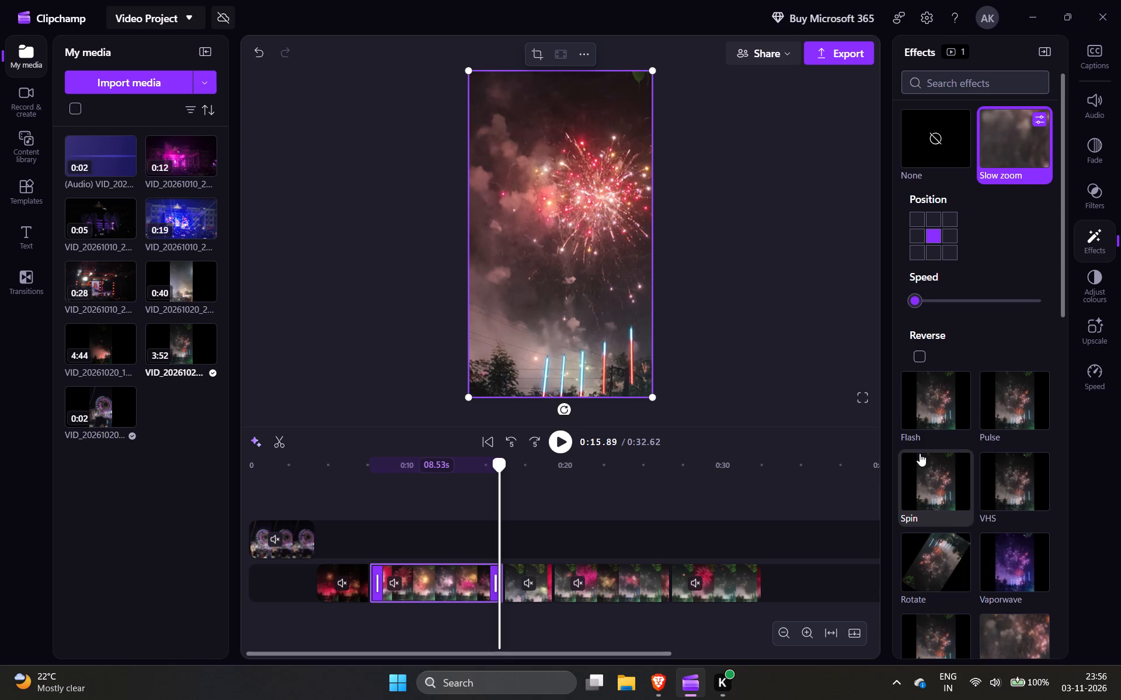
Replay the second fireworks segment from its start to check the Slow zoom speed through to the third segment.
{"action": "left_click", "coordinate": [548, 509]}
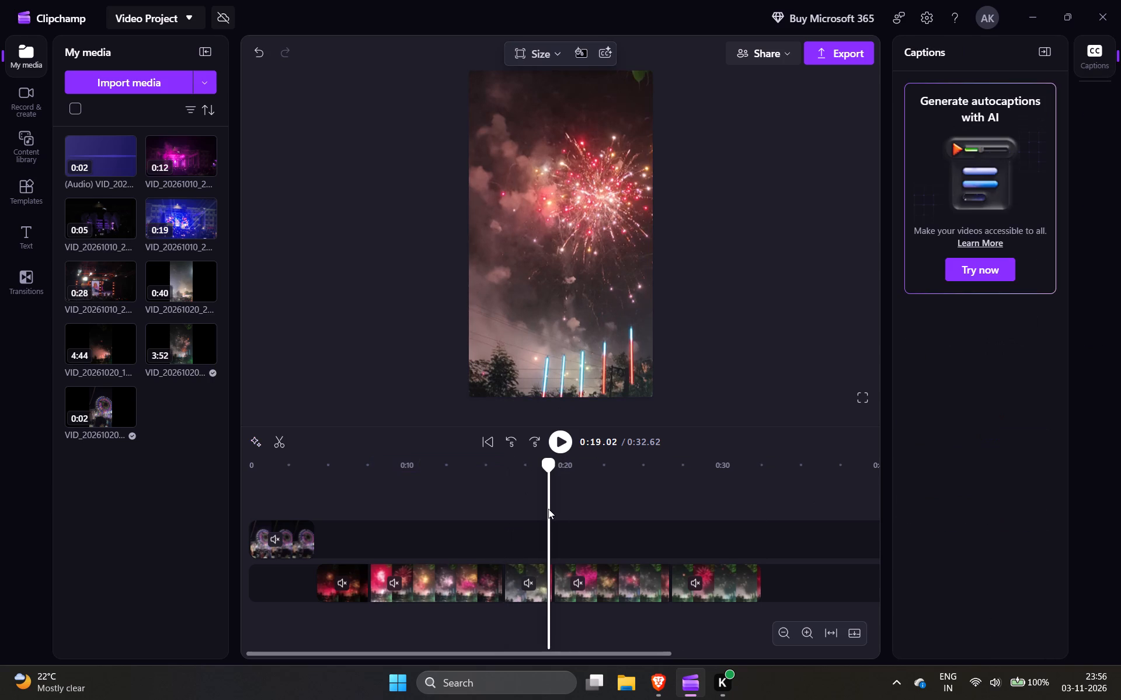
{"action": "key", "text": "Left"}
{"action": "key", "text": "Left"}
{"action": "key", "text": "Left"}
{"action": "key", "text": "Left"}
{"action": "key", "text": "Left"}
{"action": "key", "text": "Left"}
{"action": "key", "text": "Left"}
{"action": "key", "text": "Left"}
{"action": "key", "text": "Left"}
{"action": "key", "text": "Left"}
{"action": "key", "text": "Left"}
{"action": "key", "text": "Left"}
{"action": "key", "text": "Left"}
{"action": "key", "text": "Left"}
{"action": "key", "text": "Left"}
{"action": "key", "text": "Left"}
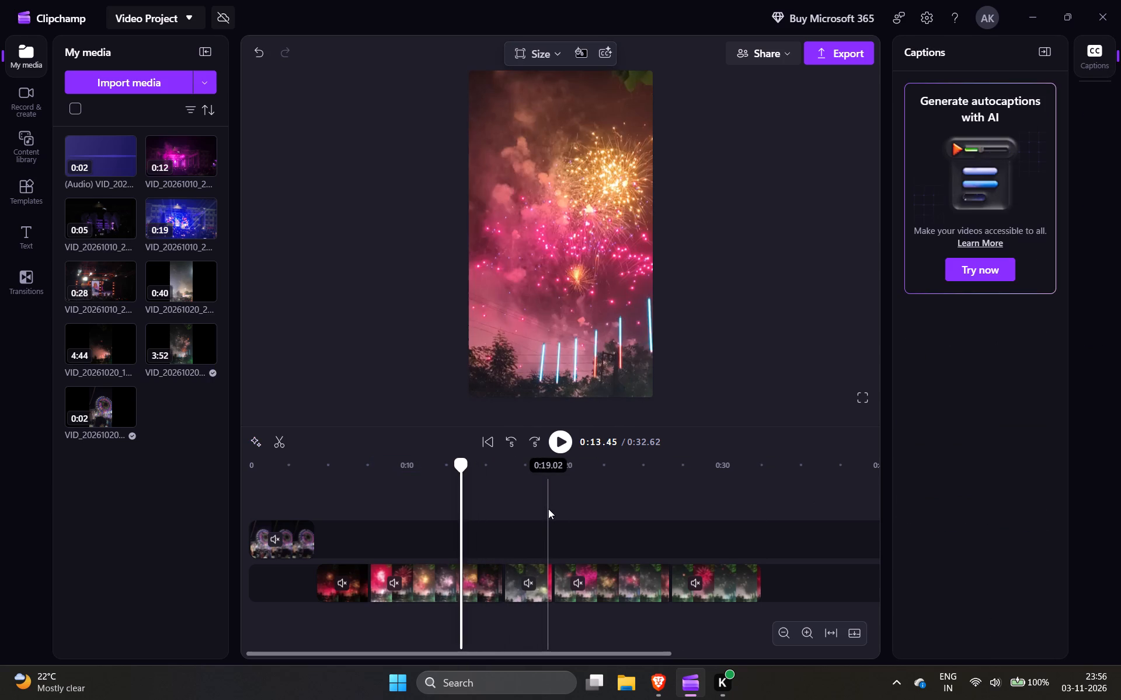
{"action": "key", "text": "Left"}
{"action": "key", "text": "Left"}
{"action": "key", "text": "Left"}
{"action": "key", "text": "Left"}
{"action": "key", "text": "Left"}
{"action": "key", "text": "Left"}
{"action": "key", "text": "Left"}
{"action": "key", "text": "Left"}
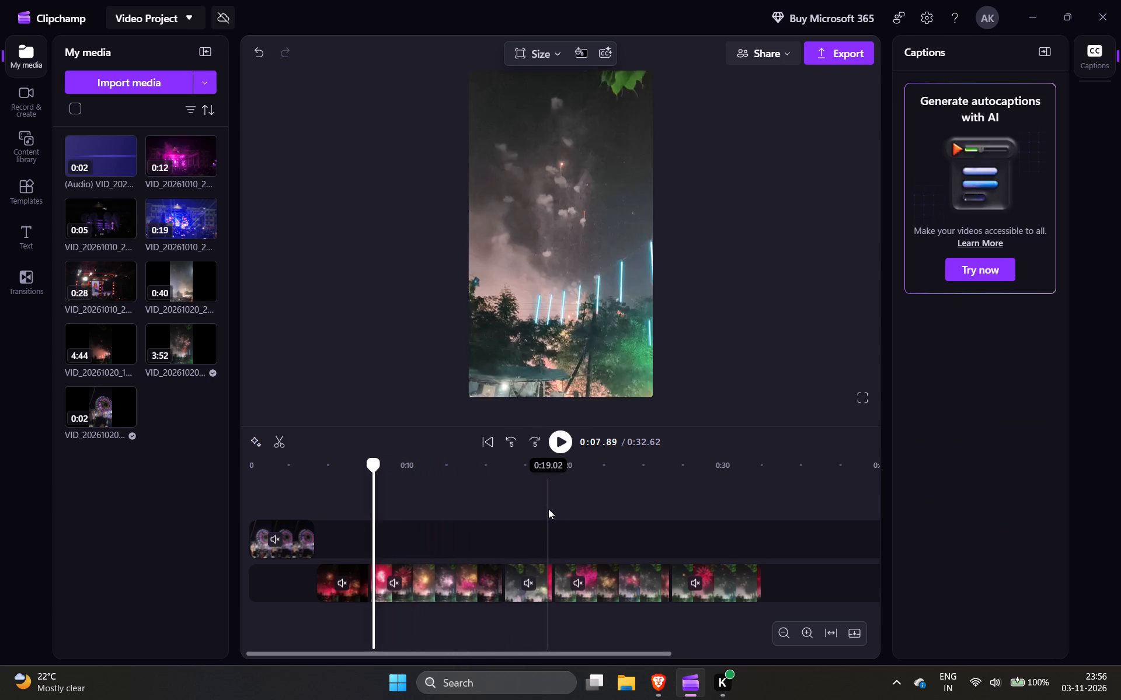
{"action": "key", "text": "Left"}
{"action": "key", "text": "space"}
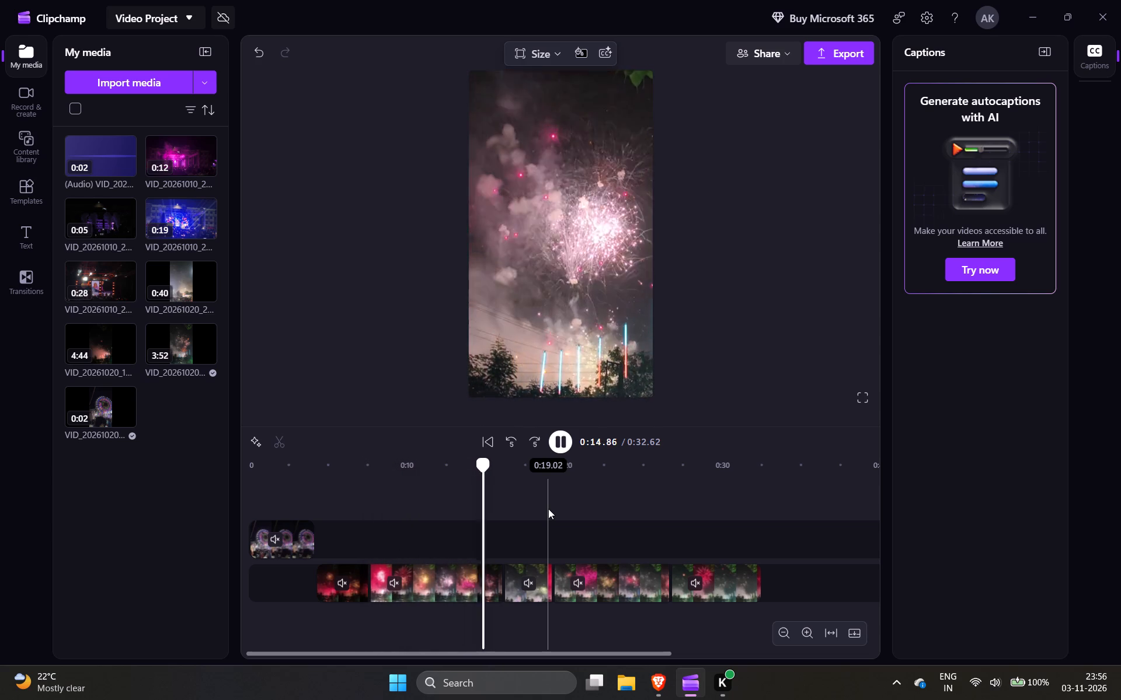
{"action": "key", "text": "space"}
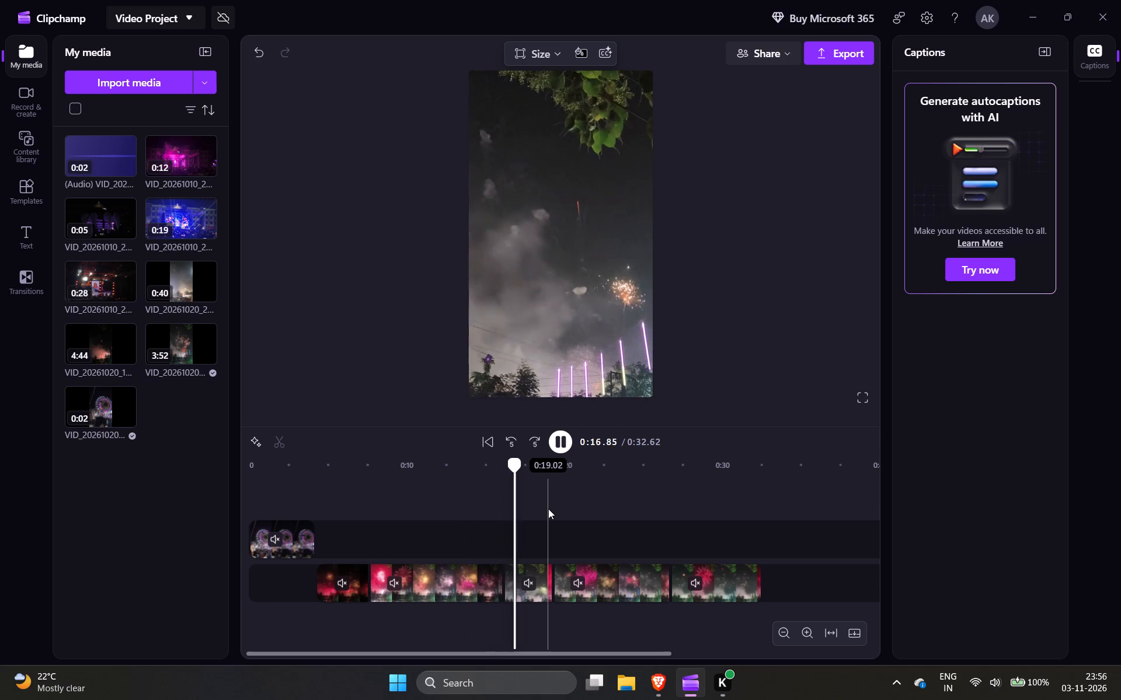
Raise the second fireworks segment's Slow zoom speed slightly above the minimum.
{"action": "left_click", "coordinate": [419, 589]}
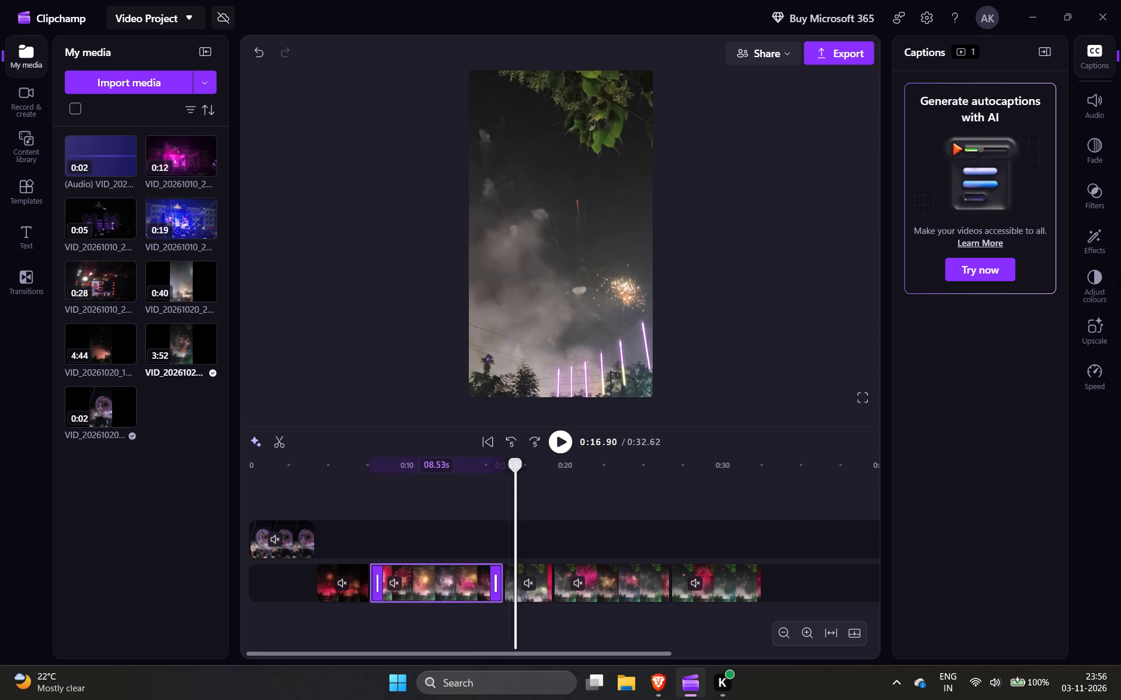
{"action": "left_click", "coordinate": [1097, 233]}
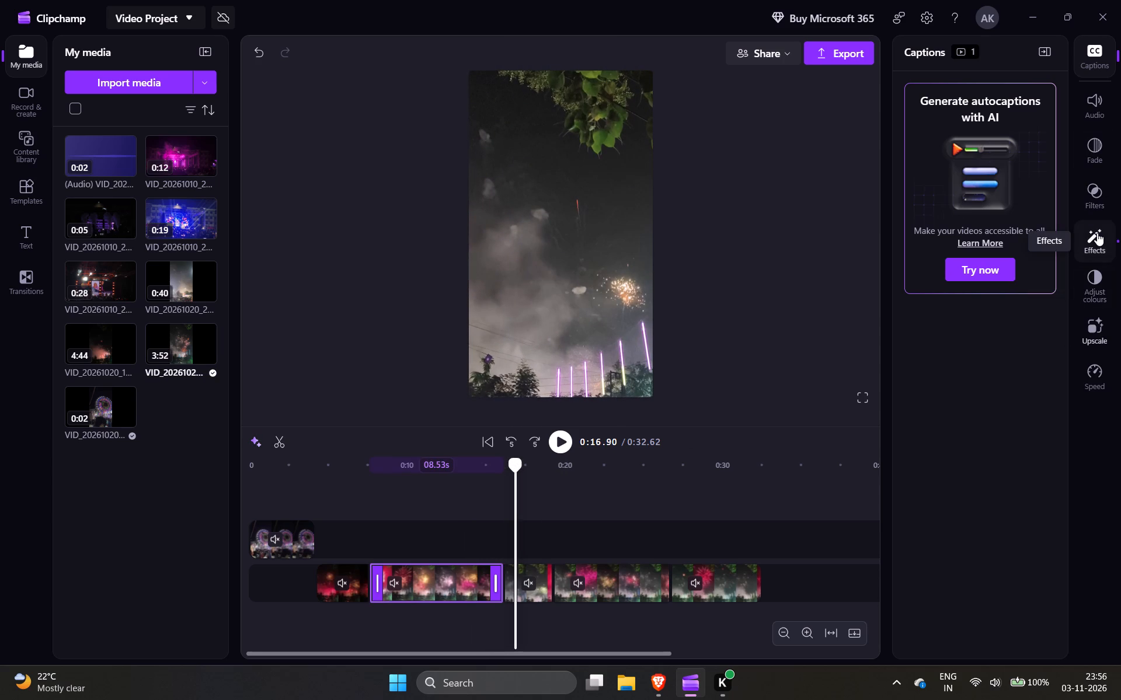
{"action": "left_click_drag", "start_coordinate": [916, 302], "coordinate": [926, 302]}
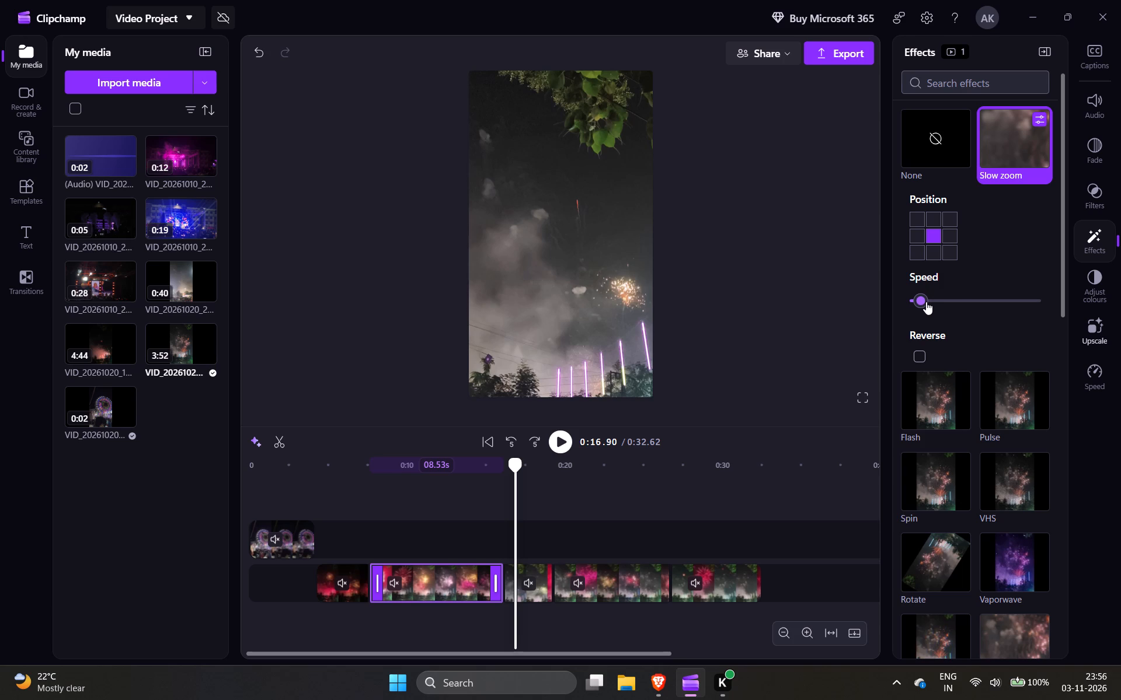
{"action": "left_click_drag", "start_coordinate": [926, 302], "coordinate": [926, 302]}
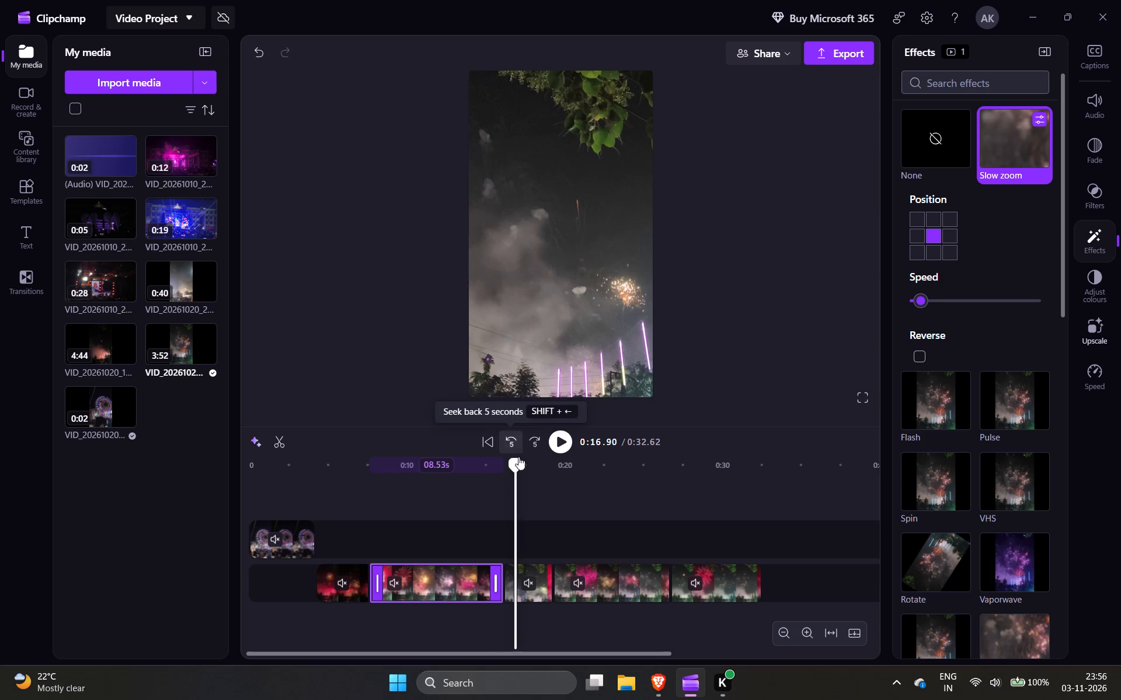
Replay the second fireworks segment from its start to check the slightly faster Slow zoom.
{"action": "left_click_drag", "start_coordinate": [517, 459], "coordinate": [382, 470]}
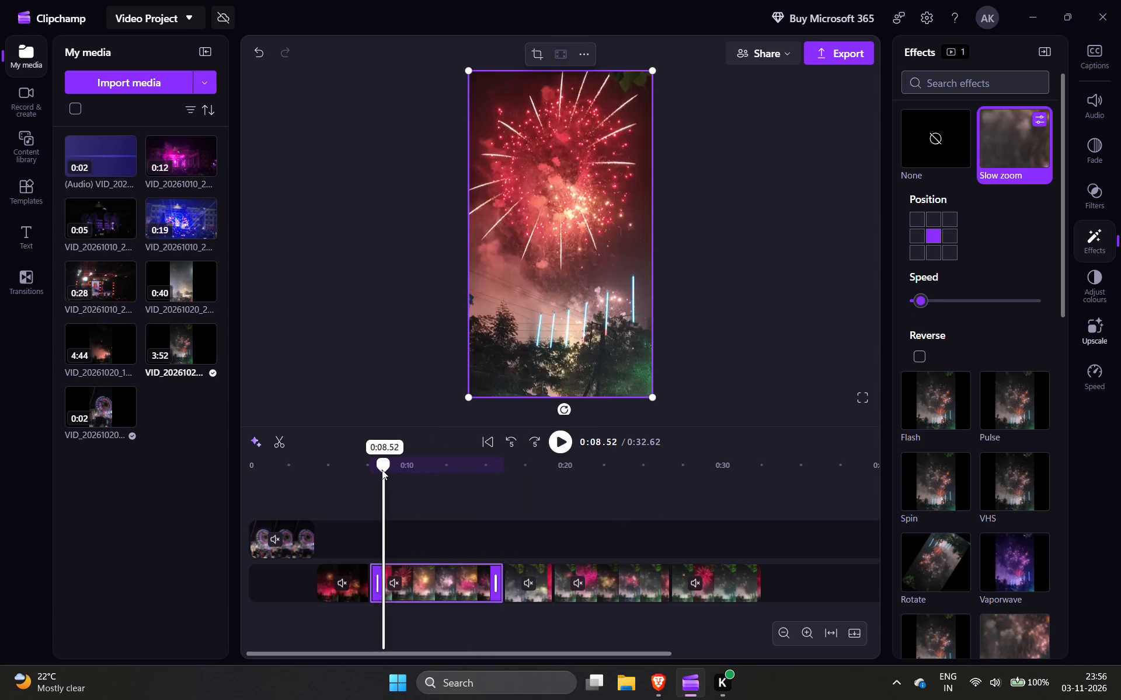
{"action": "left_click_drag", "start_coordinate": [382, 470], "coordinate": [370, 465]}
{"action": "key", "text": "space"}
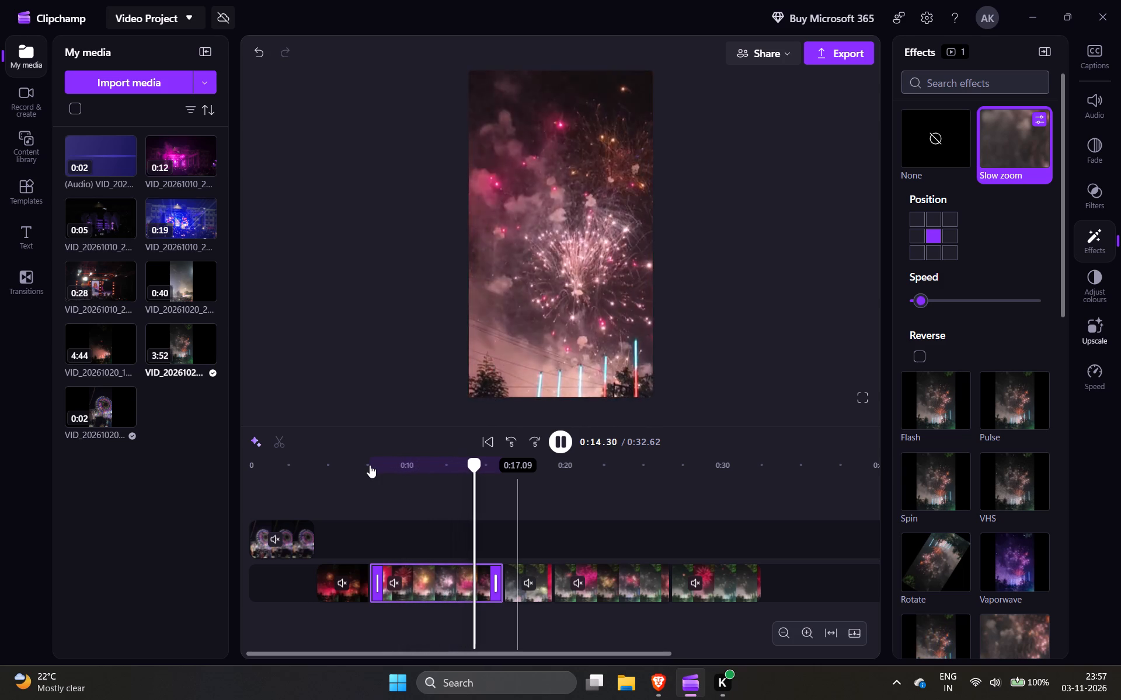
{"action": "key", "text": "space"}
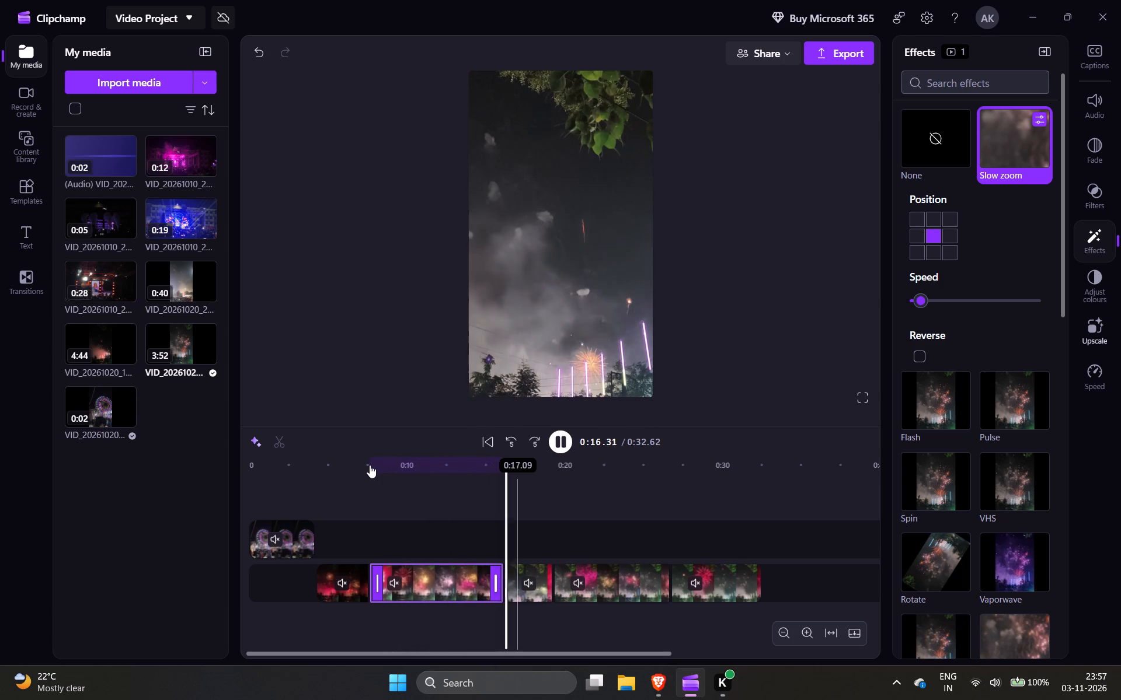
Apply the Filmic effect to the third fireworks segment, keeping its audio muted.
{"action": "left_click", "coordinate": [532, 590]}
{"action": "left_click", "coordinate": [532, 590]}
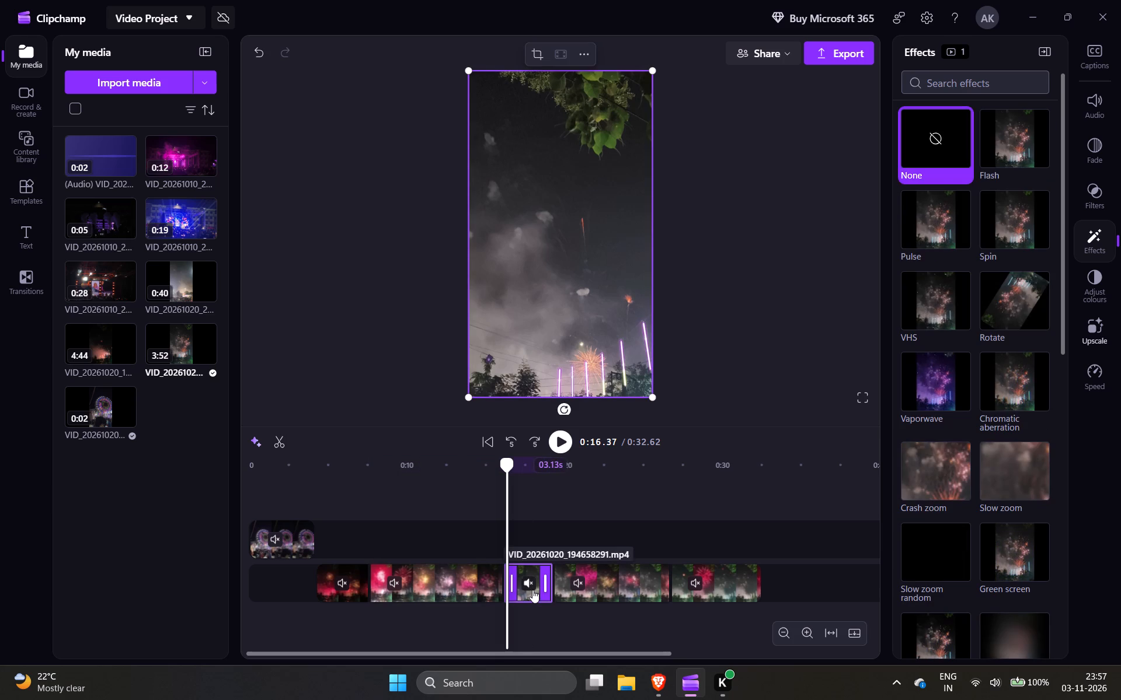
{"action": "scroll", "coordinate": [1001, 587], "scroll_direction": "down", "scroll_amount": 1}
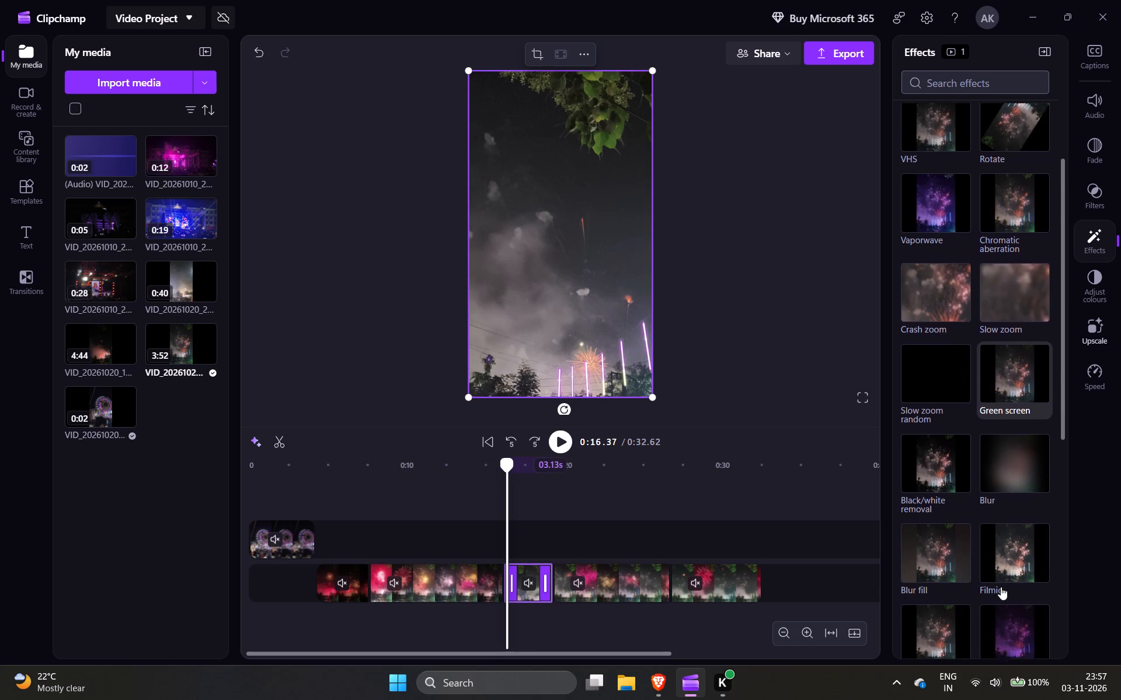
{"action": "scroll", "coordinate": [1001, 587], "scroll_direction": "down", "scroll_amount": 1}
{"action": "left_click", "coordinate": [1001, 477]}
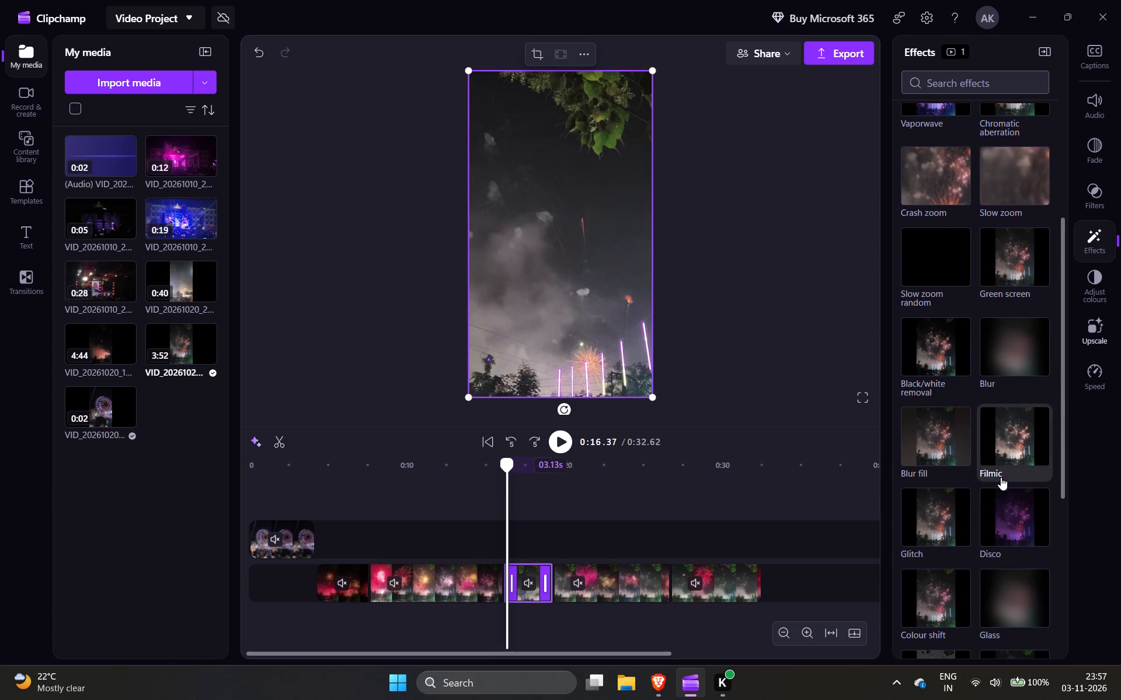
Play the third fireworks segment to check the Filmic effect.
{"action": "key", "text": "space"}
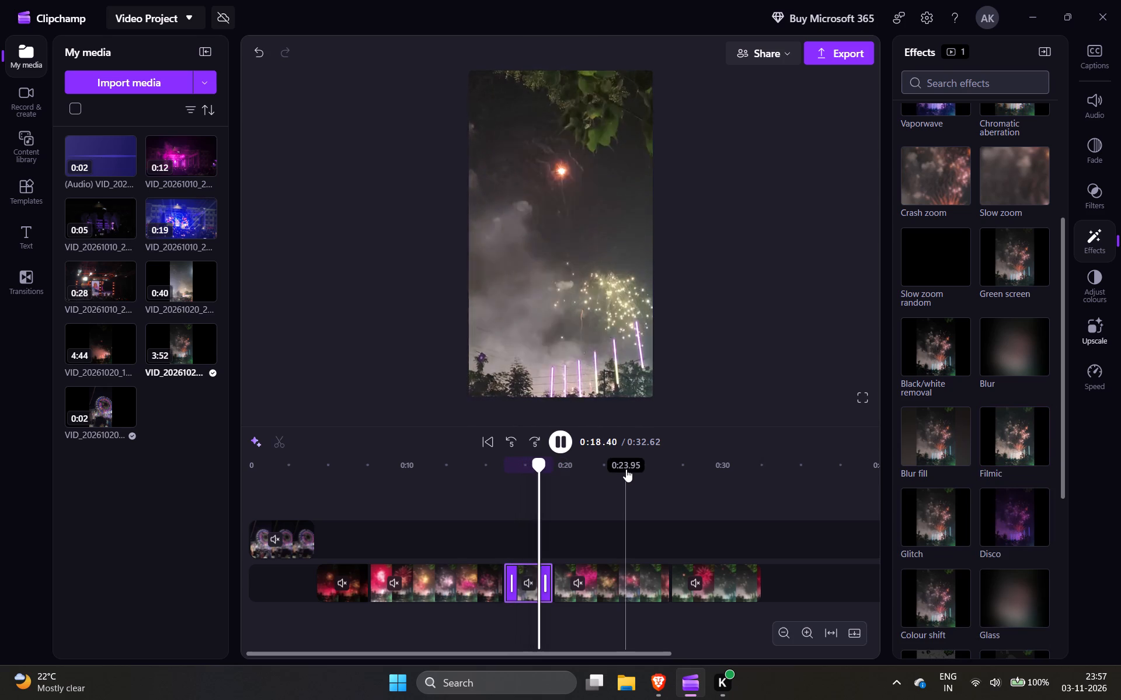
{"action": "key", "text": "space"}
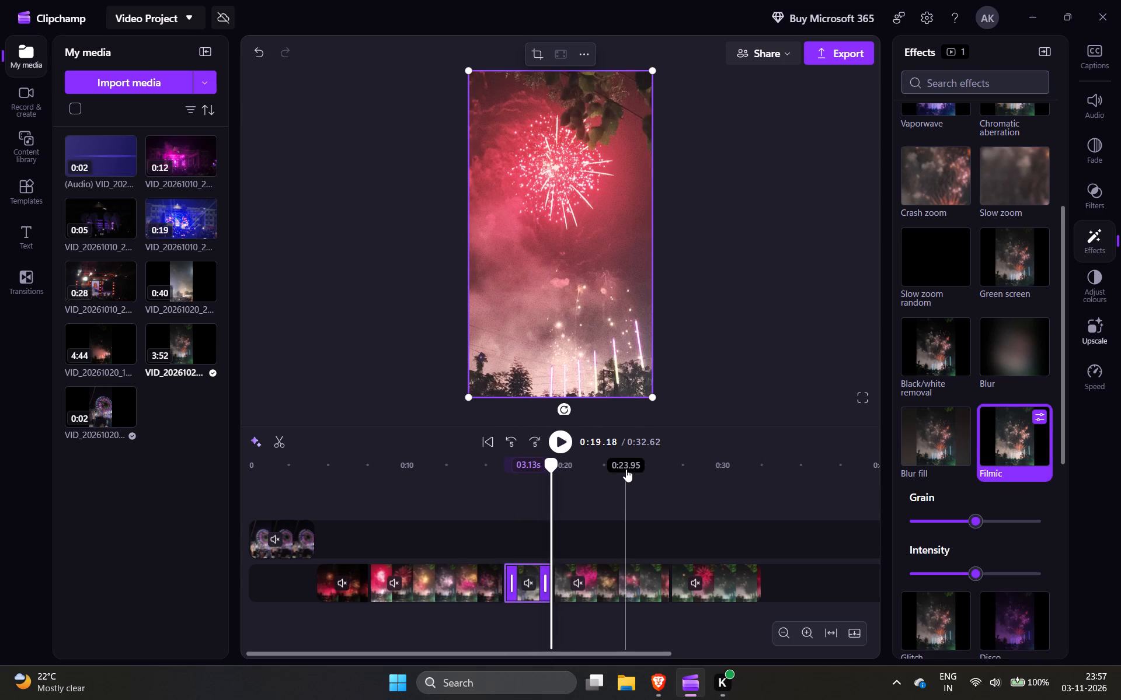
Set the Filmic effect's grain to the minimum on the third fireworks segment, keeping the intensity.
{"action": "key", "text": "Left"}
{"action": "key", "text": "Left"}
{"action": "left_click_drag", "start_coordinate": [977, 522], "coordinate": [844, 544]}
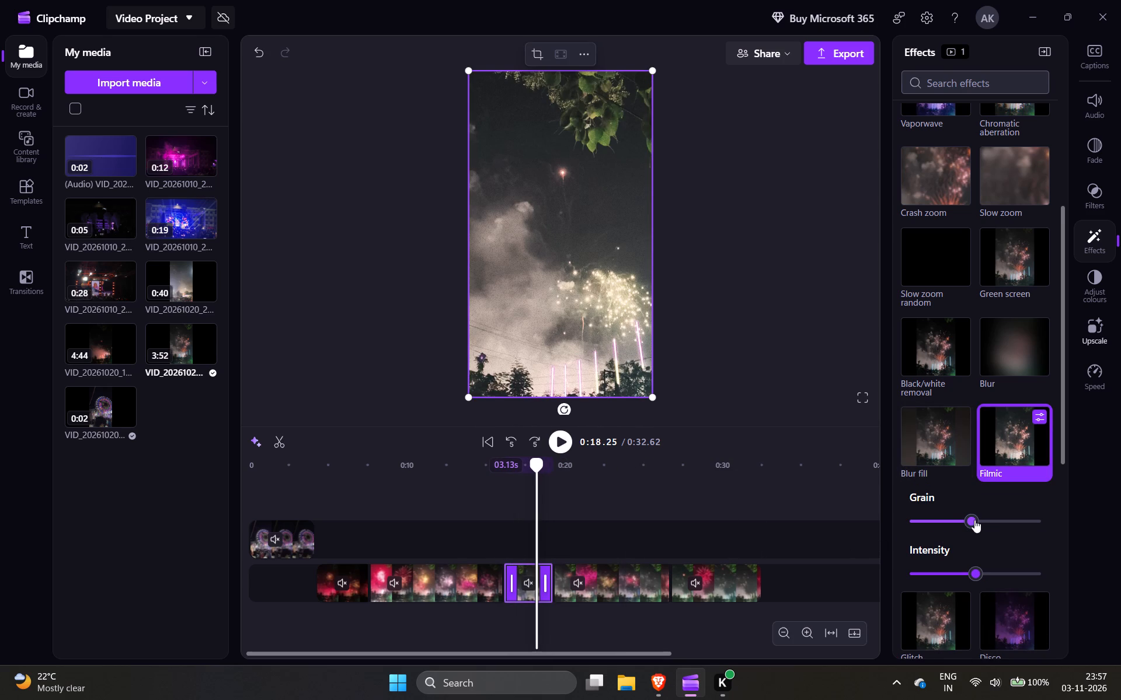
{"action": "left_click_drag", "start_coordinate": [973, 520], "coordinate": [905, 523]}
Play from about 0:15 through the third fireworks segment to check the Filmic effect with minimum grain.
{"action": "key", "text": "space"}
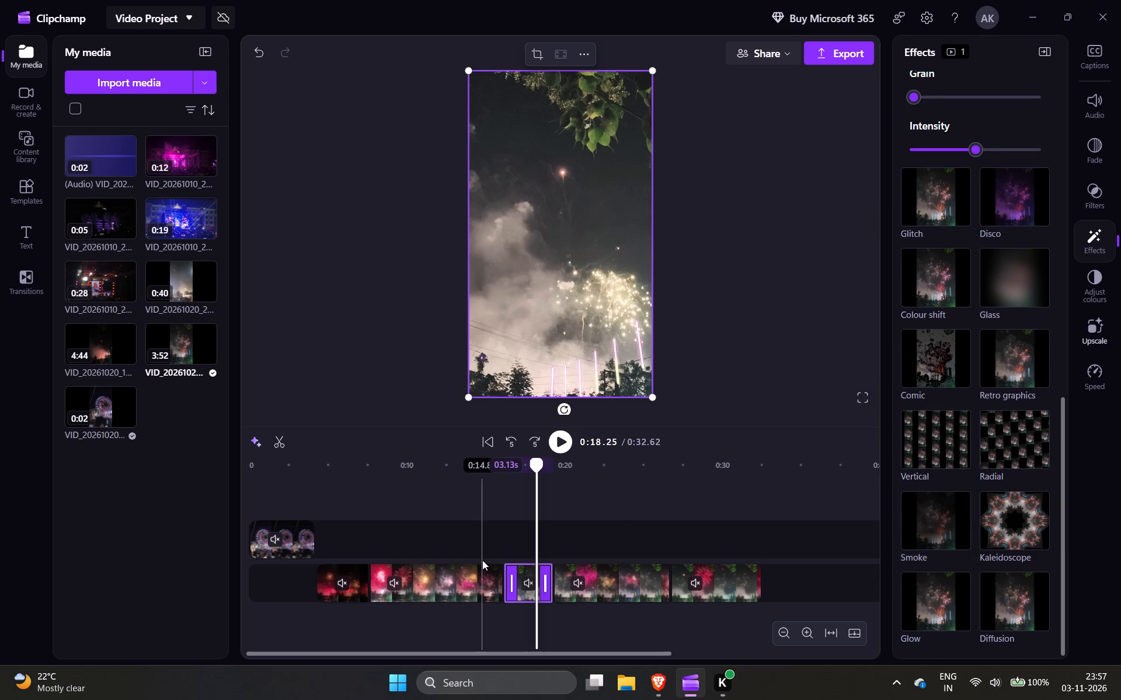
{"action": "left_click", "coordinate": [624, 499]}
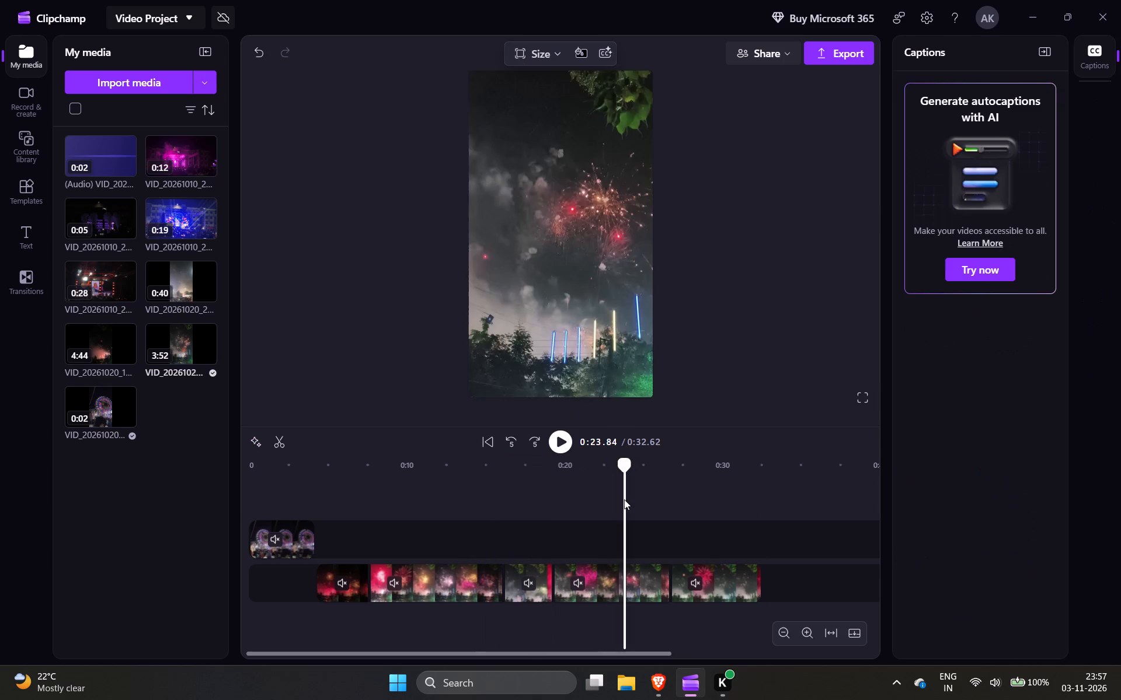
{"action": "key", "text": "Left"}
{"action": "key", "text": "Left"}
{"action": "key", "text": "Left"}
{"action": "key", "text": "Left"}
{"action": "key", "text": "Left"}
{"action": "key", "text": "Left"}
{"action": "key", "text": "Left"}
{"action": "key", "text": "Left"}
{"action": "key", "text": "Left"}
{"action": "key", "text": "Left"}
{"action": "key", "text": "Left"}
{"action": "key", "text": "Left"}
{"action": "key", "text": "Left"}
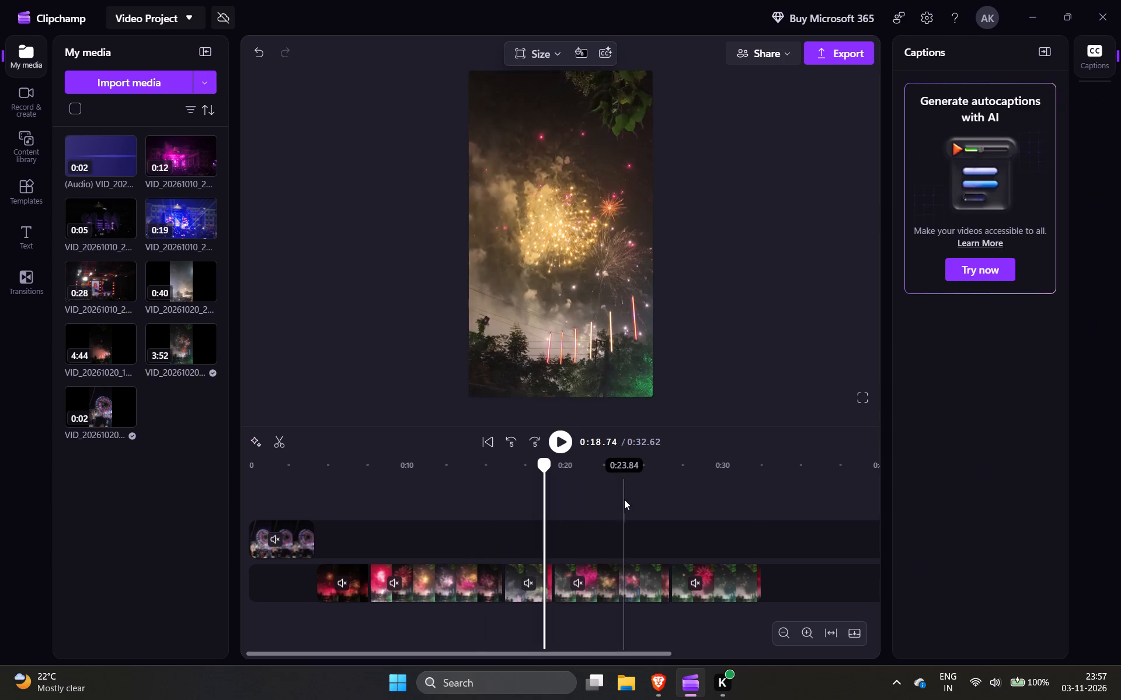
{"action": "key", "text": "Left"}
{"action": "key", "text": "Left"}
{"action": "key", "text": "Left"}
{"action": "key", "text": "Left"}
{"action": "key", "text": "Left"}
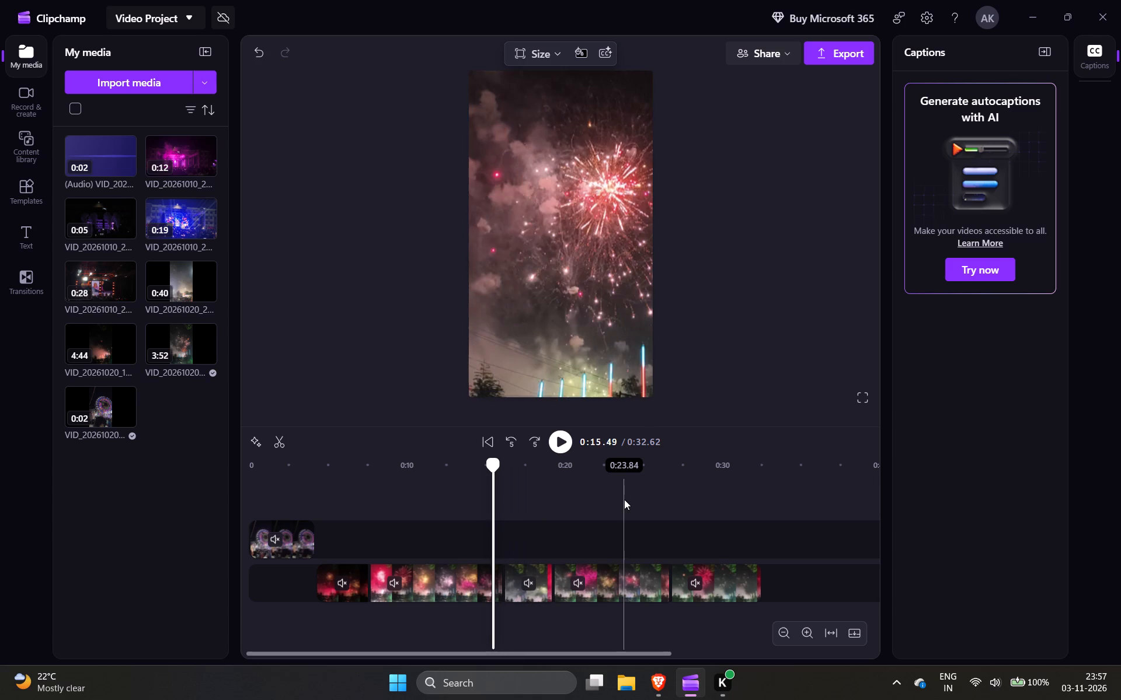
{"action": "key", "text": "Left"}
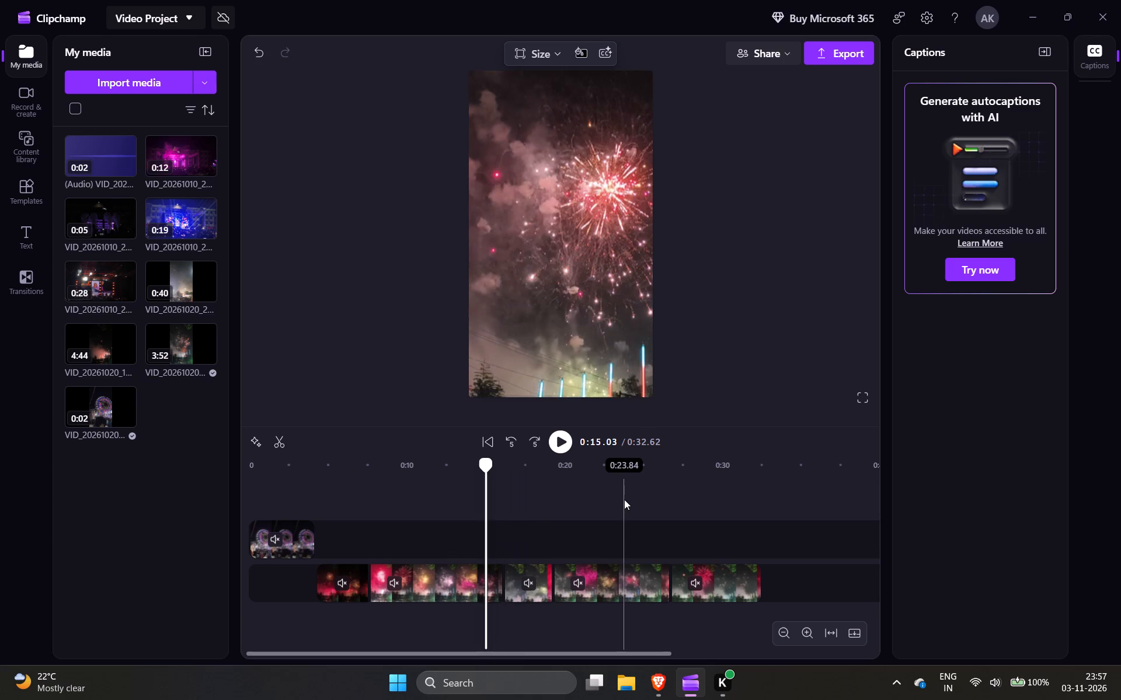
{"action": "key", "text": "space"}
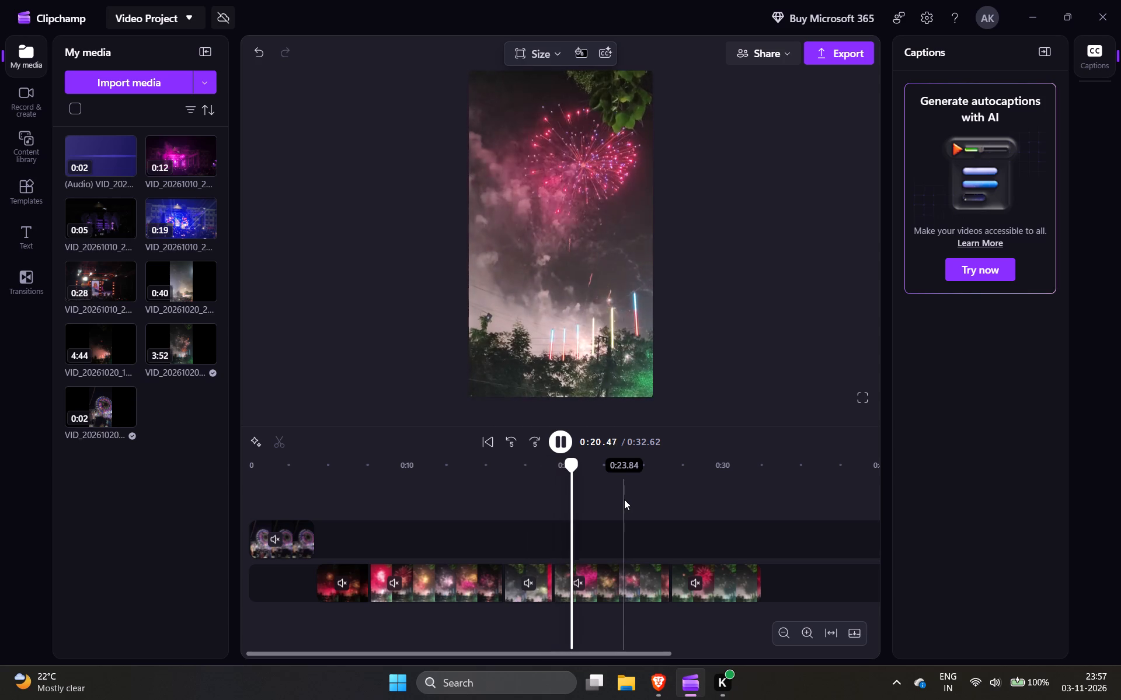
{"action": "key", "text": "space"}
Remove the Filmic effect from the third fireworks segment and play the sequence to its end.
{"action": "key", "text": "Left"}
{"action": "key", "text": "Left"}
{"action": "key", "text": "Left"}
{"action": "key", "text": "Left"}
{"action": "key", "text": "Left"}
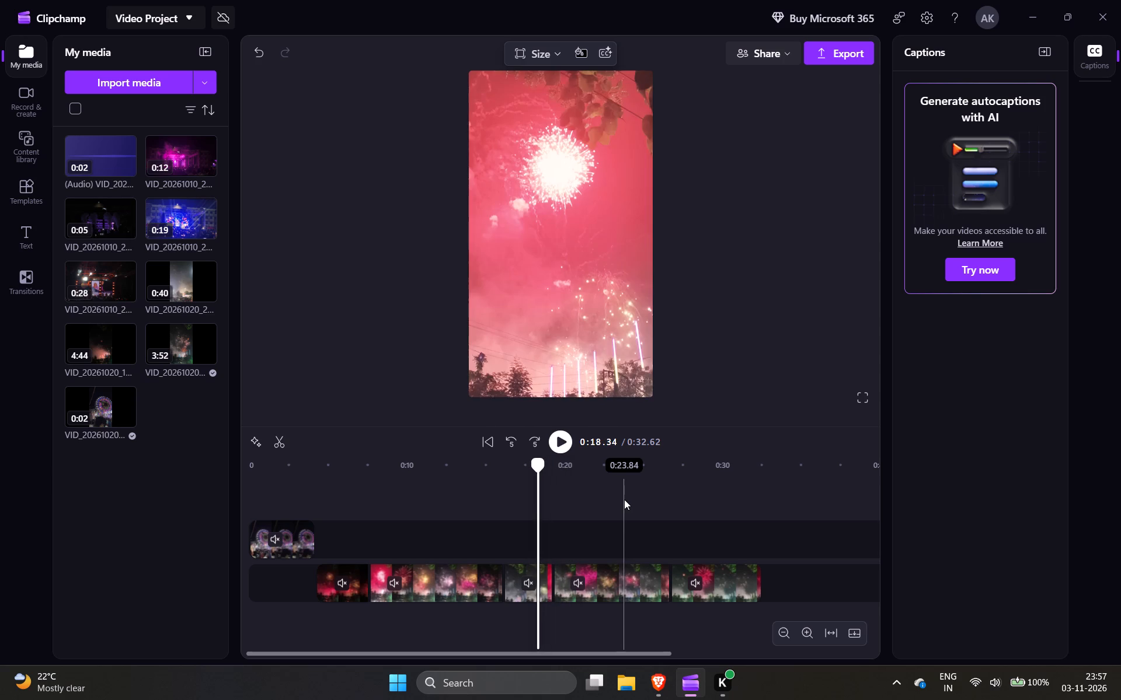
{"action": "key", "text": "Left"}
{"action": "key", "text": "Left"}
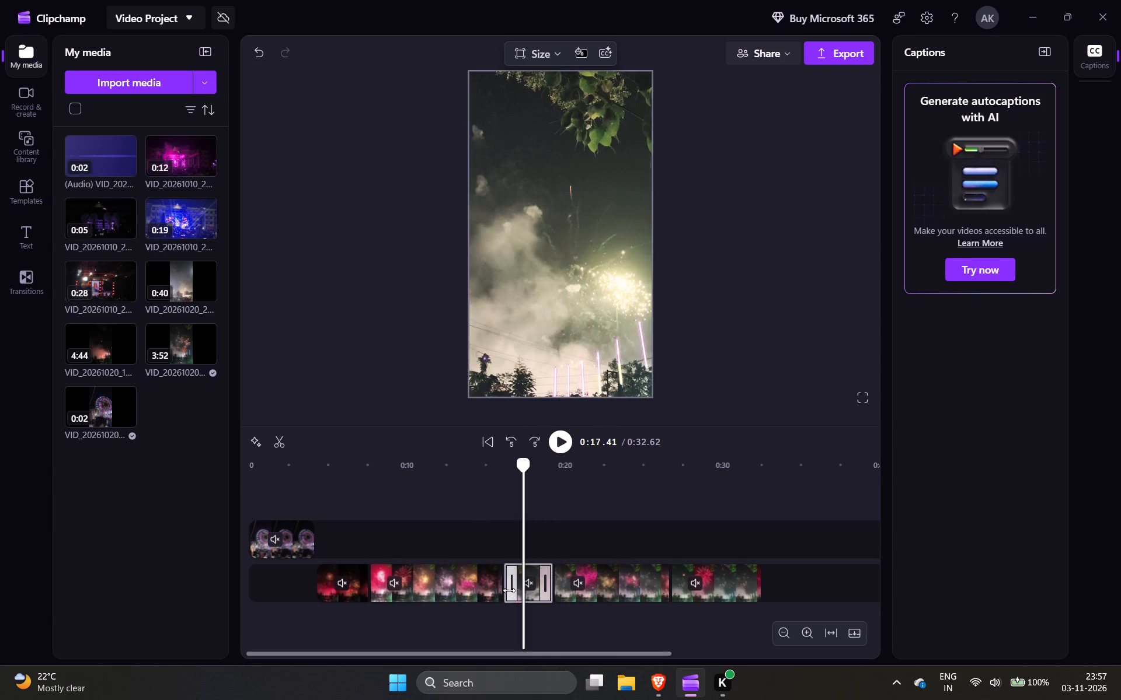
{"action": "left_click", "coordinate": [509, 590]}
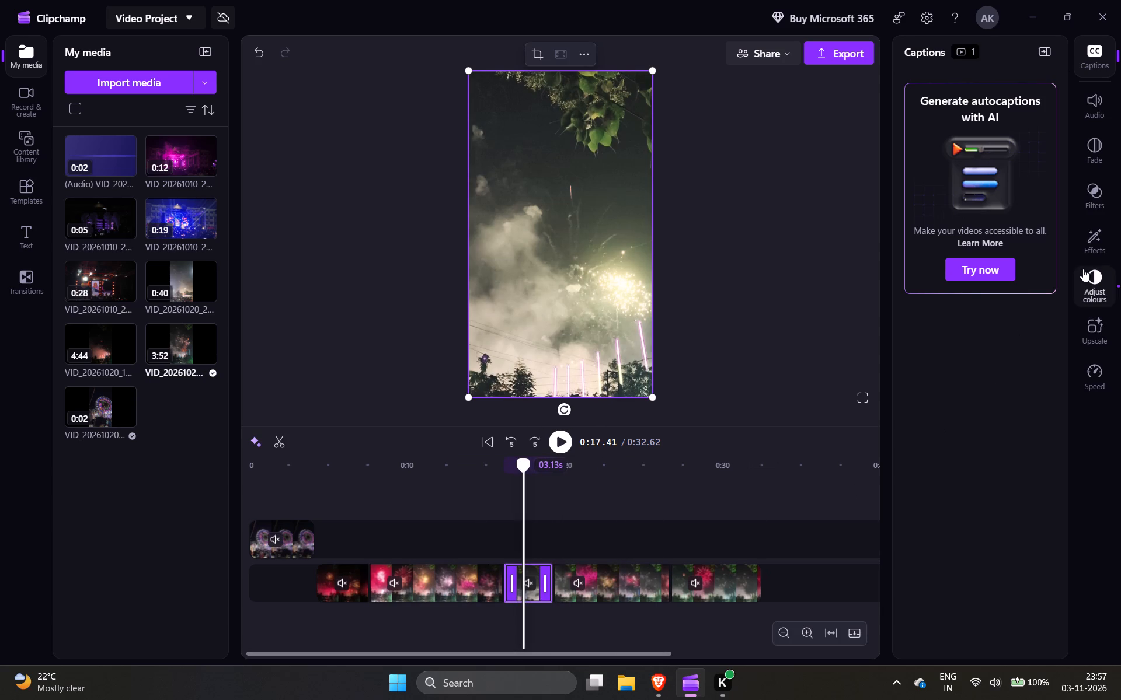
{"action": "left_click", "coordinate": [1098, 243]}
{"action": "left_click", "coordinate": [1020, 140]}
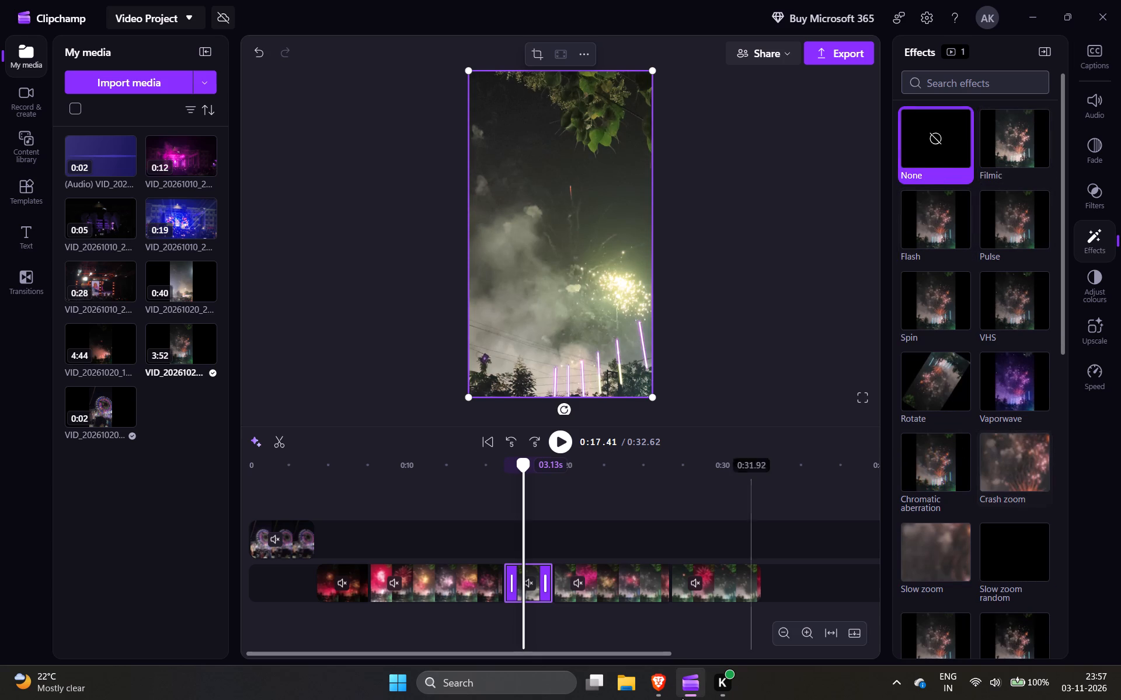
{"action": "key", "text": "space"}
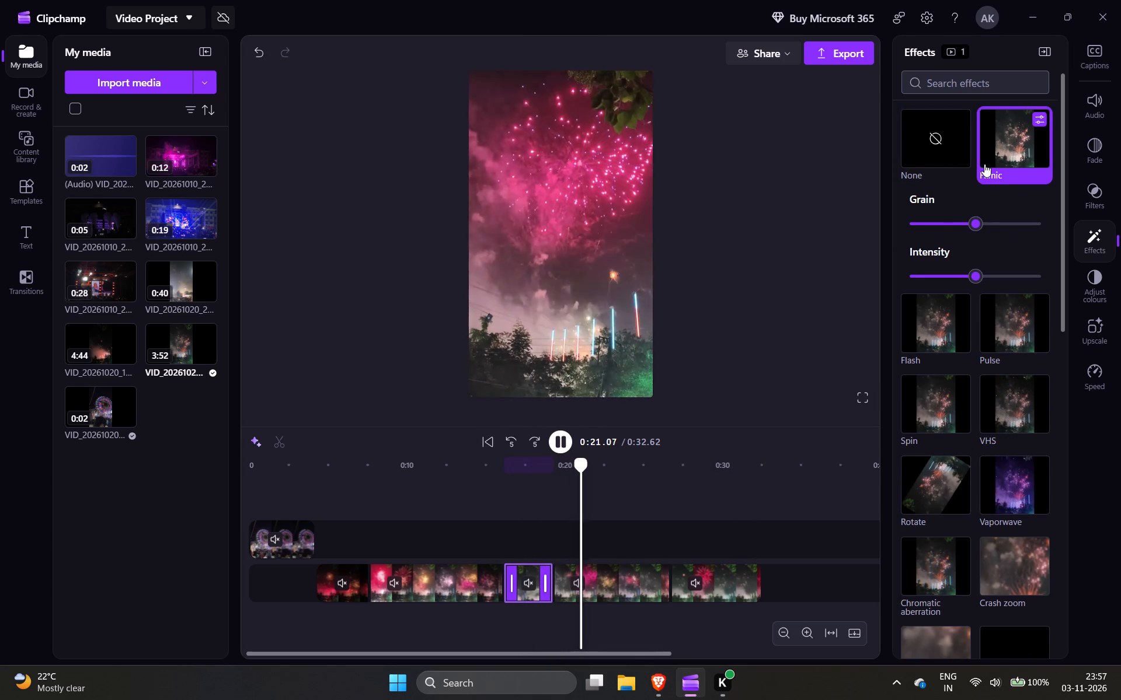
{"action": "left_click", "coordinate": [987, 110]}
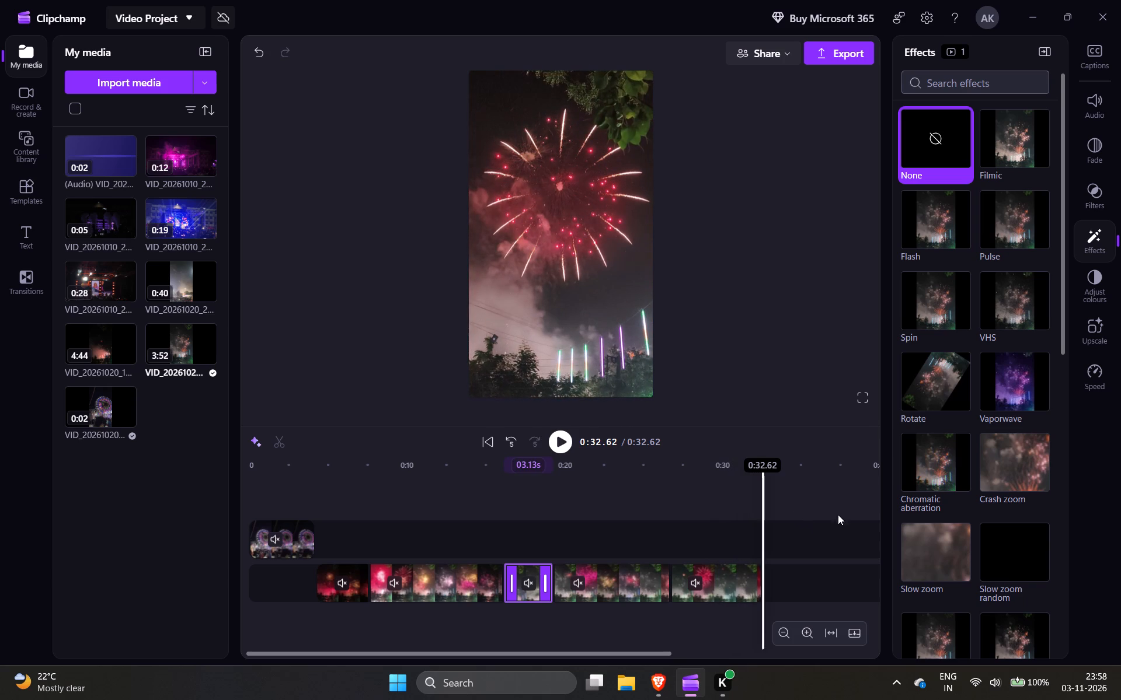
Apply the Chromatic aberration effect to the third fireworks segment.
{"action": "left_click", "coordinate": [929, 480]}
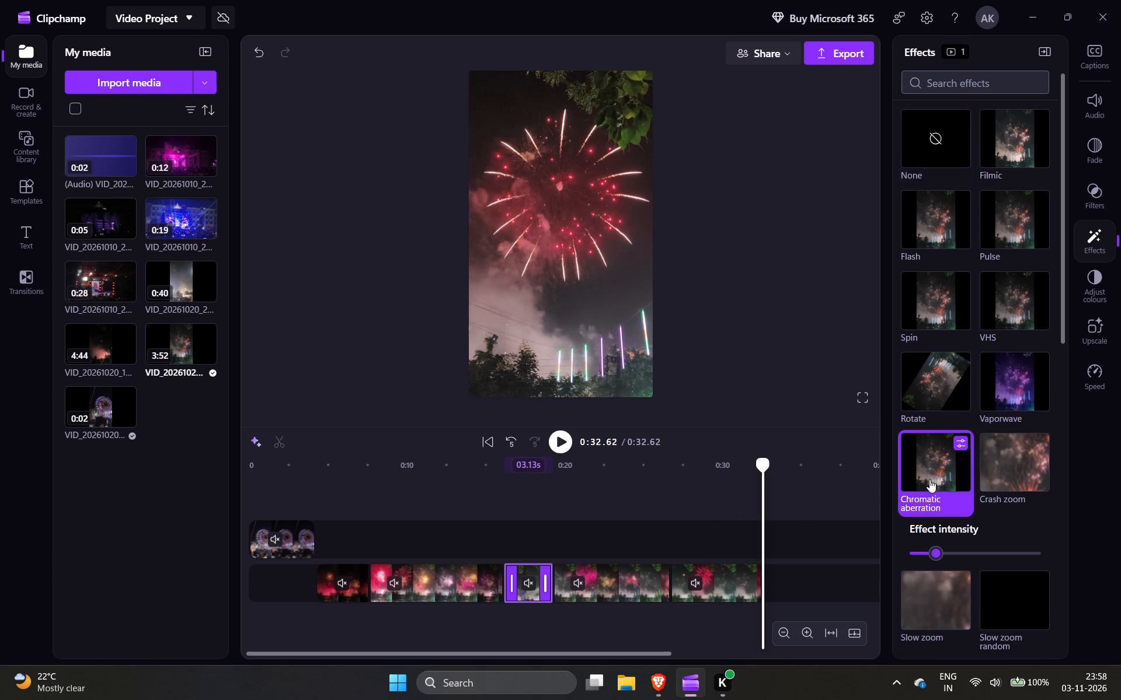
{"action": "left_click", "coordinate": [929, 480]}
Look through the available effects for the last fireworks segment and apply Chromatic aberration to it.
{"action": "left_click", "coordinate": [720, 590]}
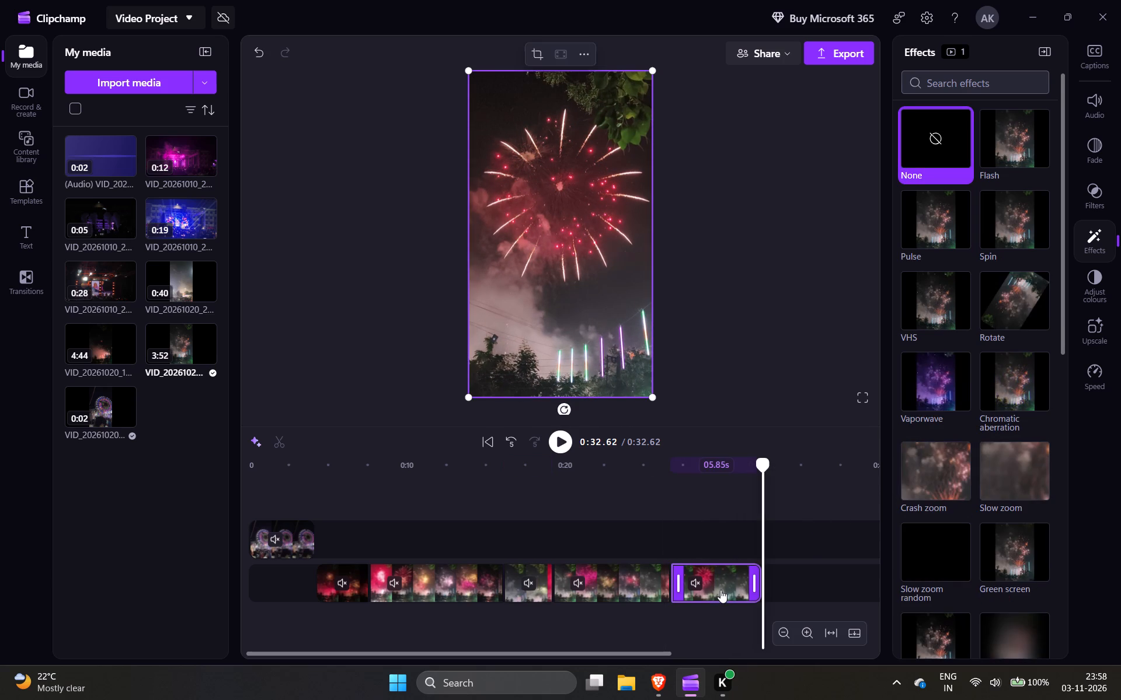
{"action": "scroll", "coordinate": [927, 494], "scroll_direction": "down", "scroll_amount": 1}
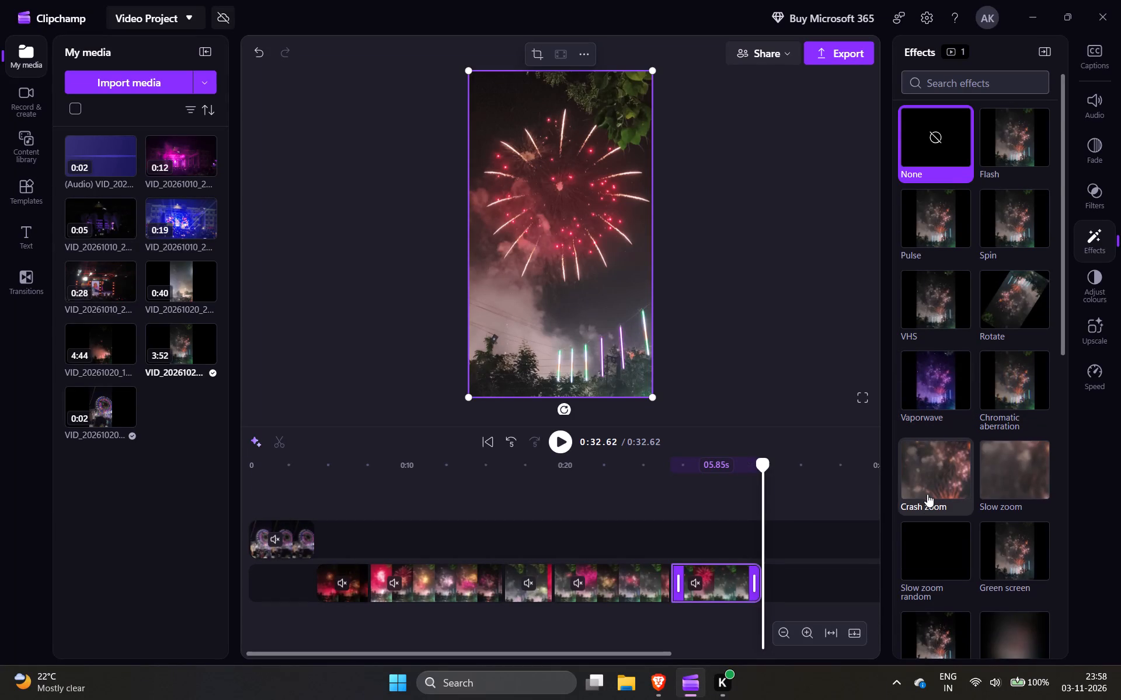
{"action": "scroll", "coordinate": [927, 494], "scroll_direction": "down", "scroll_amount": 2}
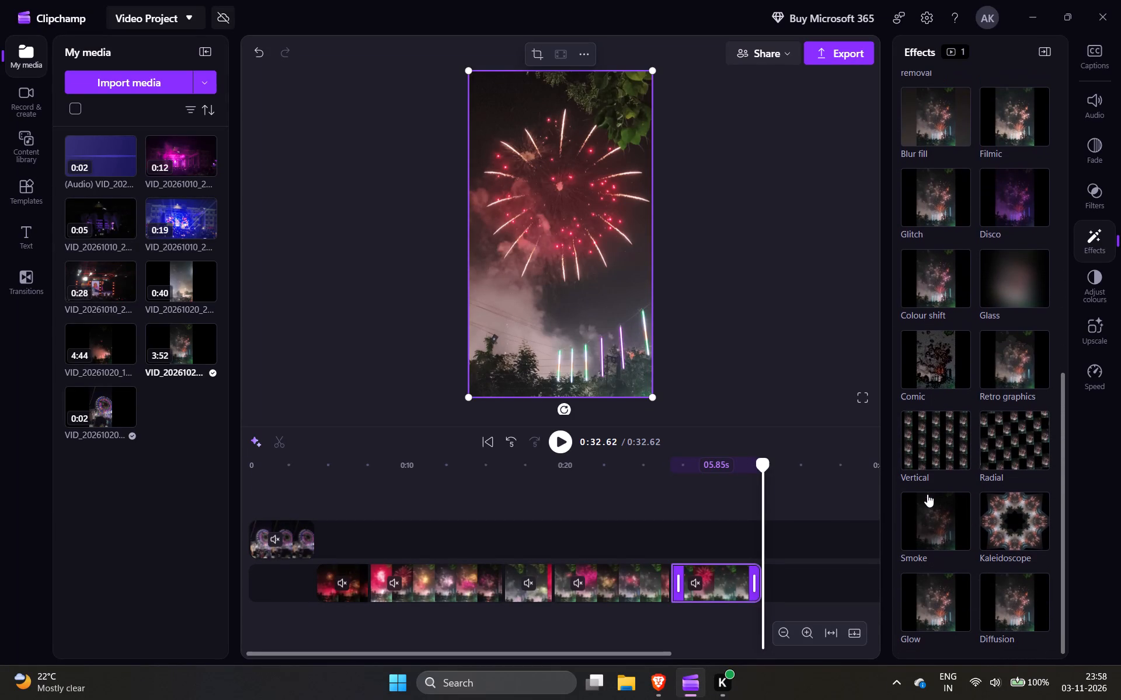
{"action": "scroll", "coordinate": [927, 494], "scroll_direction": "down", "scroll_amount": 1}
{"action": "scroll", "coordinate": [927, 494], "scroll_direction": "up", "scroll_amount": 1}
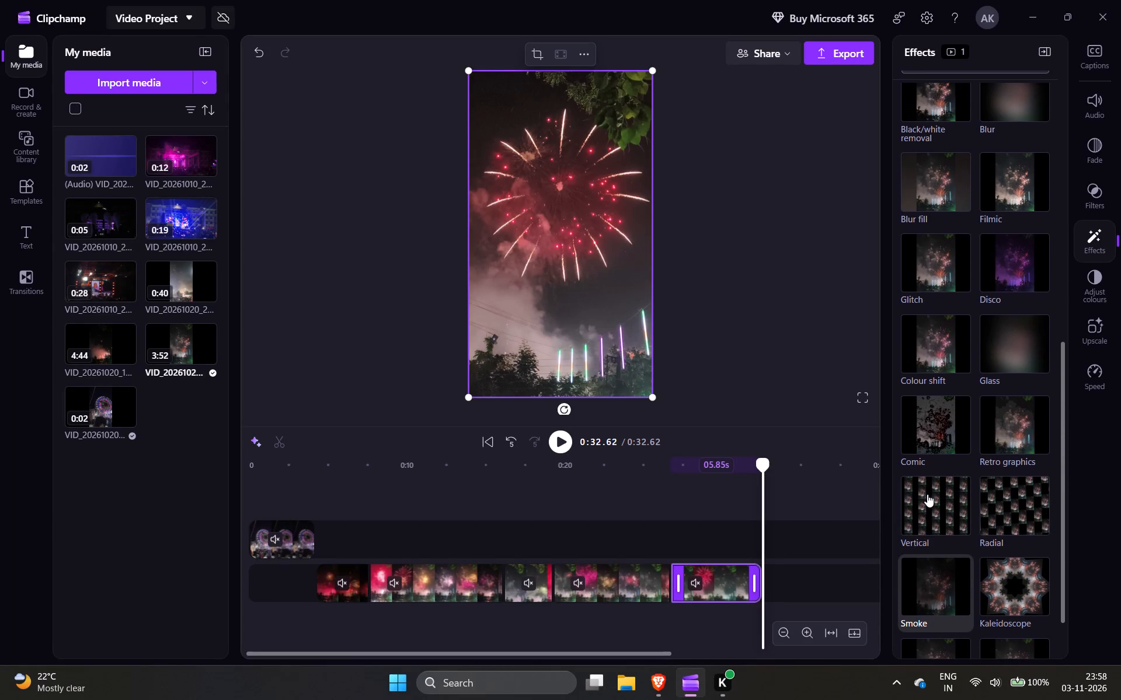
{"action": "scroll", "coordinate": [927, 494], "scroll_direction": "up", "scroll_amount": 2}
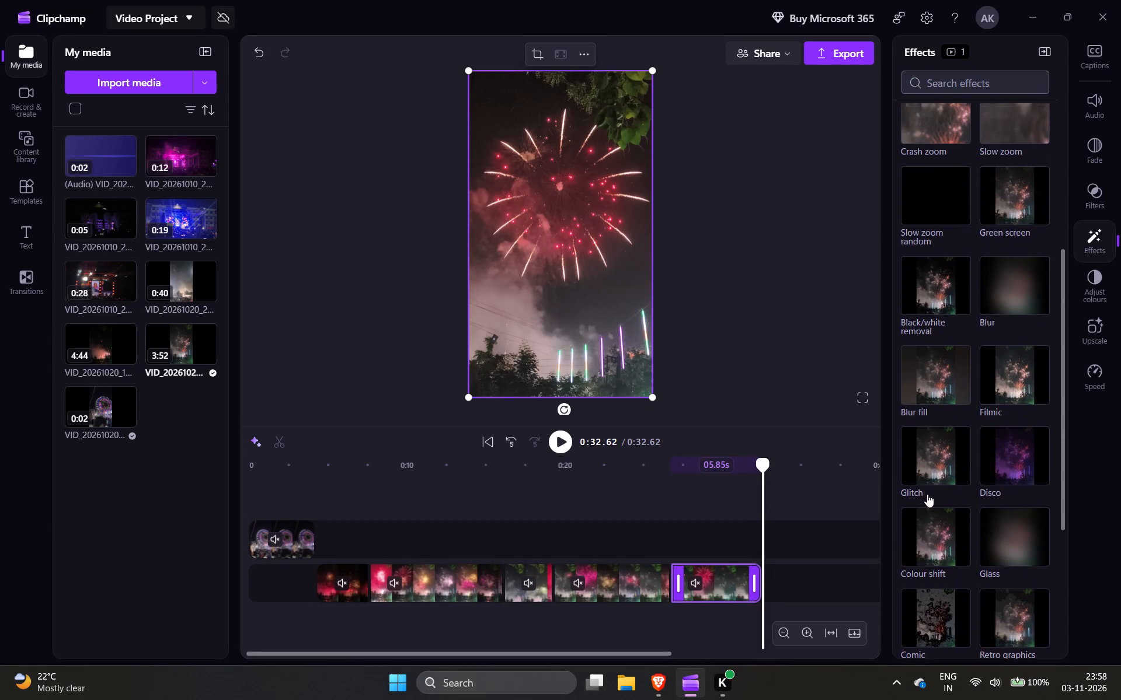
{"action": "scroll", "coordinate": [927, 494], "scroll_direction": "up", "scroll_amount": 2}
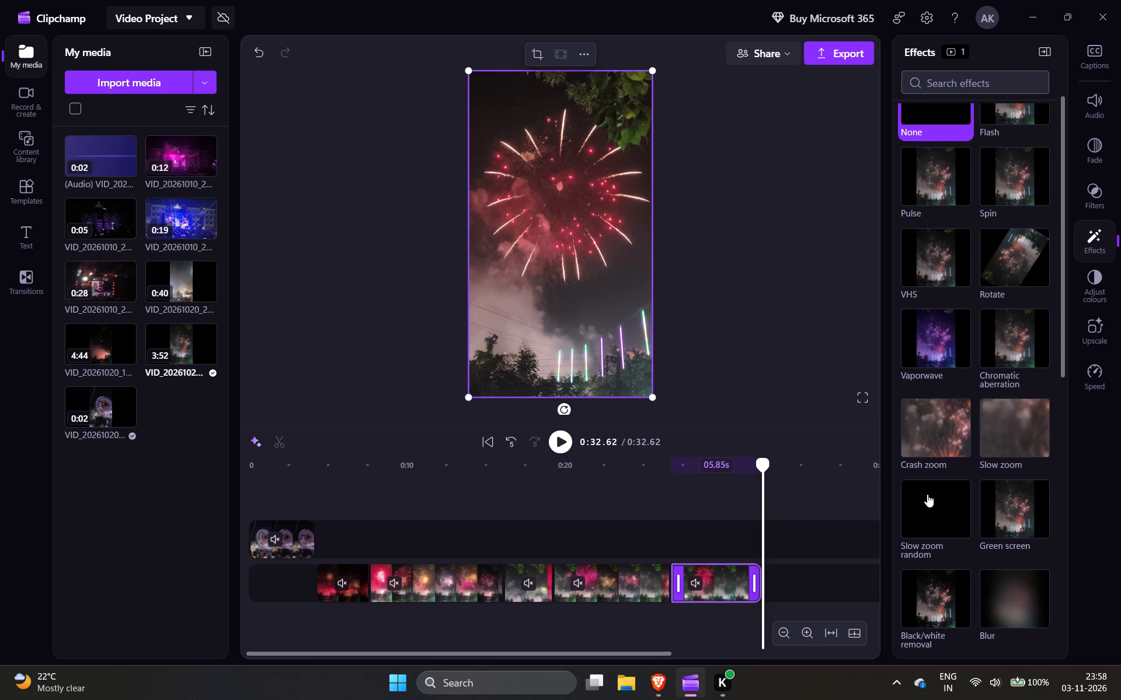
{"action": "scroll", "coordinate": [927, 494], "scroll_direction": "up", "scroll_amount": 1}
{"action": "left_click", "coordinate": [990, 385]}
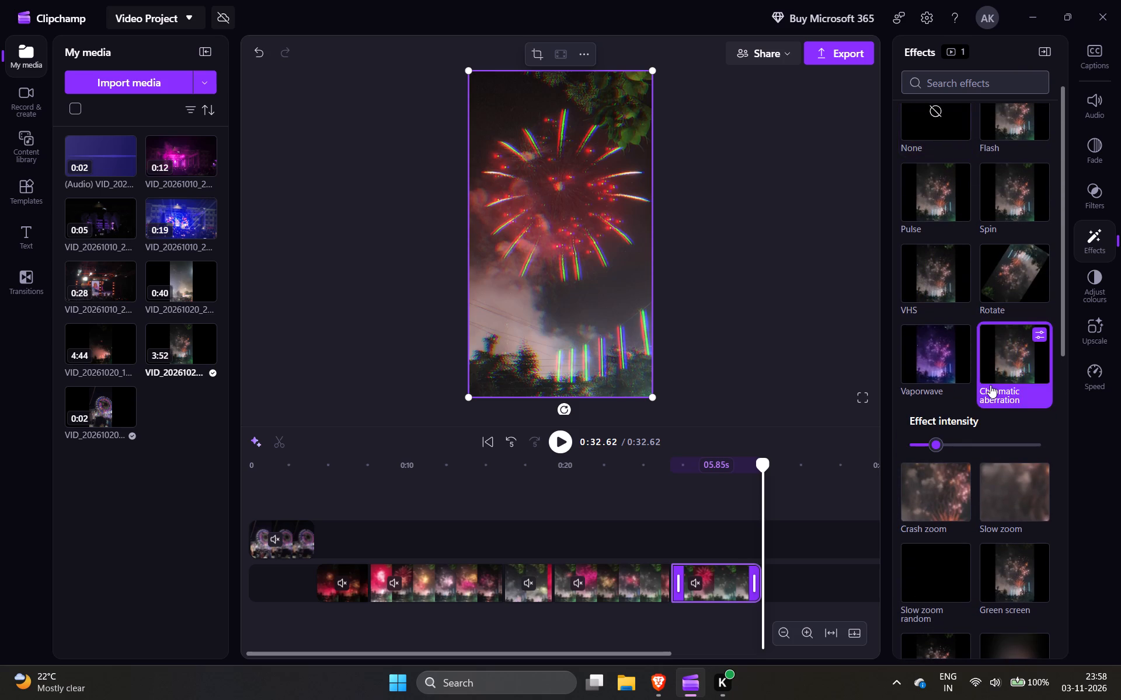
Play the last fireworks segment from its start to check the Chromatic aberration effect.
{"action": "key", "text": "space"}
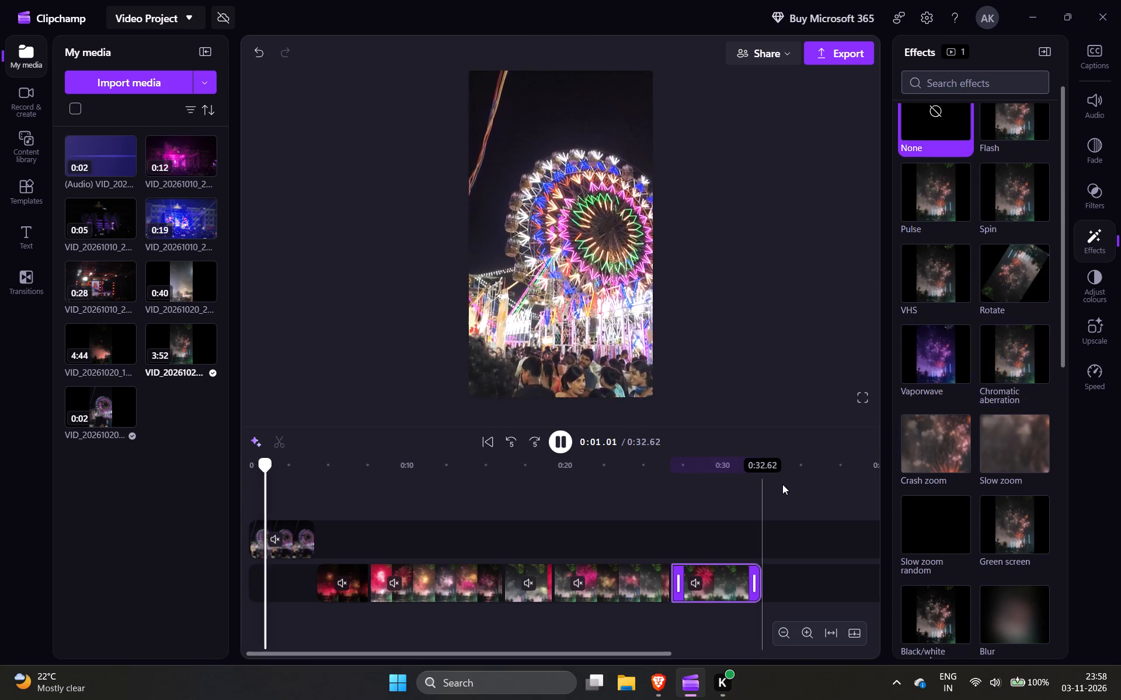
{"action": "key", "text": "space"}
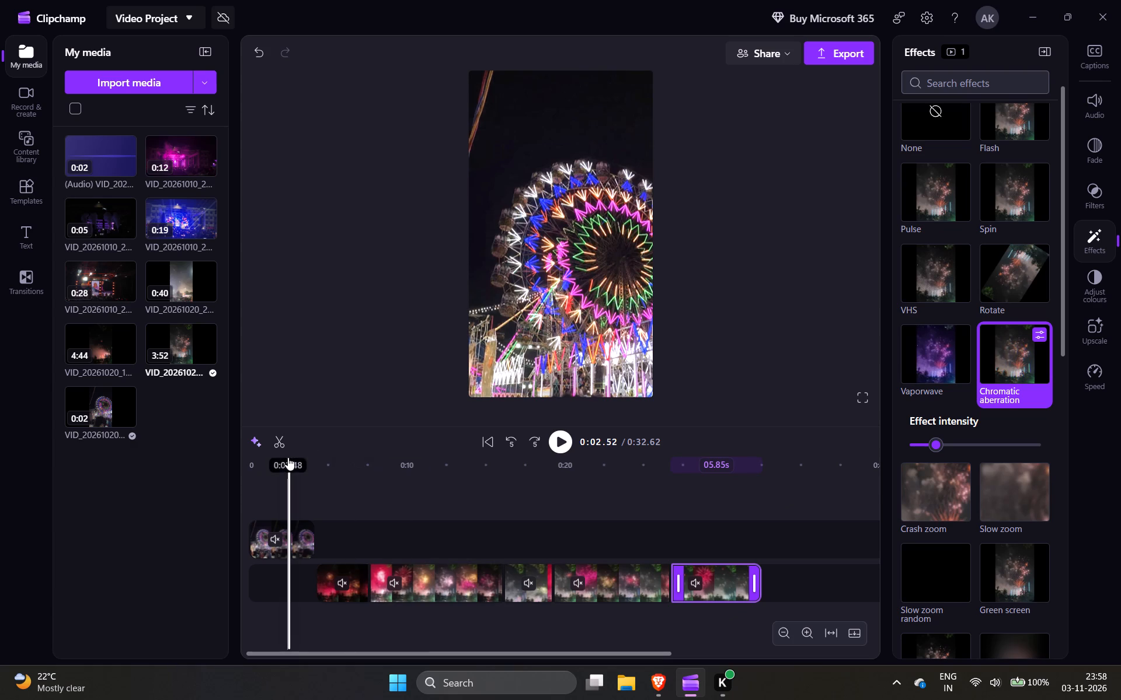
{"action": "left_click_drag", "start_coordinate": [288, 457], "coordinate": [674, 452]}
{"action": "key", "text": "space"}
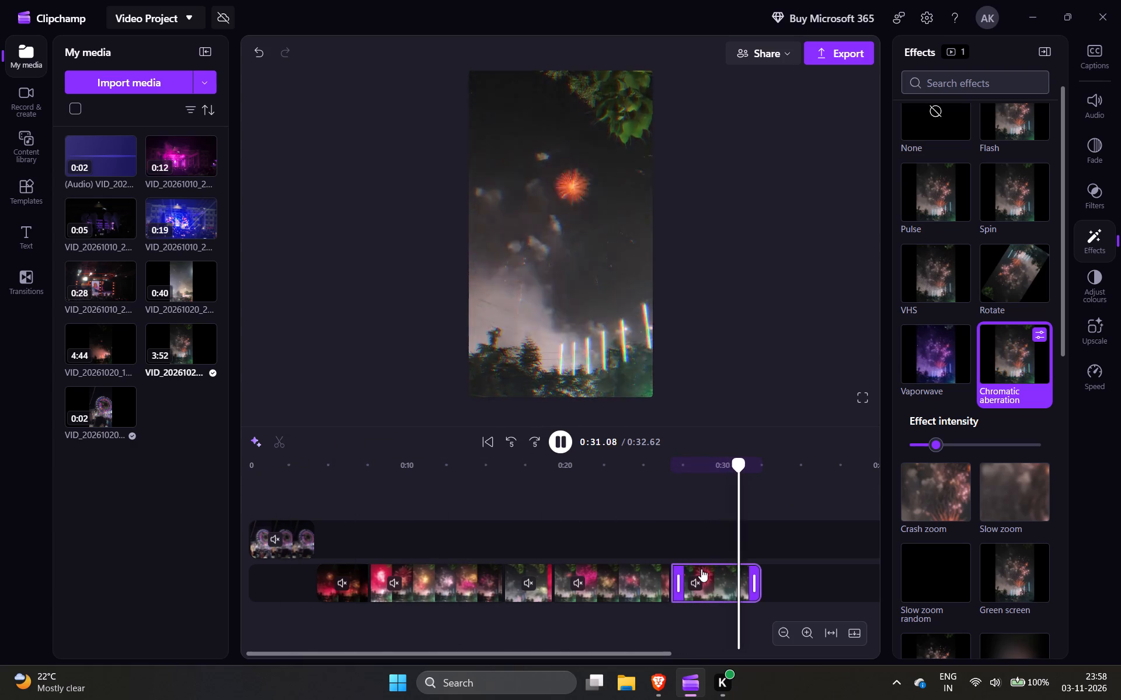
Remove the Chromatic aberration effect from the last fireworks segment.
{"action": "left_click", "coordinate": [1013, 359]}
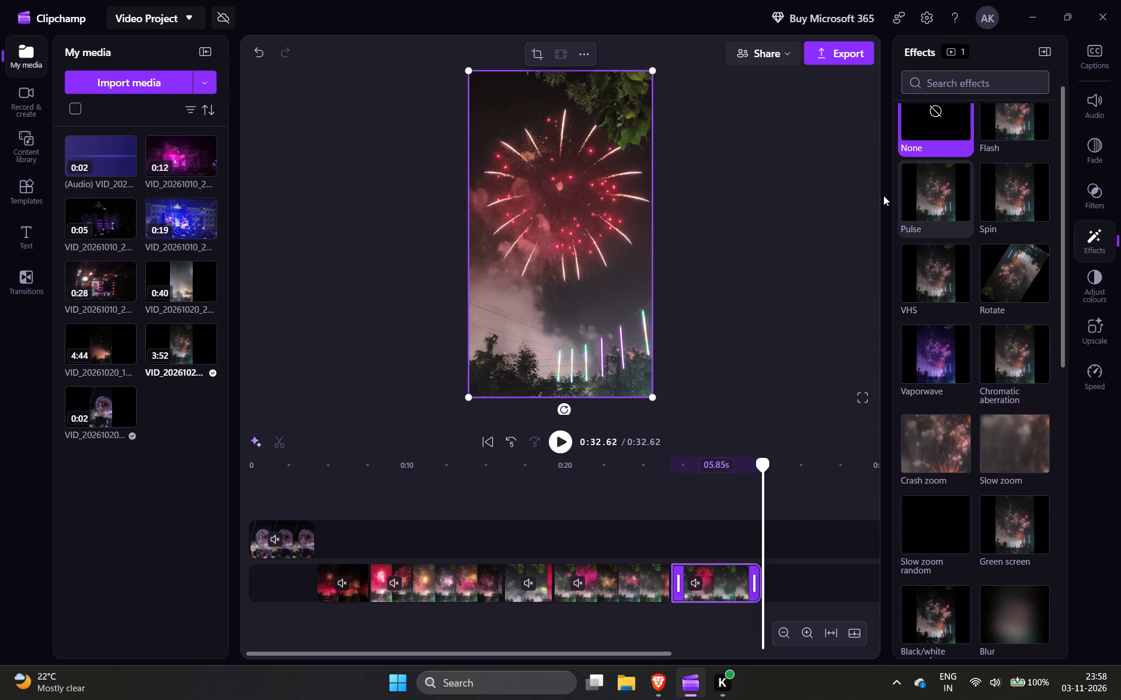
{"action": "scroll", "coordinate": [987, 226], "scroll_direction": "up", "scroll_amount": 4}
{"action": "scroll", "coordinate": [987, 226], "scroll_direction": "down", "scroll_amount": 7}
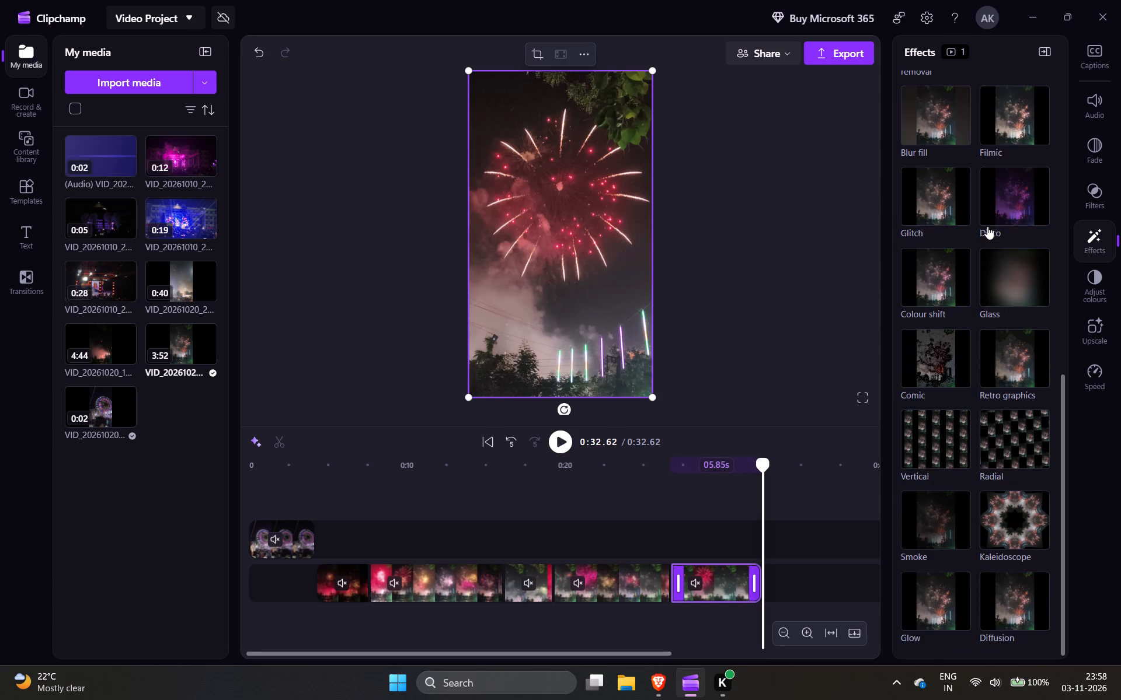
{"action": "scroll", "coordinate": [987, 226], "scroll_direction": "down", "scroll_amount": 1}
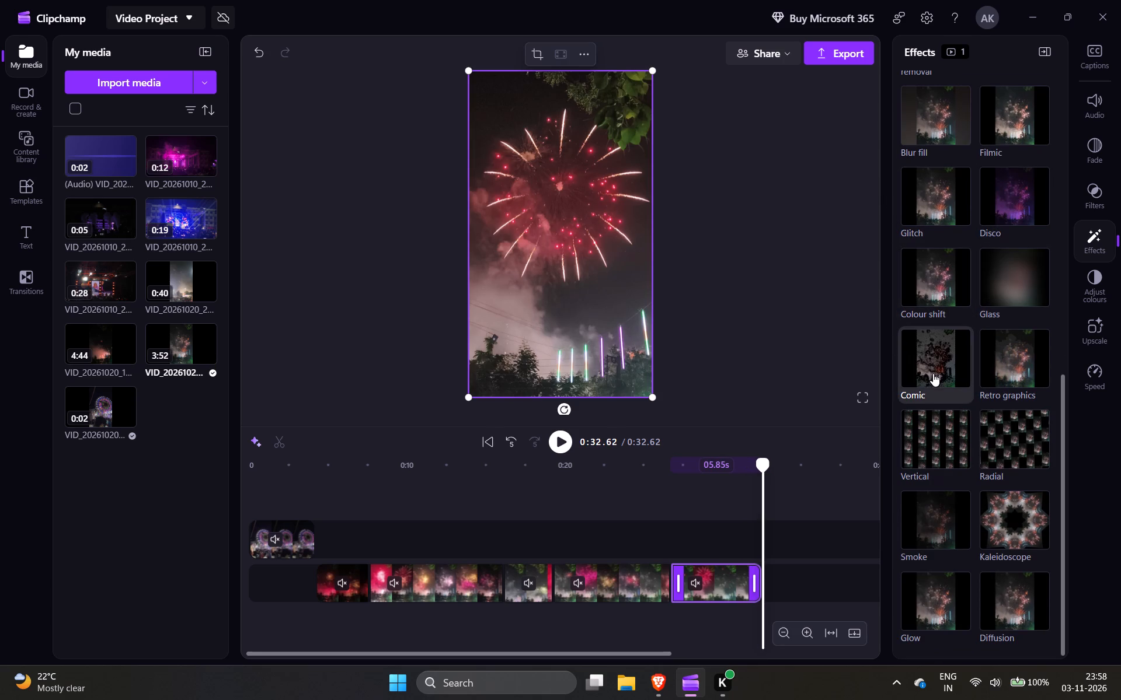
Start upscaling the last fireworks segment's video to 4K.
{"action": "left_click", "coordinate": [1106, 327]}
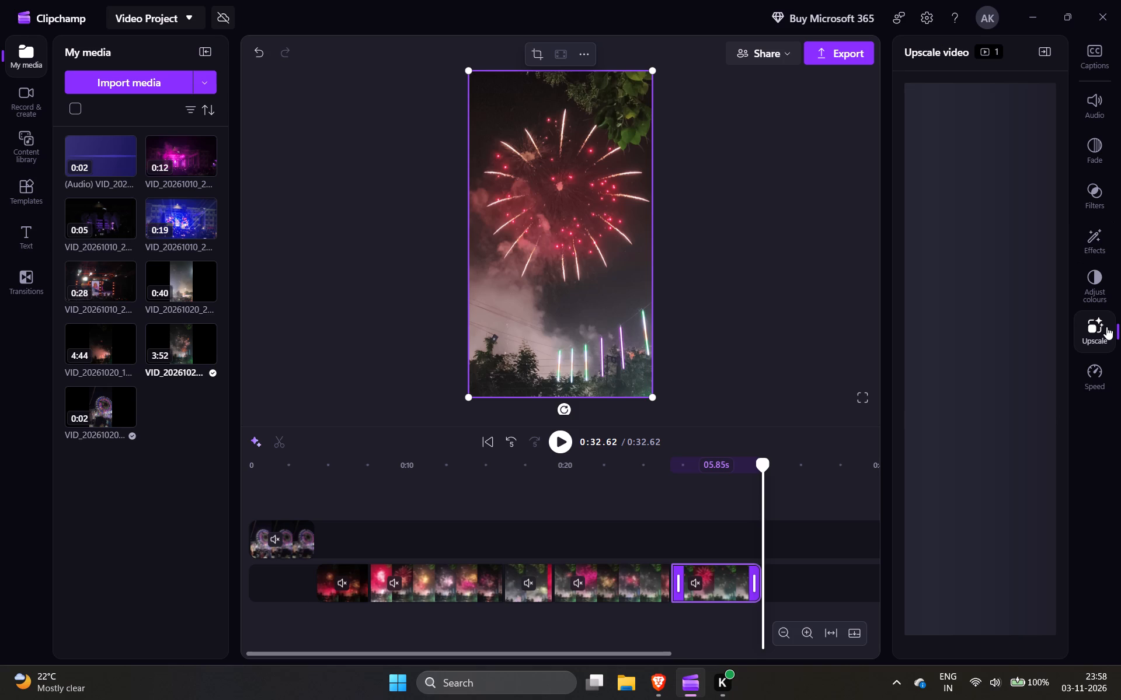
{"action": "left_click", "coordinate": [983, 148]}
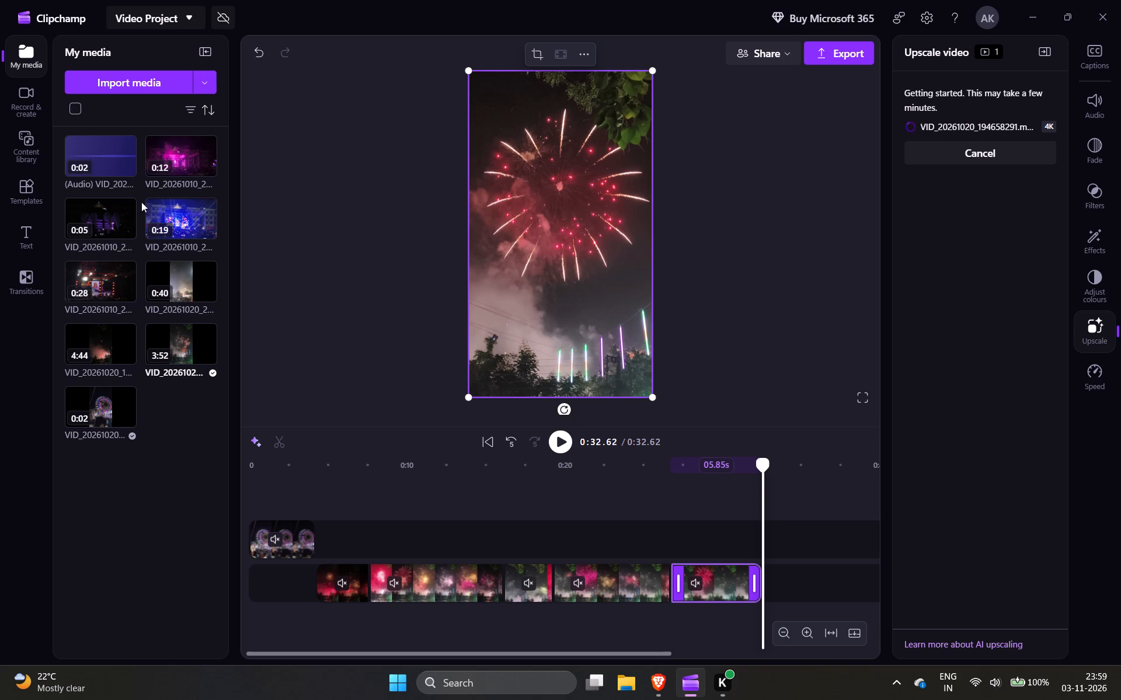
Delete the two-second audio-only asset from the project's media.
{"action": "left_click", "coordinate": [109, 171]}
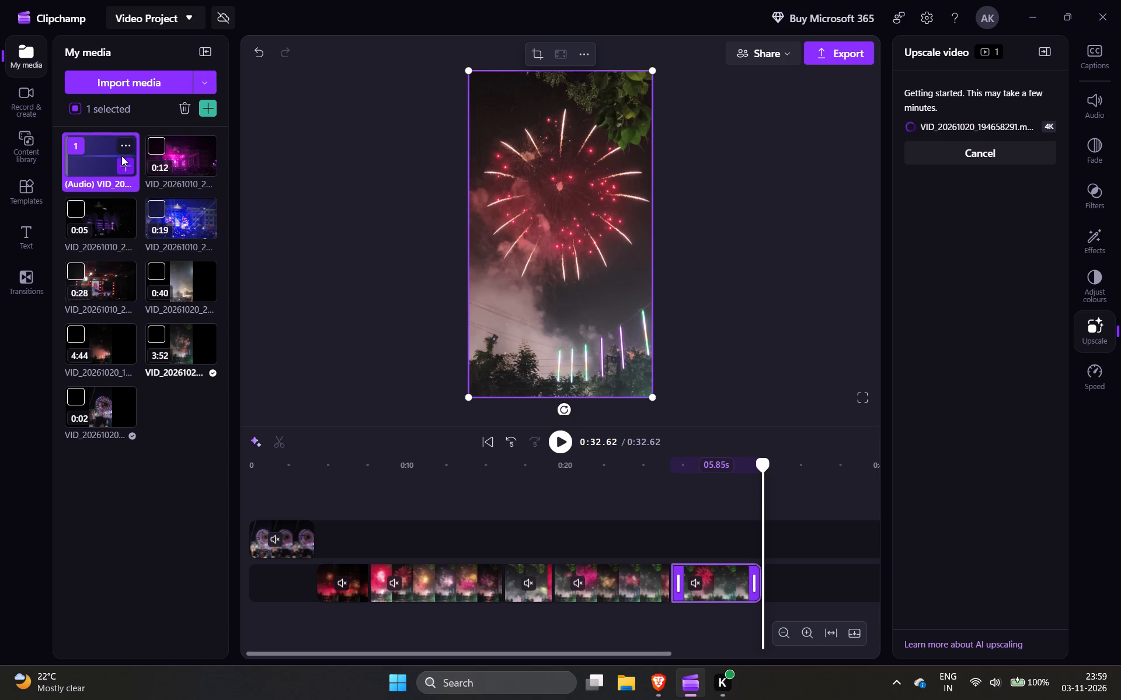
{"action": "left_click", "coordinate": [121, 150]}
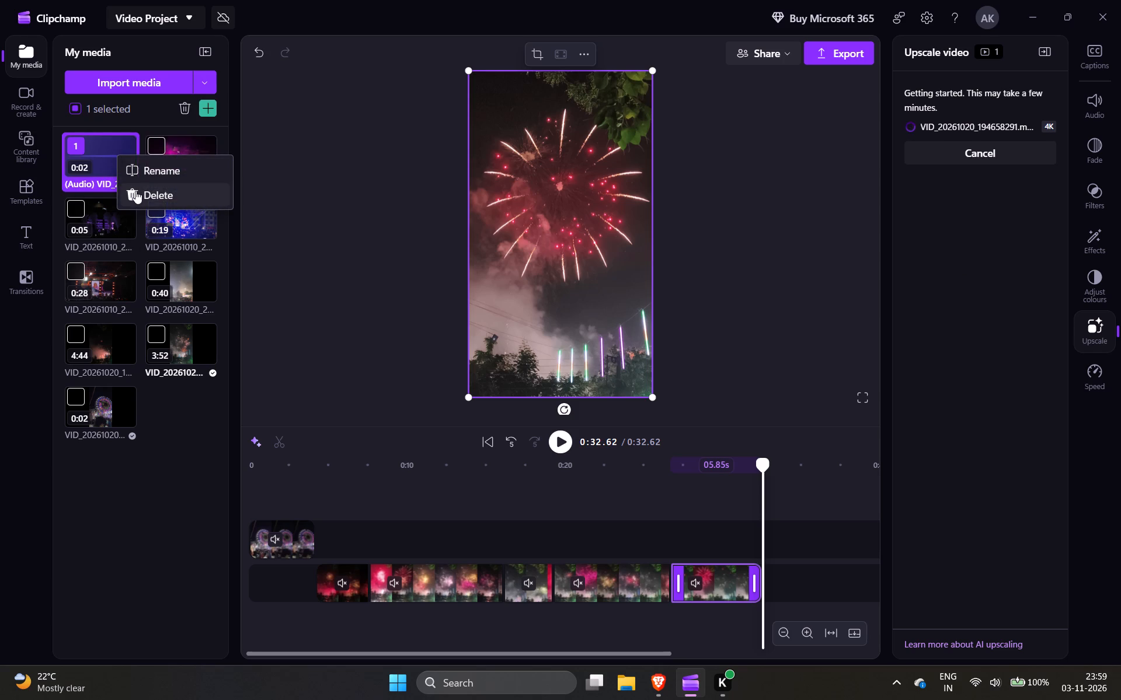
{"action": "left_click", "coordinate": [135, 191]}
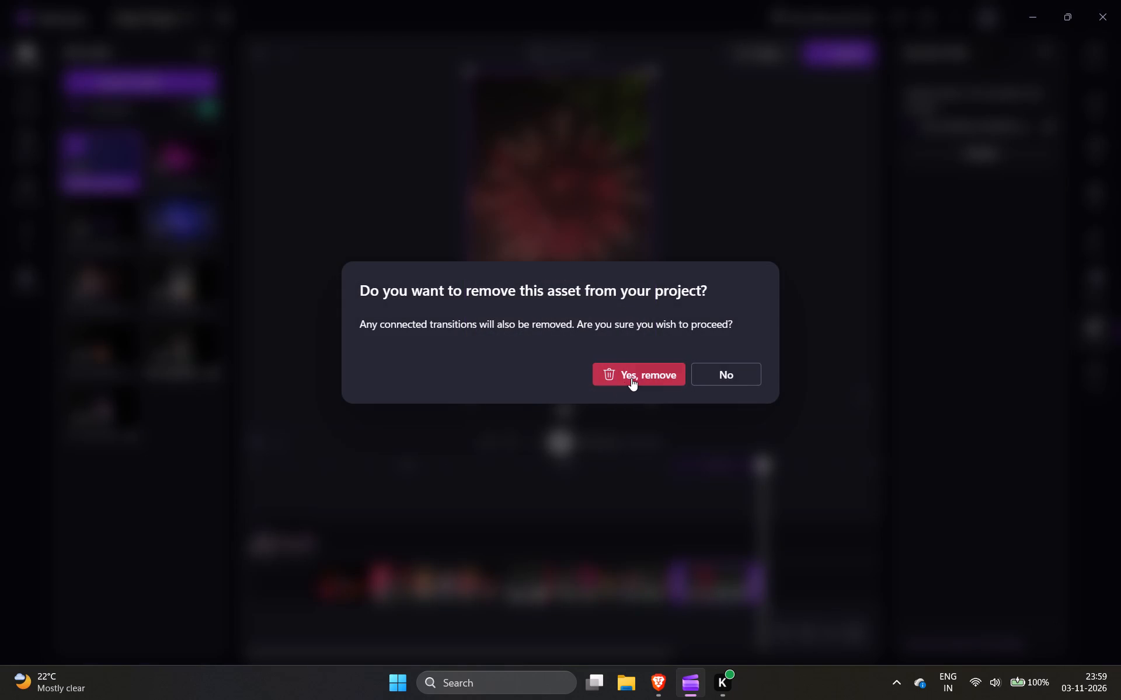
{"action": "left_click", "coordinate": [631, 378]}
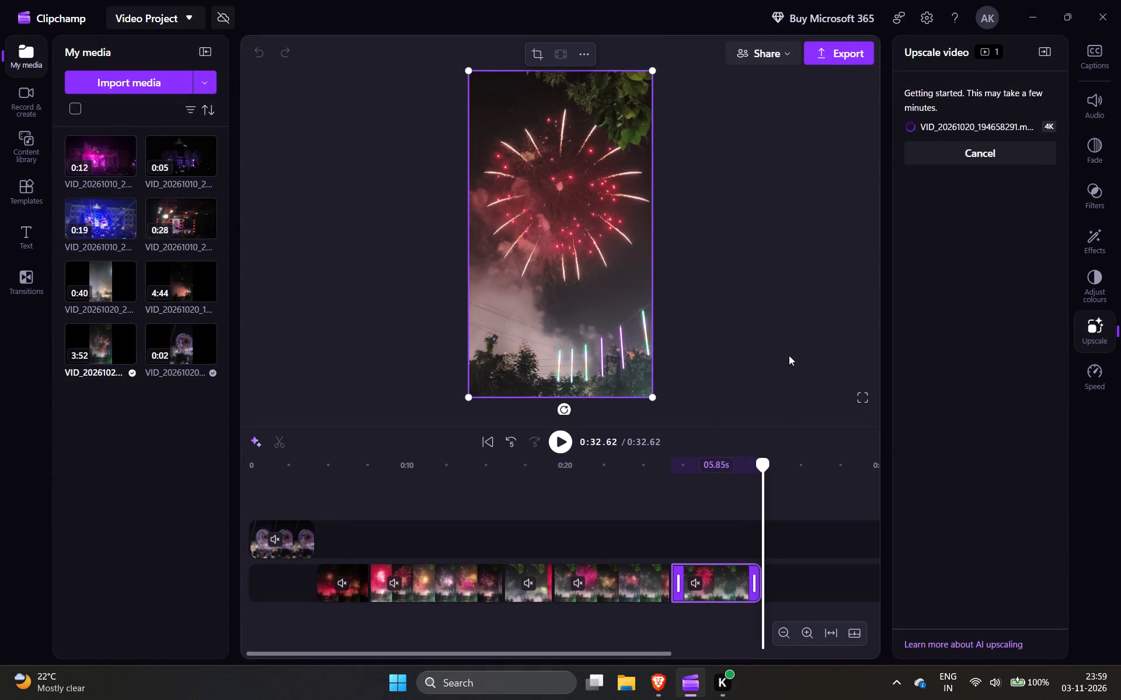
Start a 4K upscale for the fourth fireworks segment.
{"action": "left_click", "coordinate": [629, 588]}
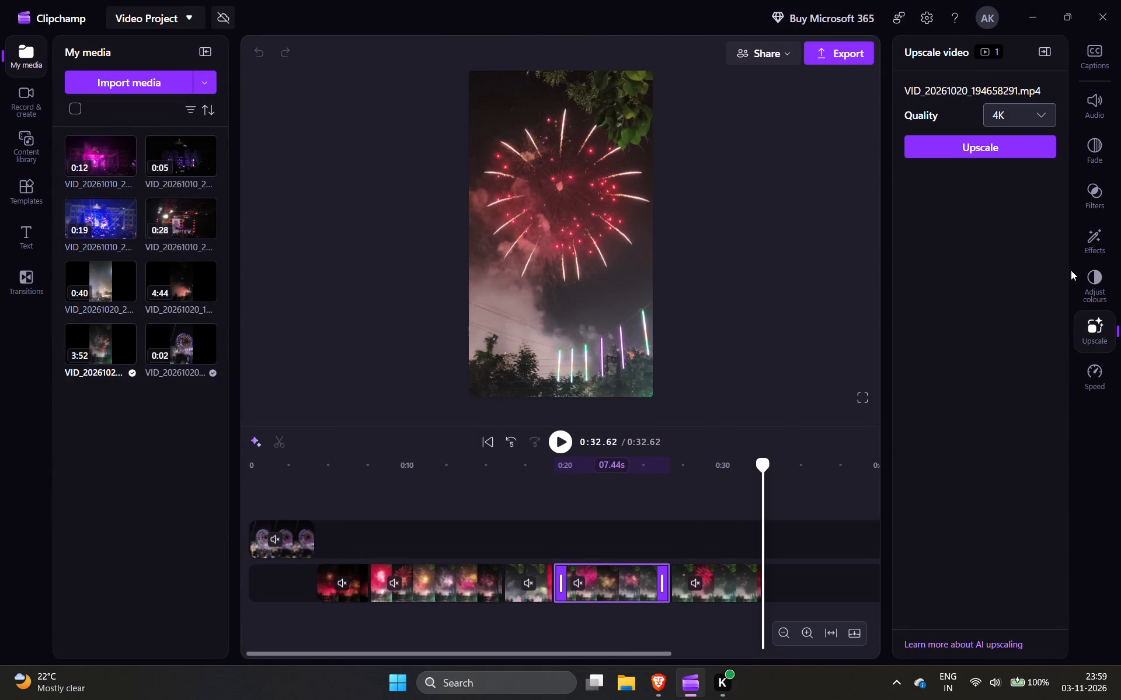
{"action": "left_click", "coordinate": [980, 151]}
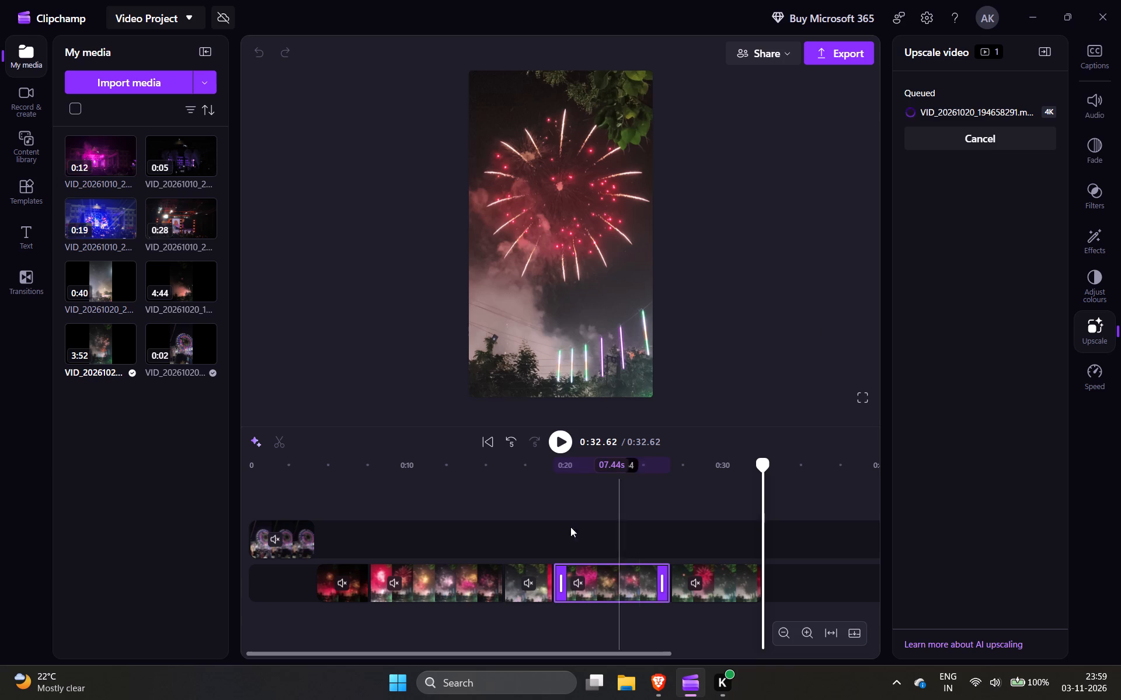
Start 4K upscales for the third, second and first fireworks segments, working backwards along the timeline.
{"action": "left_click", "coordinate": [527, 591]}
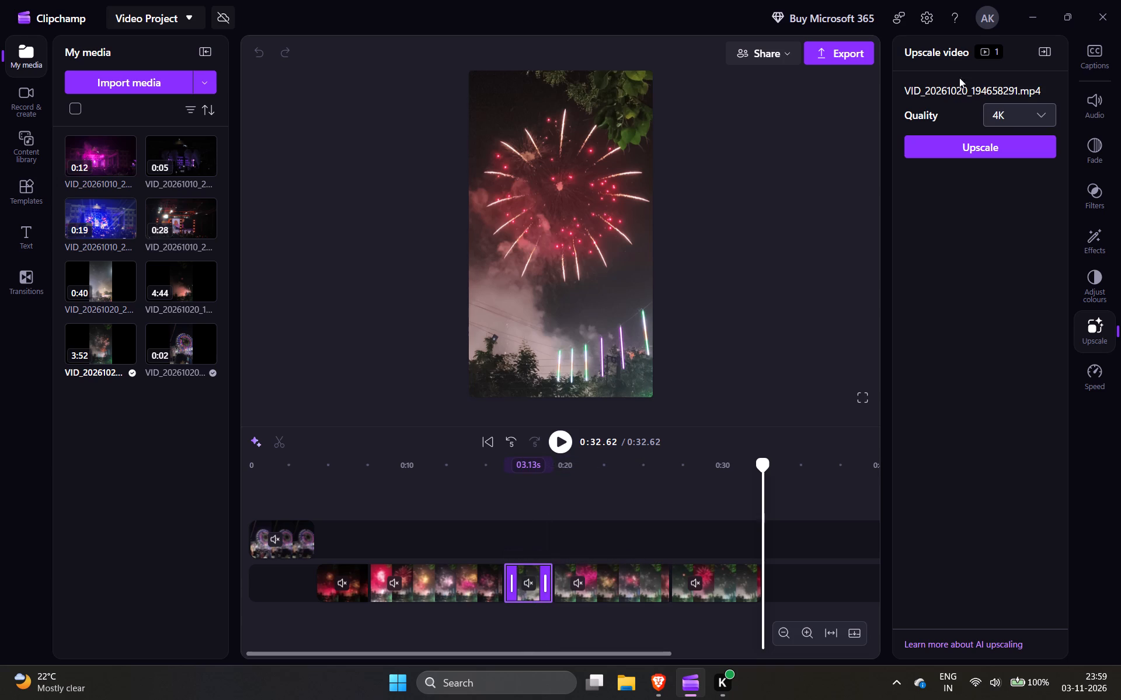
{"action": "left_click", "coordinate": [948, 153]}
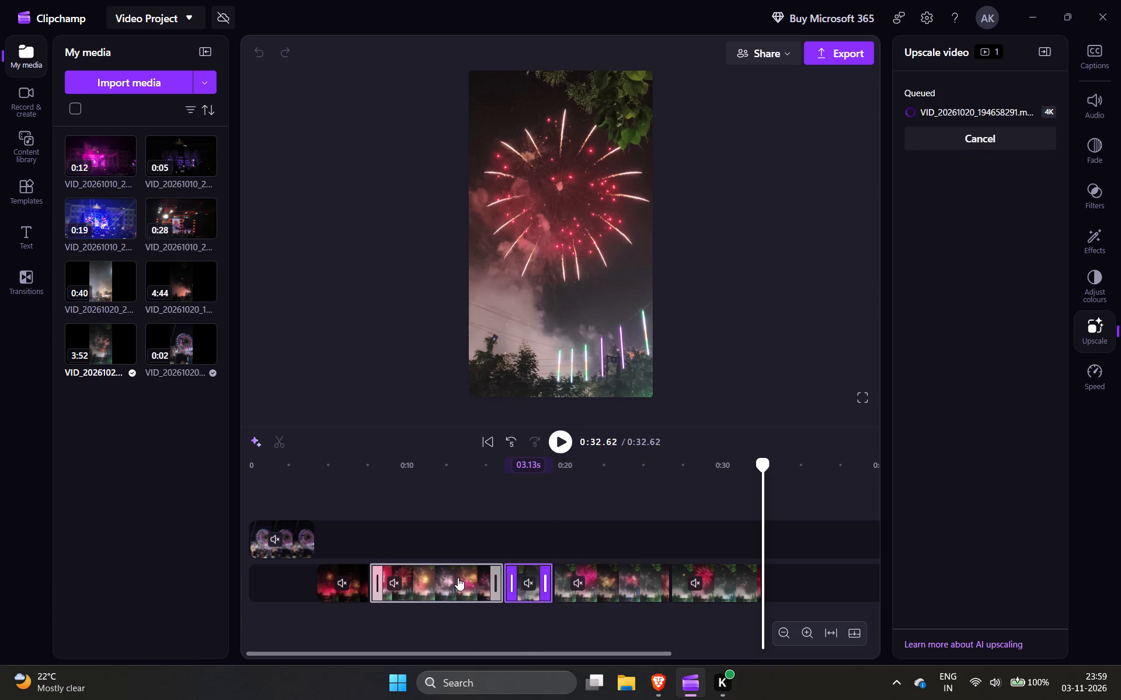
{"action": "left_click", "coordinate": [458, 577]}
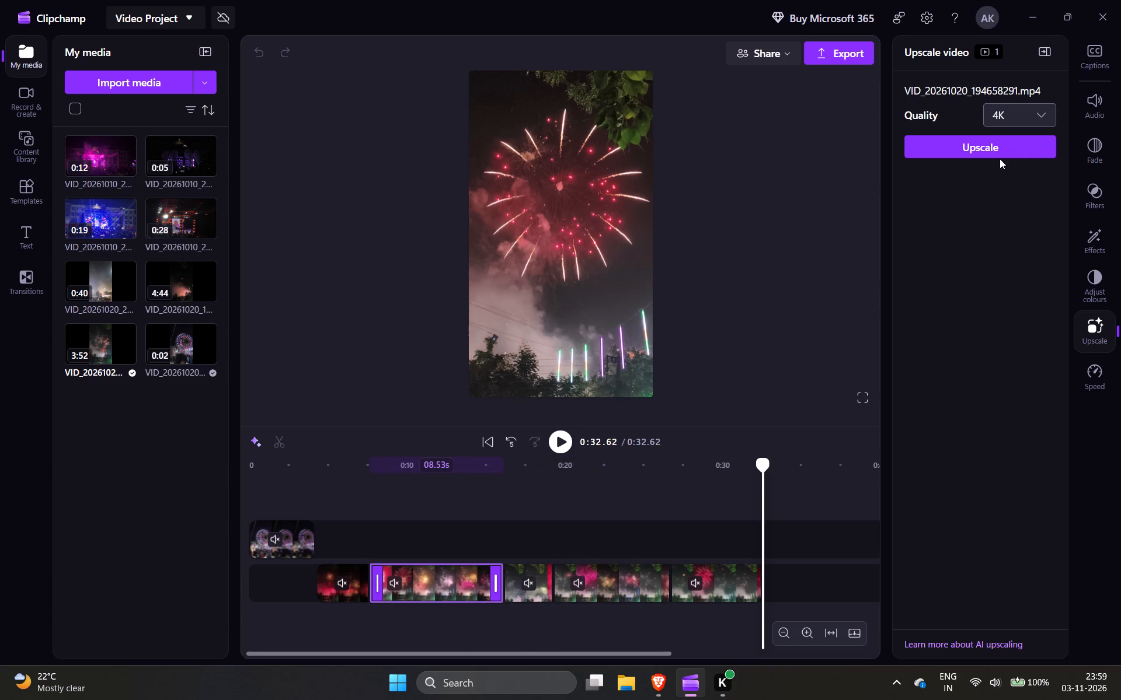
{"action": "left_click", "coordinate": [1000, 150]}
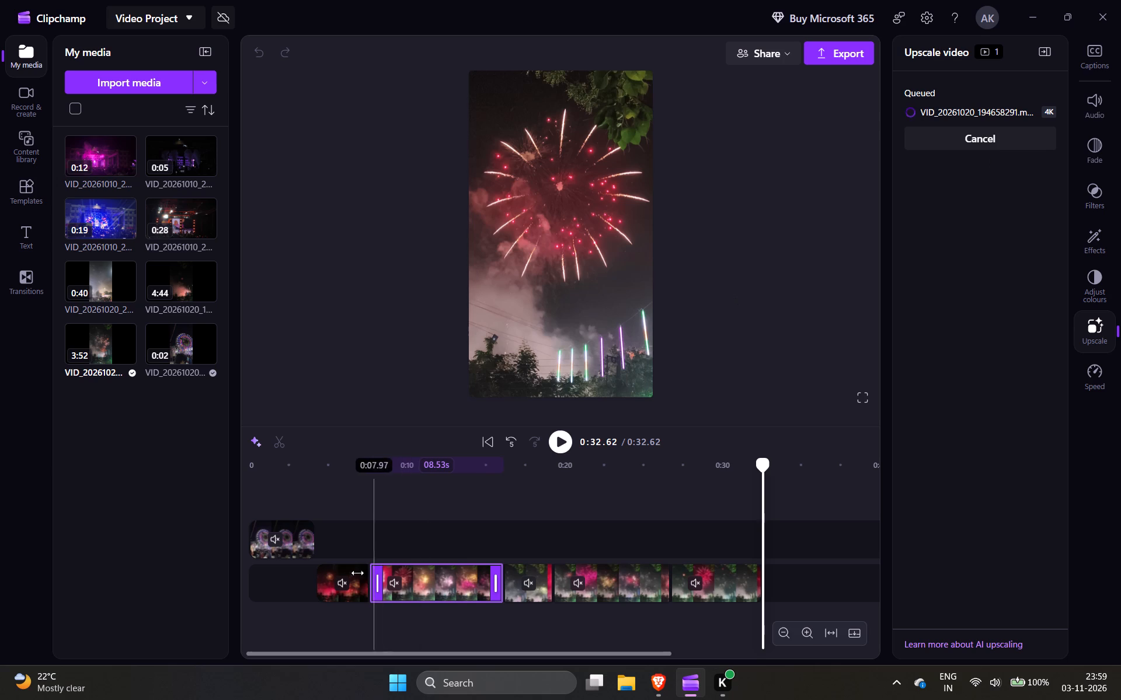
{"action": "left_click", "coordinate": [343, 597]}
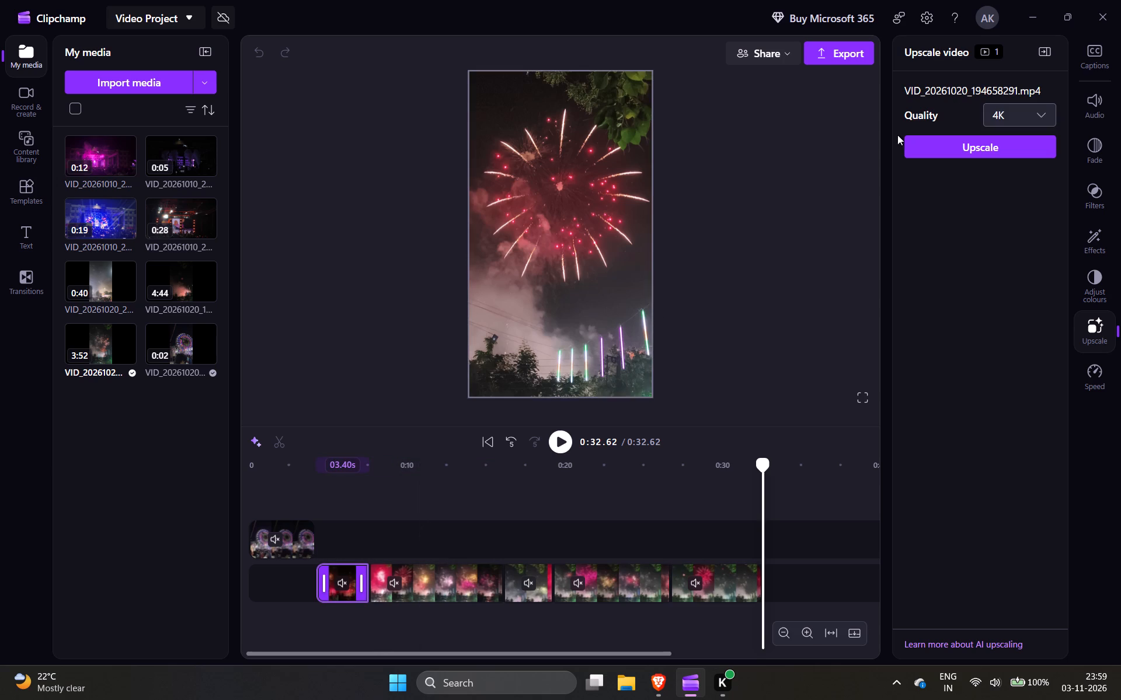
{"action": "left_click", "coordinate": [928, 145]}
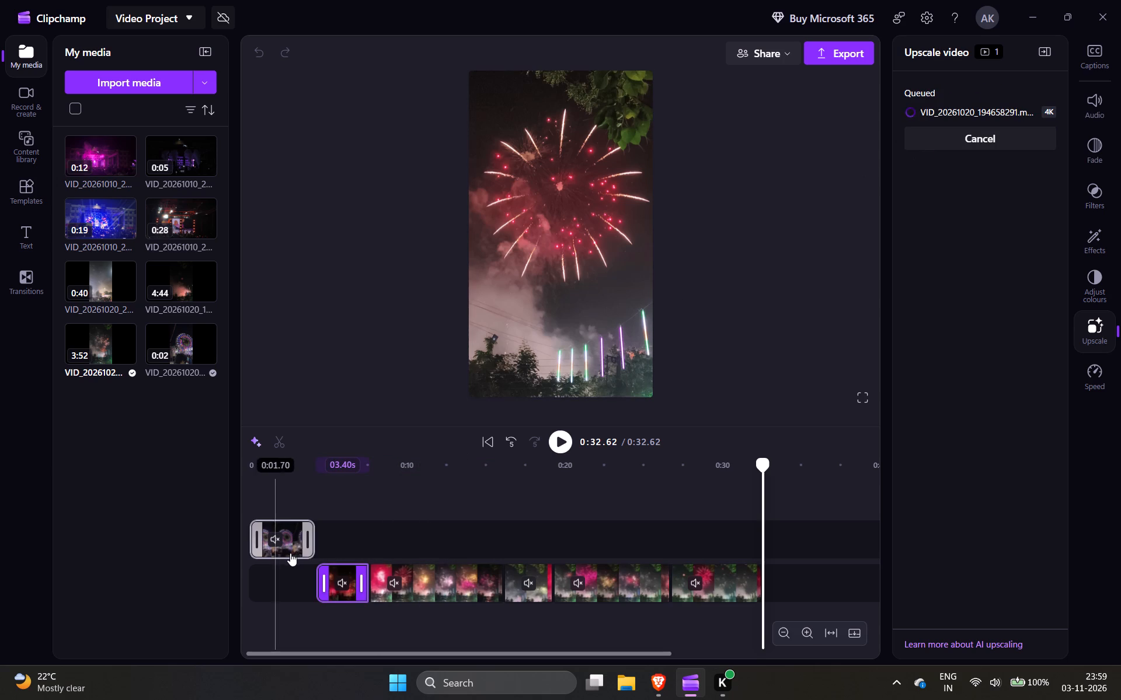
Start a 4K upscale for the Ferris wheel clip at the beginning of the sequence.
{"action": "left_click", "coordinate": [291, 552]}
{"action": "left_click", "coordinate": [953, 145]}
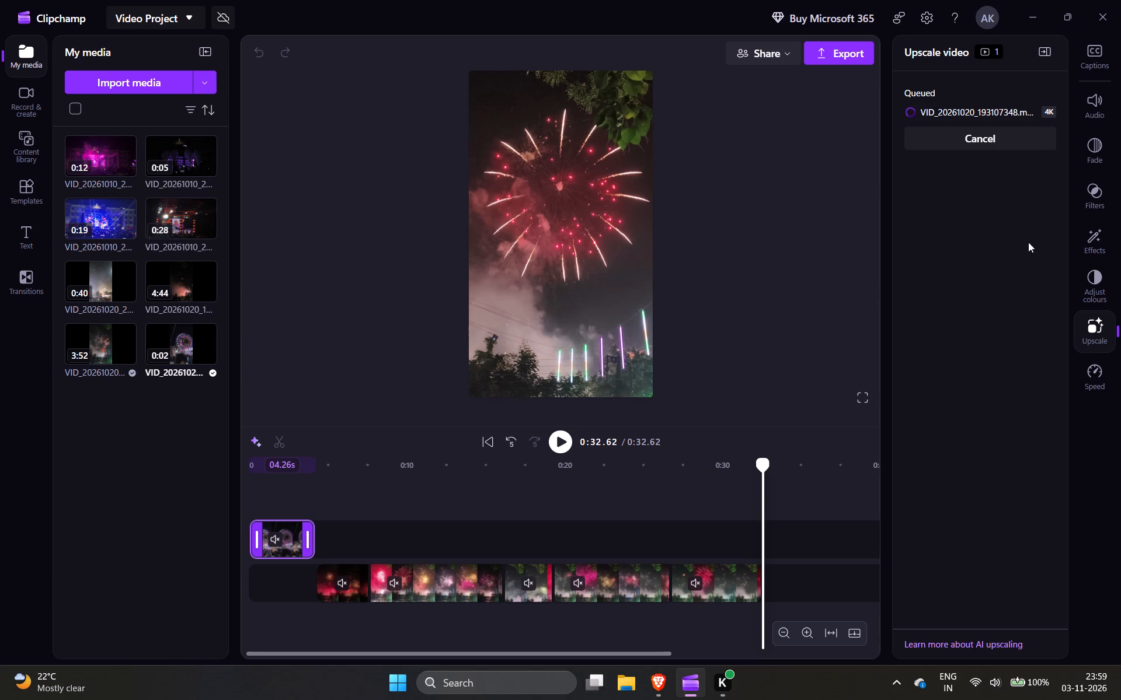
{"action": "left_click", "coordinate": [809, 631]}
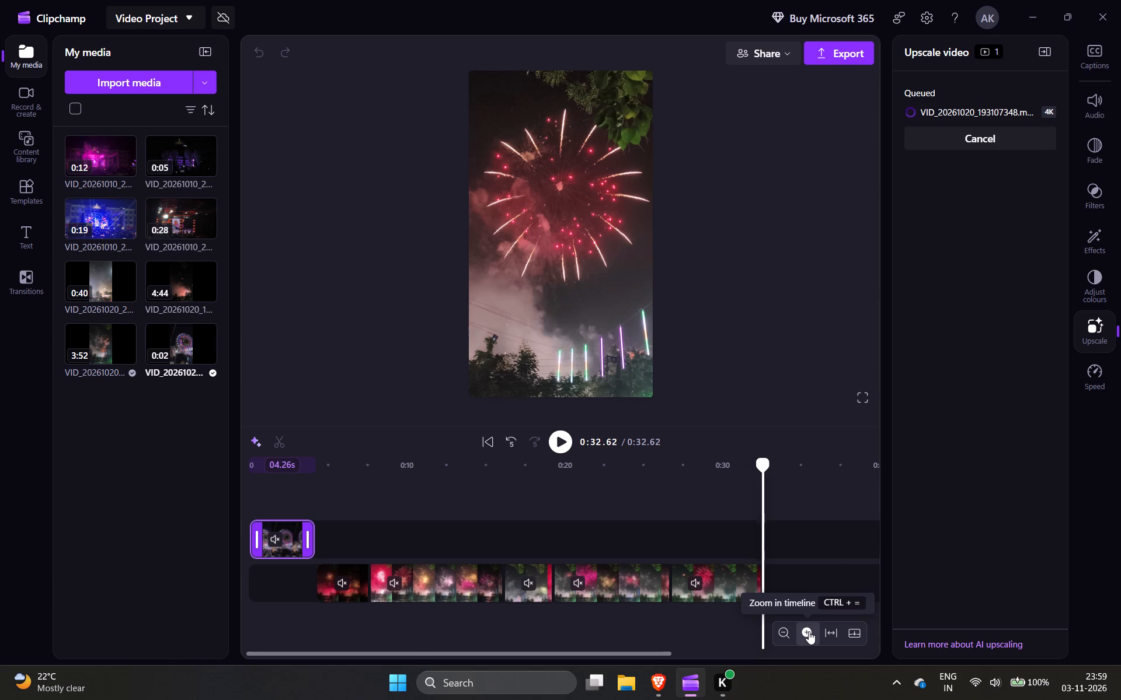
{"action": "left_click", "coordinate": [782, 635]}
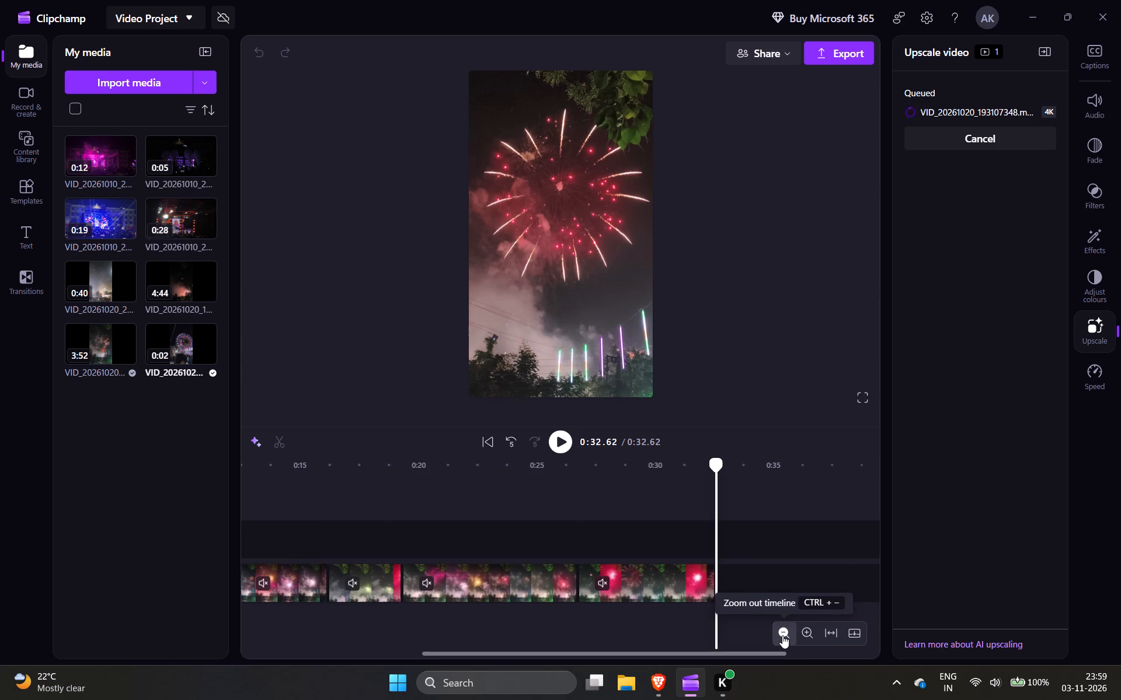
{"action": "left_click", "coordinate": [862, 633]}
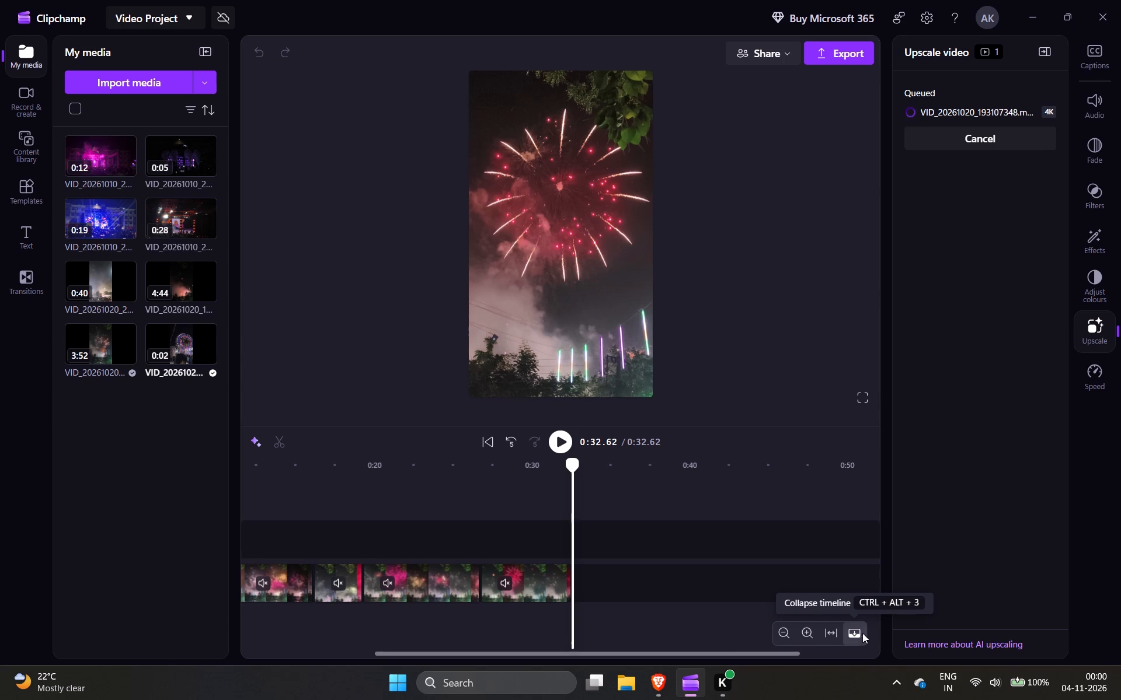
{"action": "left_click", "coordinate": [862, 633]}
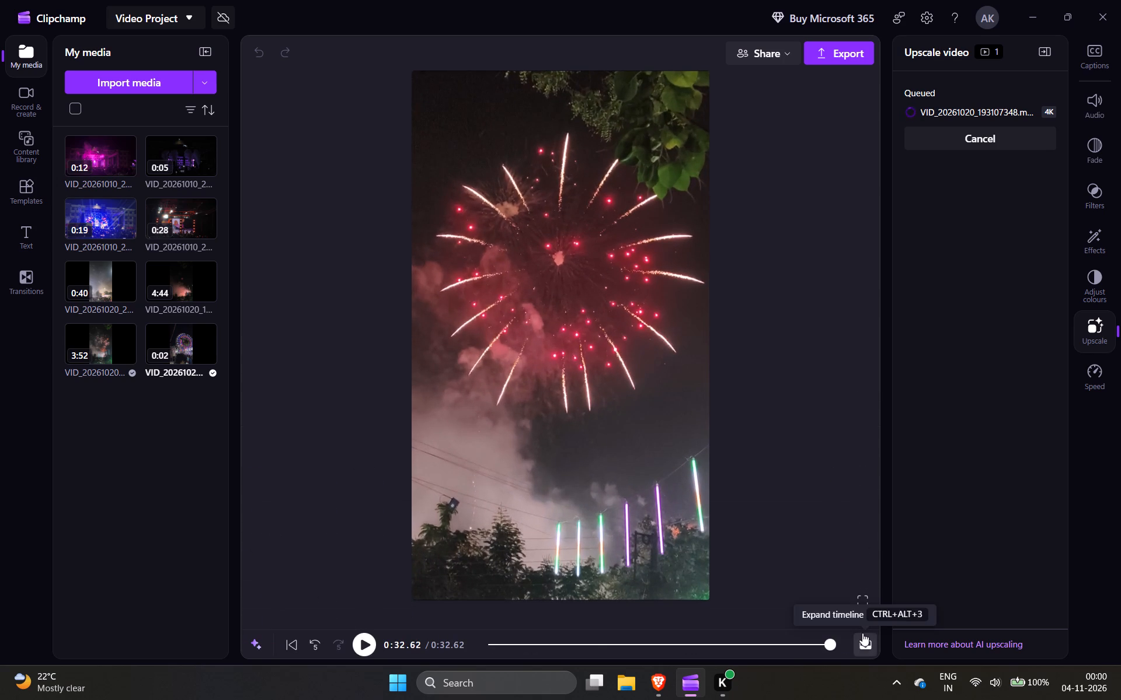
Play the edited sequence in full screen from the very beginning at 0:00 to review it.
{"action": "left_click", "coordinate": [861, 400]}
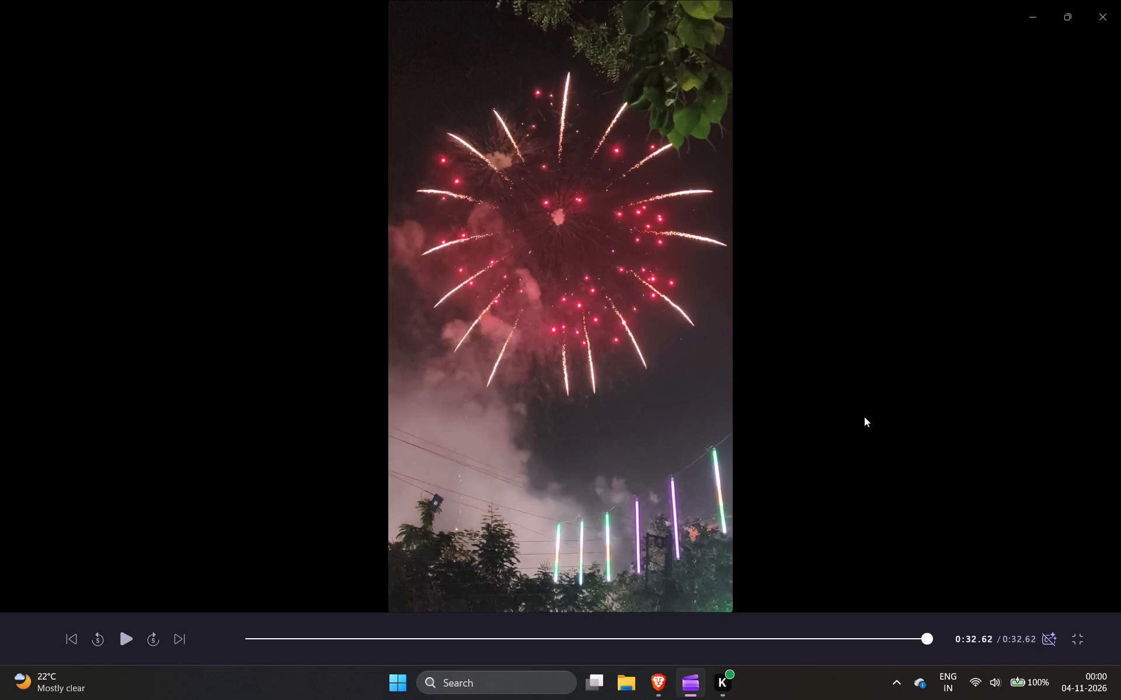
{"action": "left_click", "coordinate": [922, 631]}
{"action": "left_click_drag", "start_coordinate": [924, 638], "coordinate": [315, 643]}
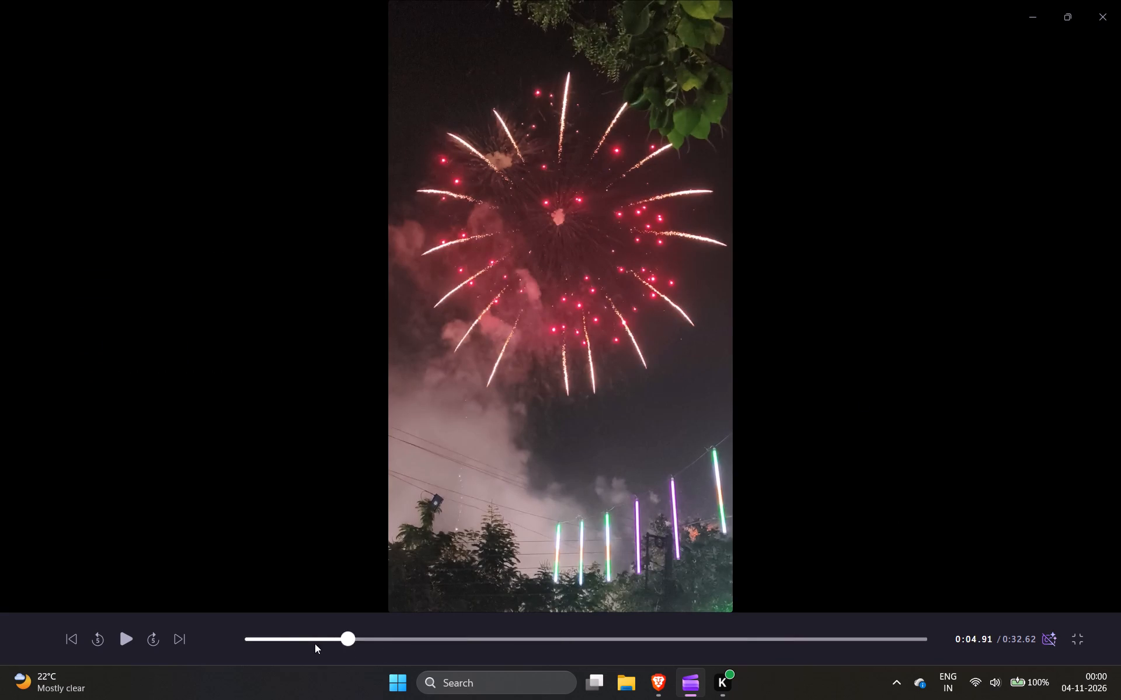
{"action": "left_click_drag", "start_coordinate": [315, 643], "coordinate": [241, 638]}
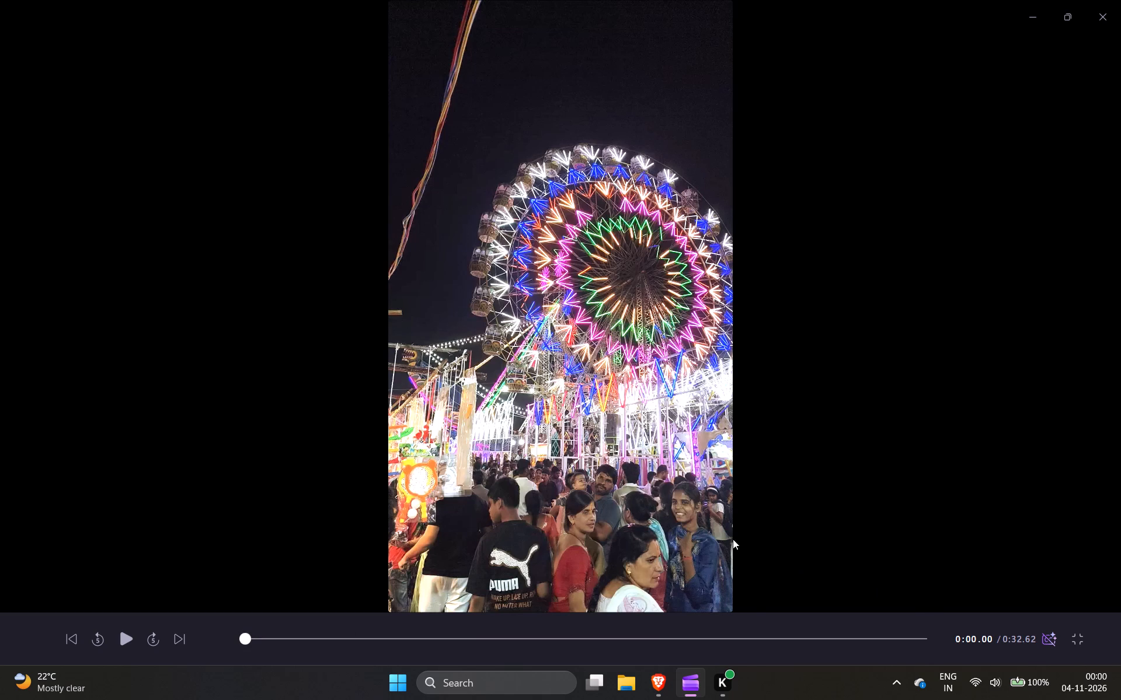
{"action": "key", "text": "space"}
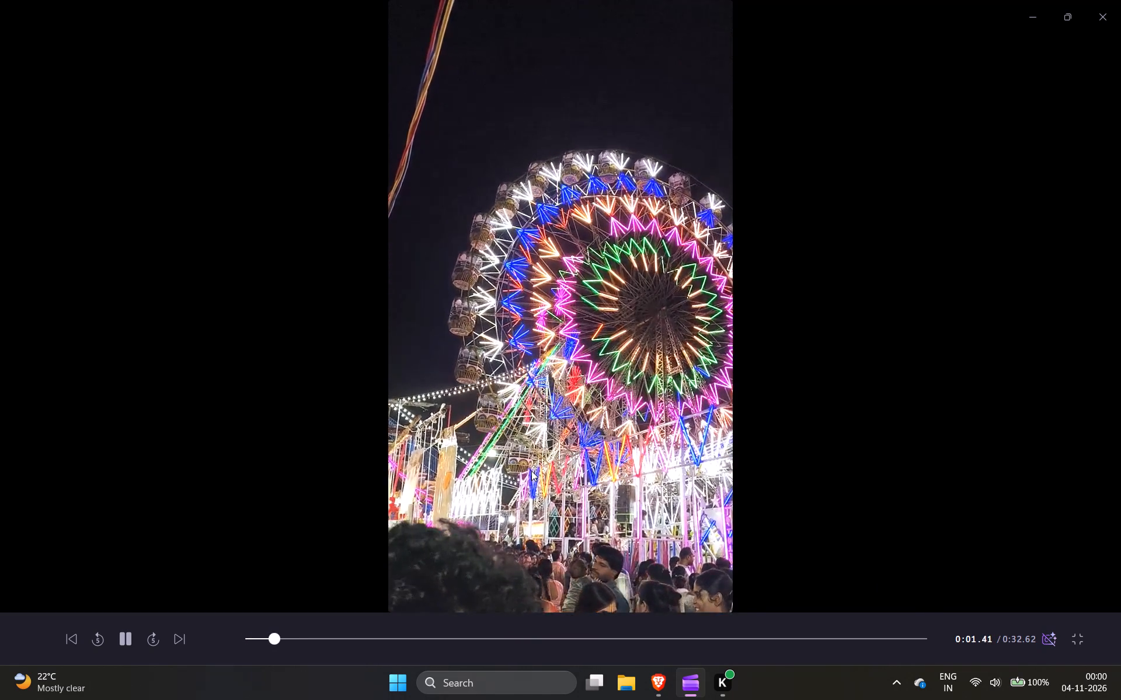
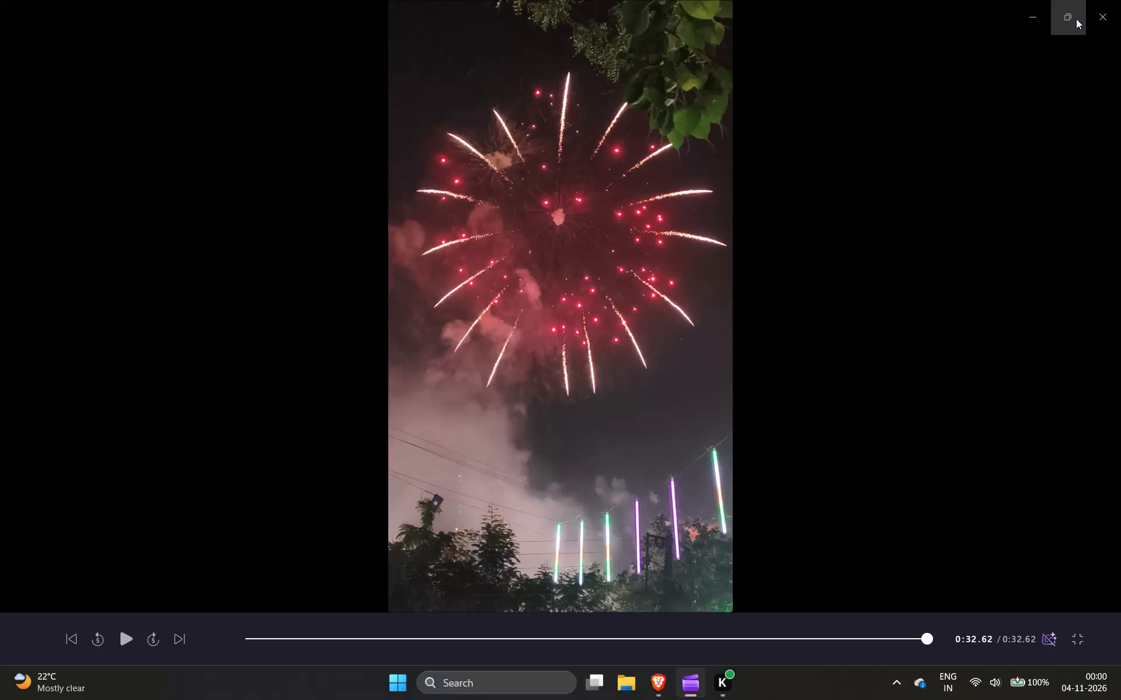
Exit the full-screen preview and return to the editing timeline.
{"action": "left_click", "coordinate": [1081, 652]}
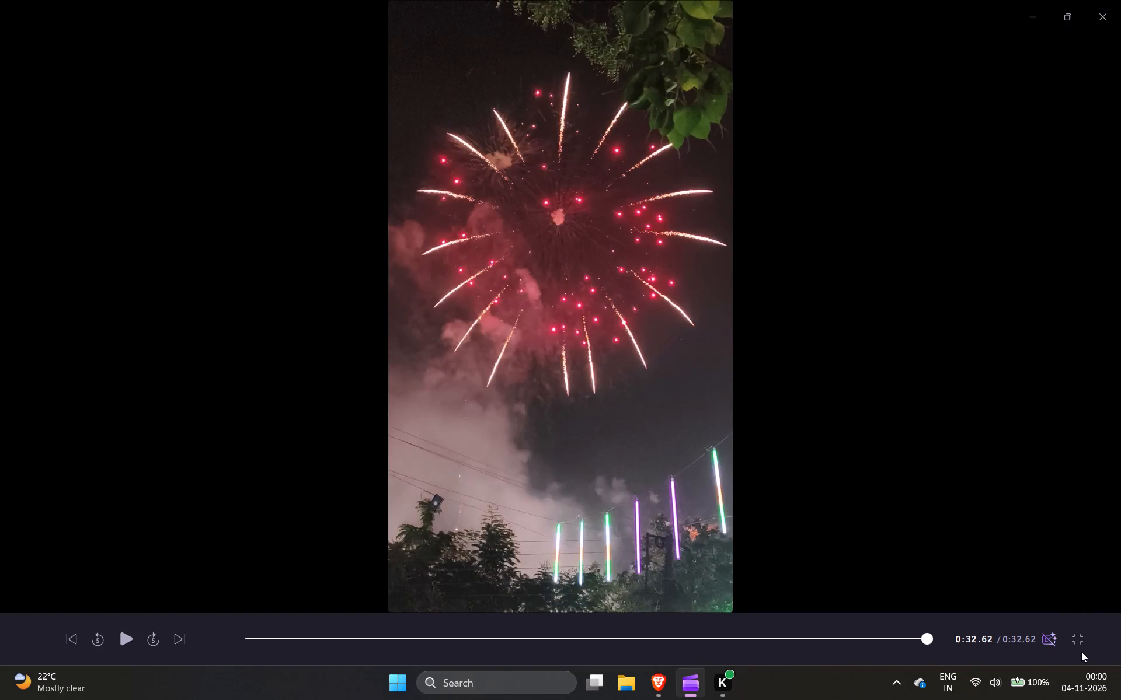
{"action": "left_click", "coordinate": [1071, 630]}
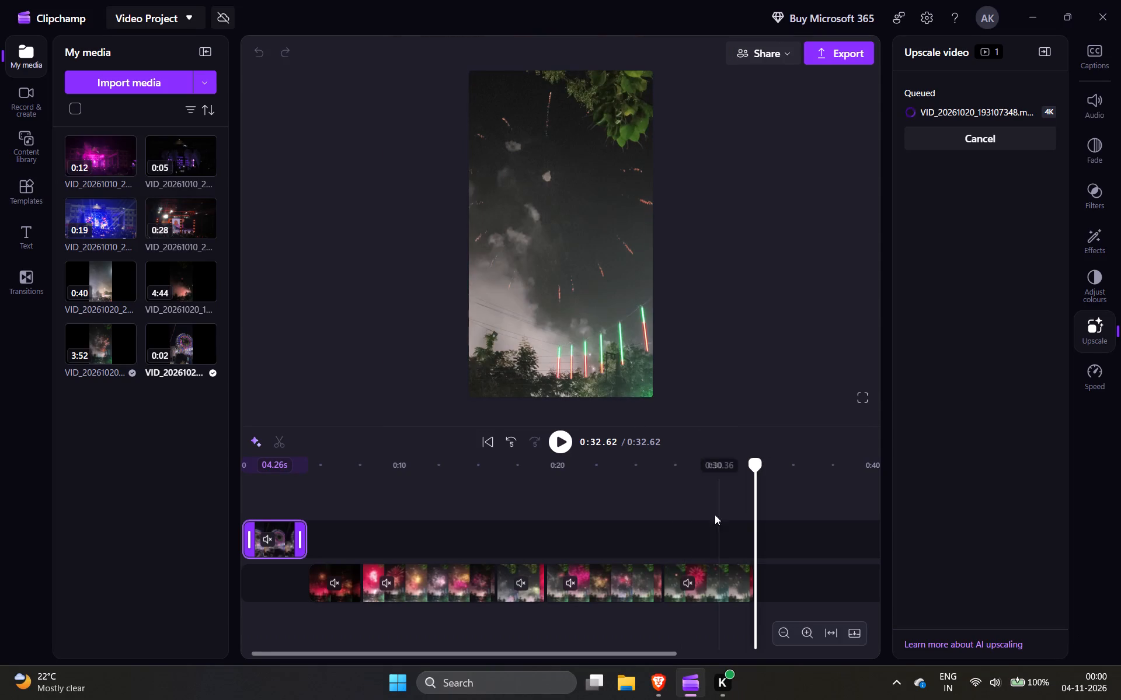
Apply the Slow zoom effect to the fourth fireworks segment and raise its speed slightly above the minimum.
{"action": "left_click", "coordinate": [598, 576]}
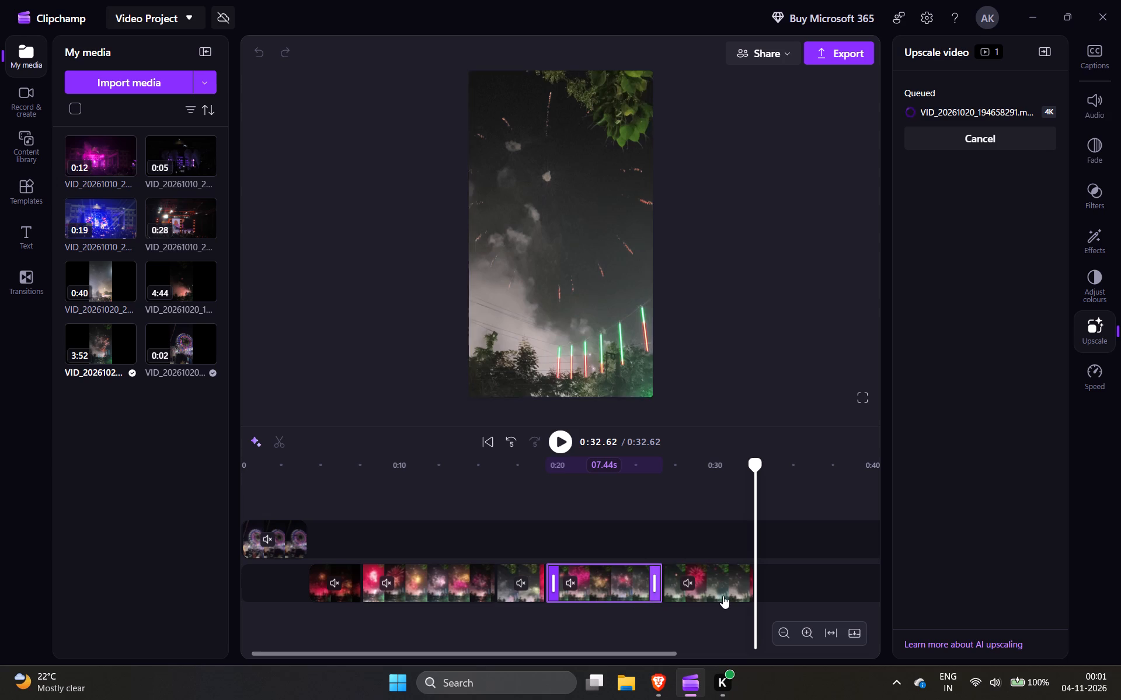
{"action": "left_click", "coordinate": [729, 596]}
{"action": "left_click", "coordinate": [607, 593]}
{"action": "left_click", "coordinate": [1098, 250]}
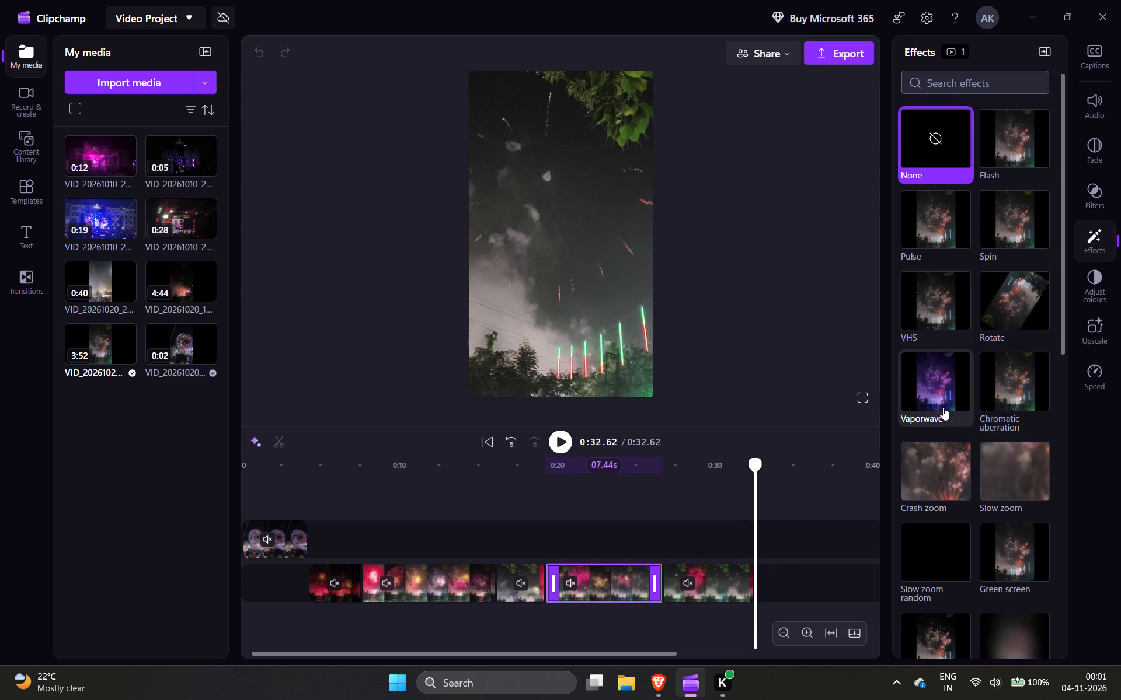
{"action": "scroll", "coordinate": [945, 422], "scroll_direction": "down", "scroll_amount": 1}
{"action": "left_click", "coordinate": [1018, 373]}
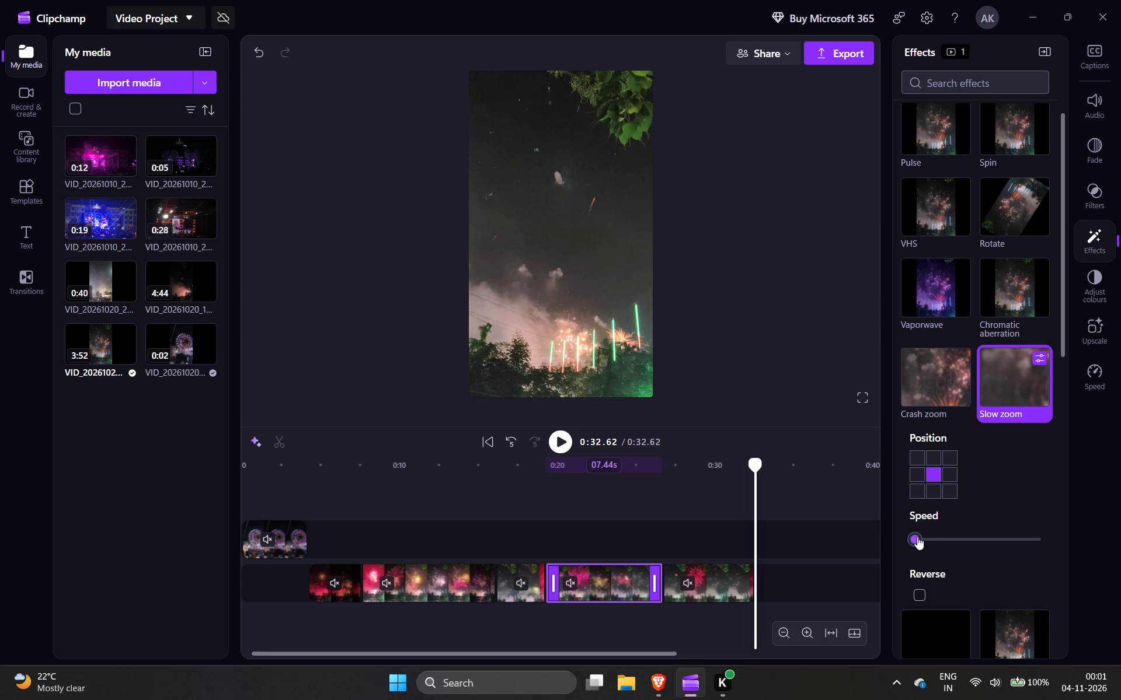
{"action": "left_click_drag", "start_coordinate": [917, 537], "coordinate": [930, 535]}
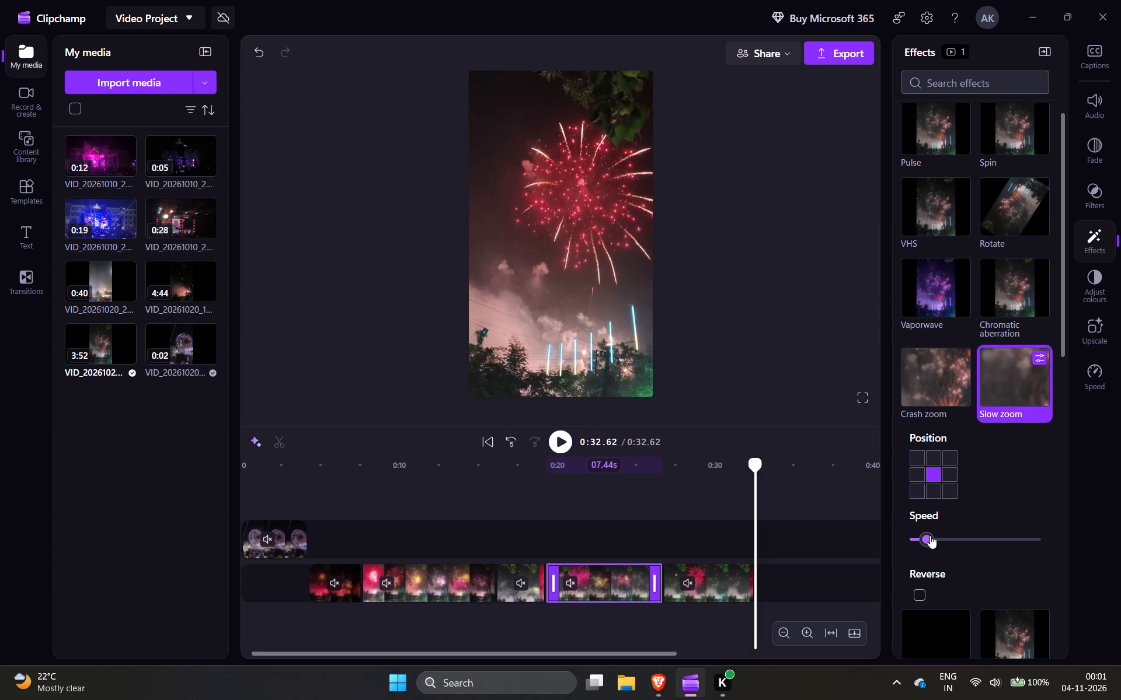
{"action": "left_click_drag", "start_coordinate": [930, 535], "coordinate": [933, 535]}
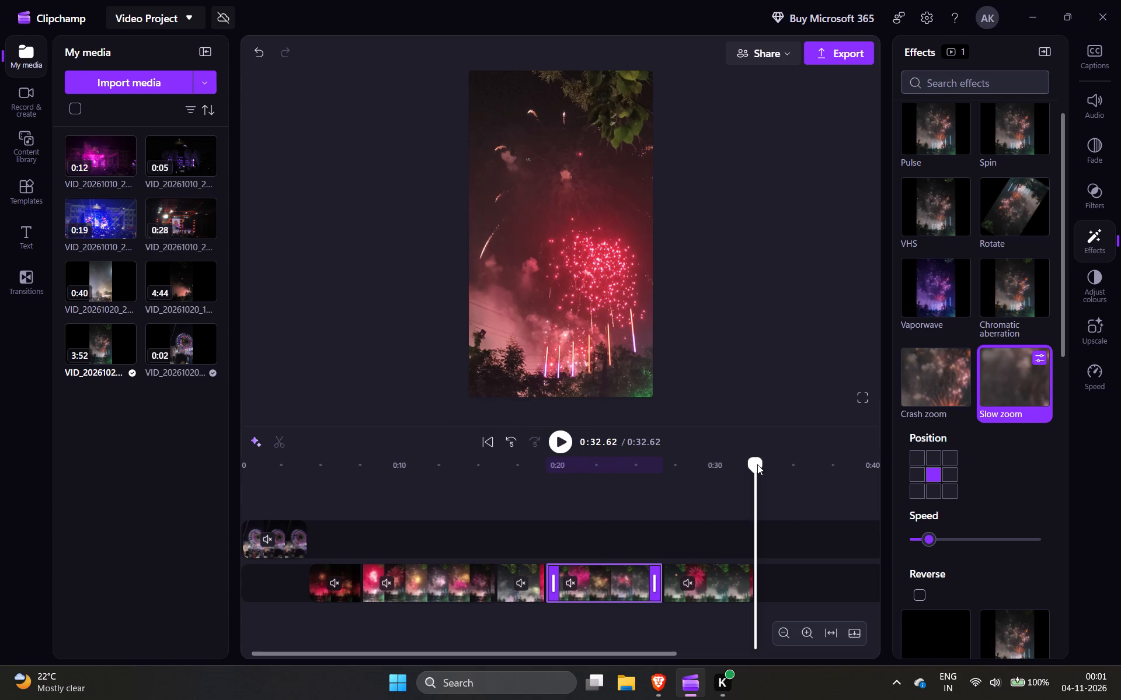
Play the sequence from about 0:19.4 to review the slow zoom on the fourth fireworks segment.
{"action": "left_click_drag", "start_coordinate": [757, 464], "coordinate": [549, 458]}
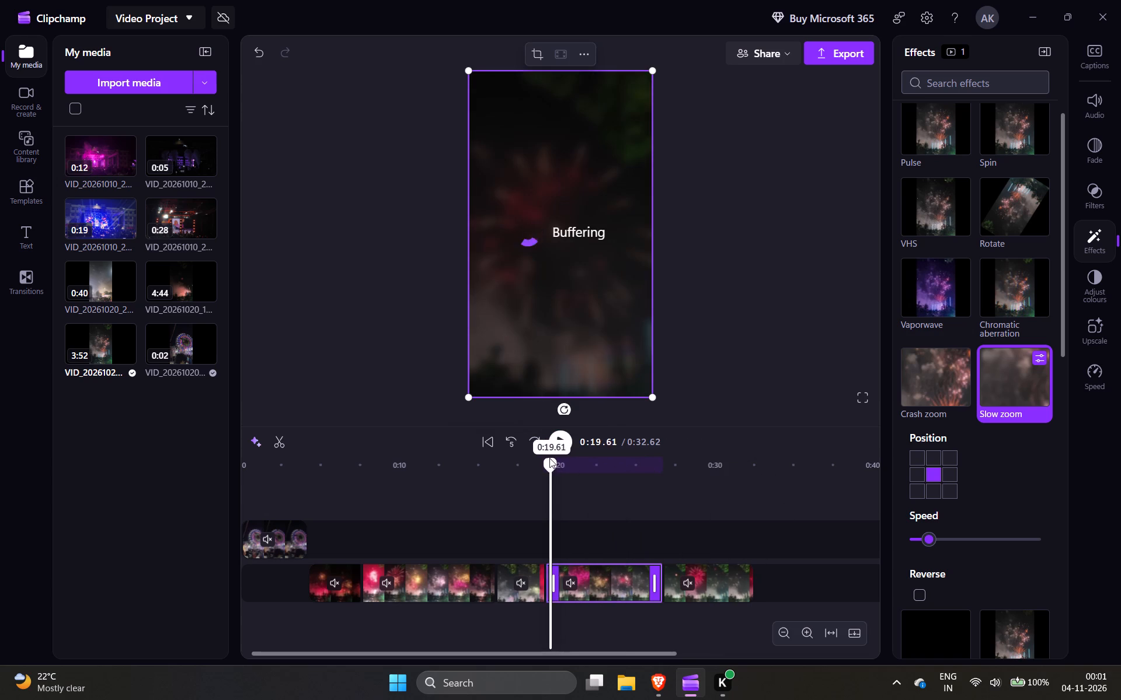
{"action": "left_click_drag", "start_coordinate": [549, 458], "coordinate": [547, 457]}
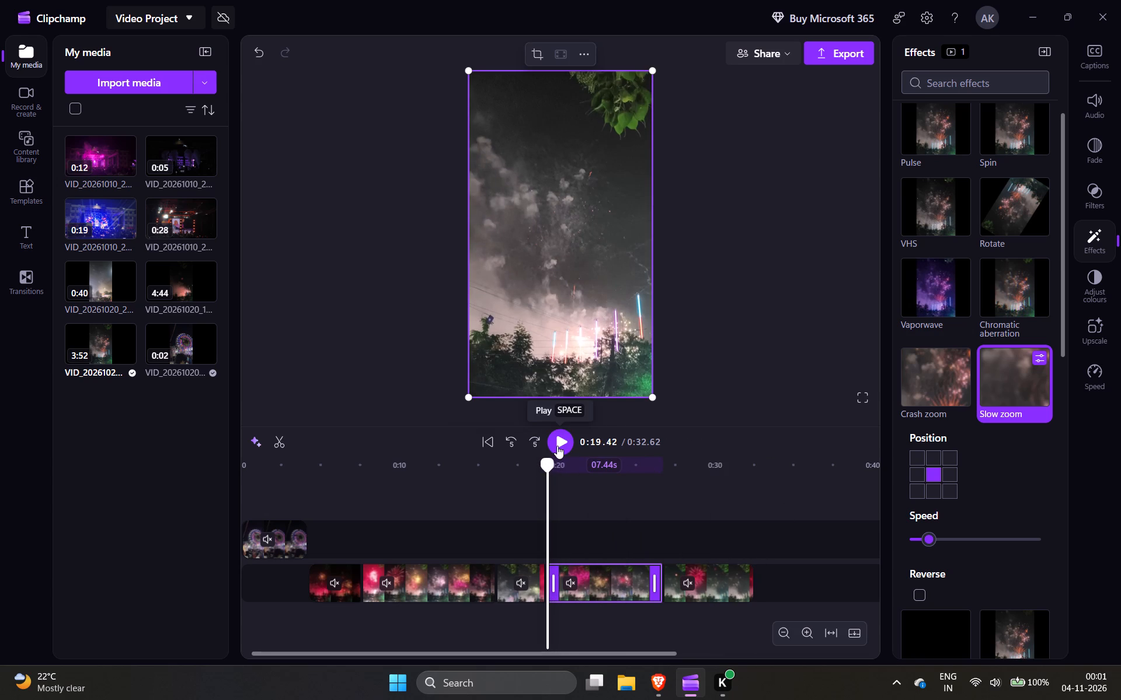
{"action": "left_click", "coordinate": [557, 446]}
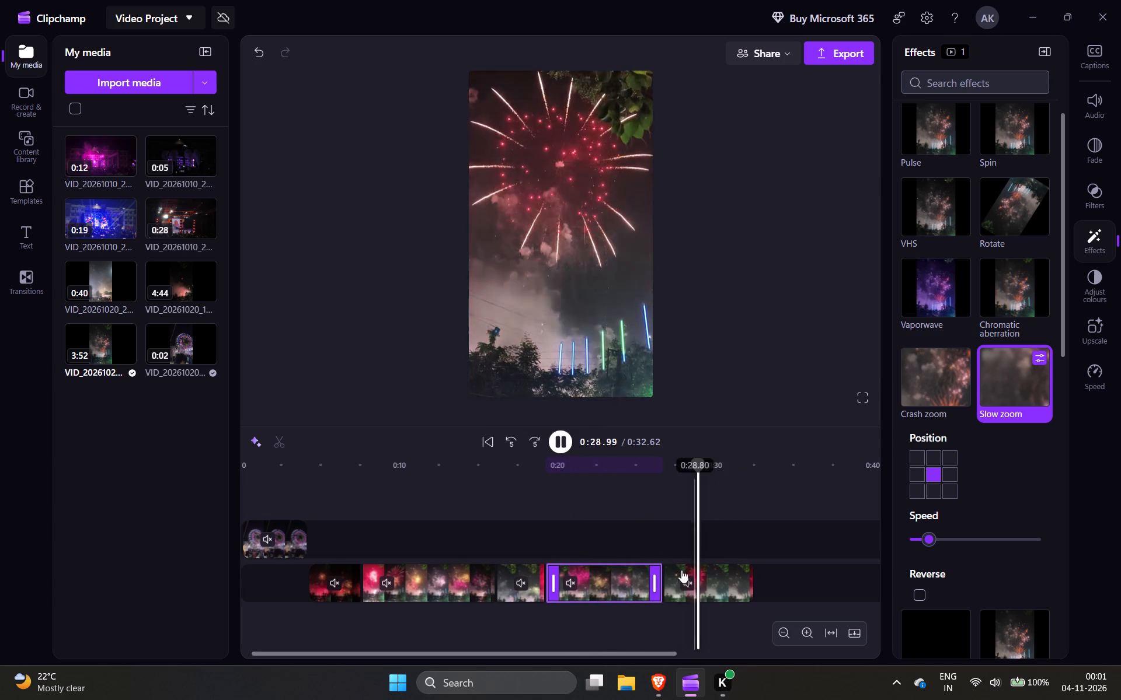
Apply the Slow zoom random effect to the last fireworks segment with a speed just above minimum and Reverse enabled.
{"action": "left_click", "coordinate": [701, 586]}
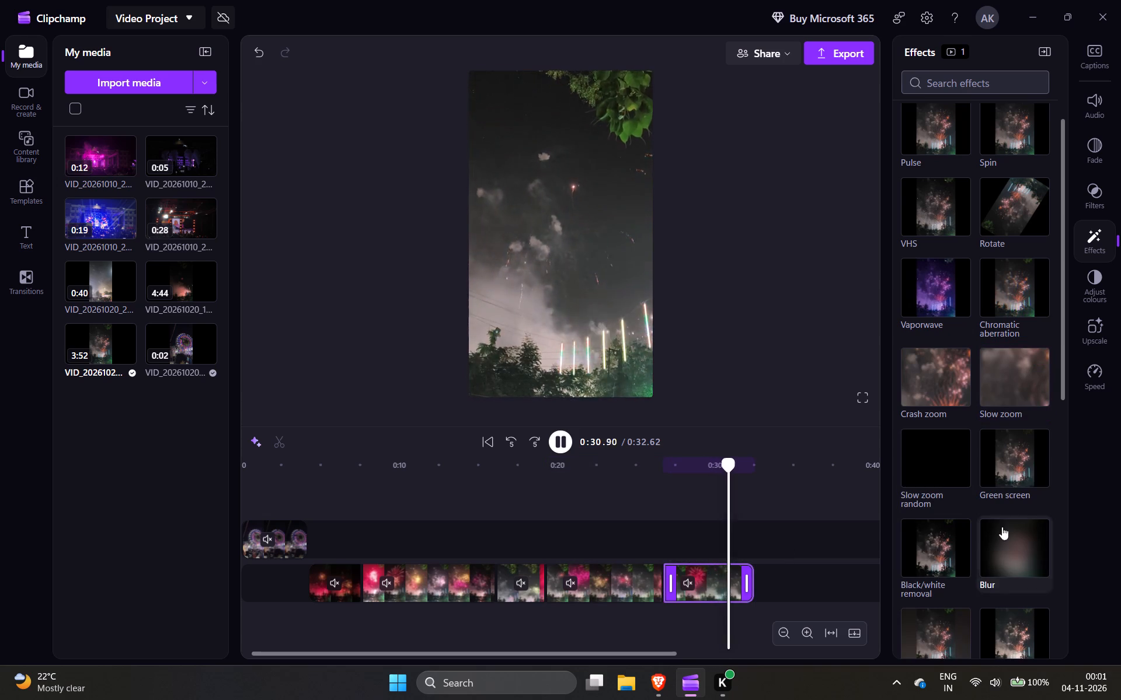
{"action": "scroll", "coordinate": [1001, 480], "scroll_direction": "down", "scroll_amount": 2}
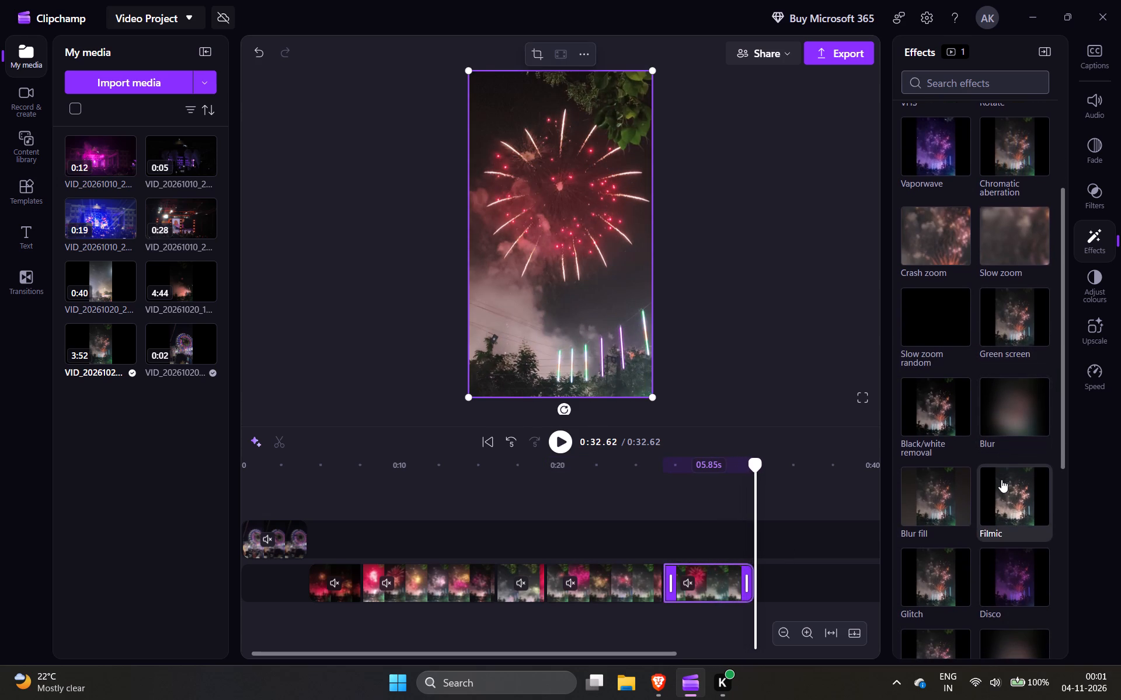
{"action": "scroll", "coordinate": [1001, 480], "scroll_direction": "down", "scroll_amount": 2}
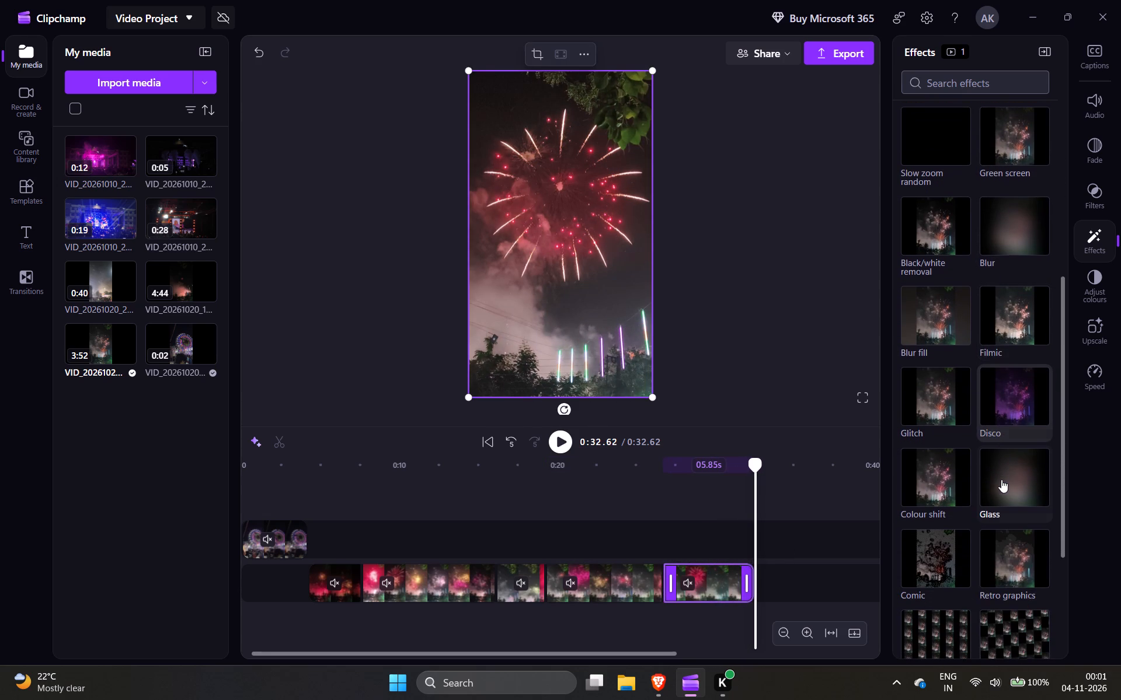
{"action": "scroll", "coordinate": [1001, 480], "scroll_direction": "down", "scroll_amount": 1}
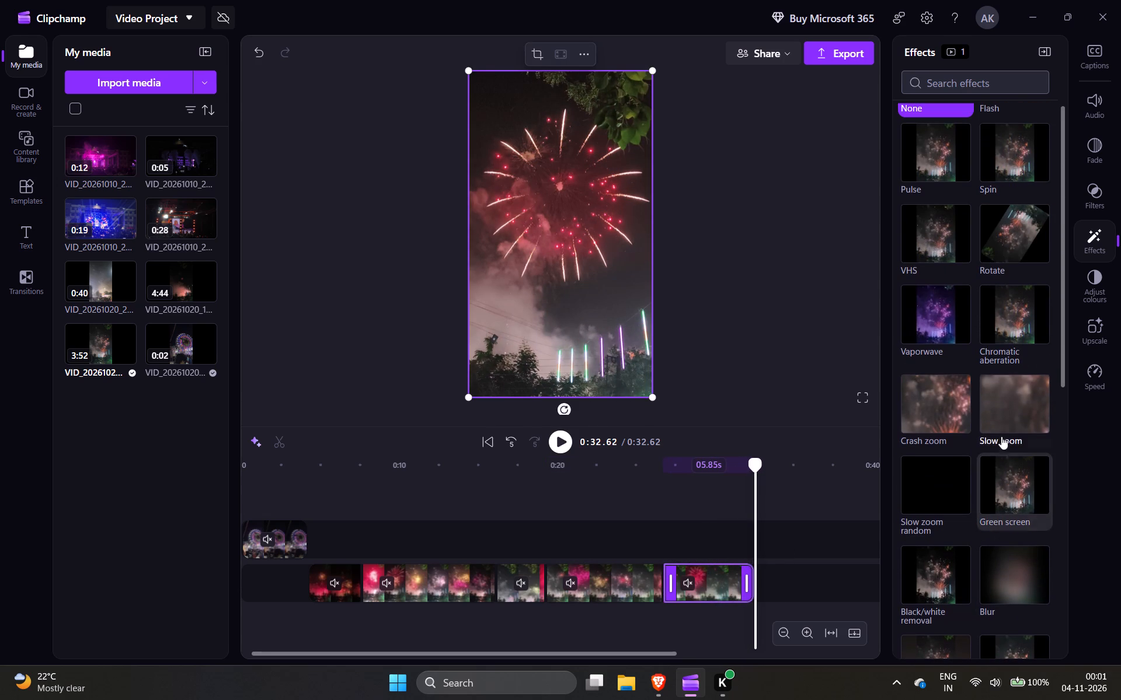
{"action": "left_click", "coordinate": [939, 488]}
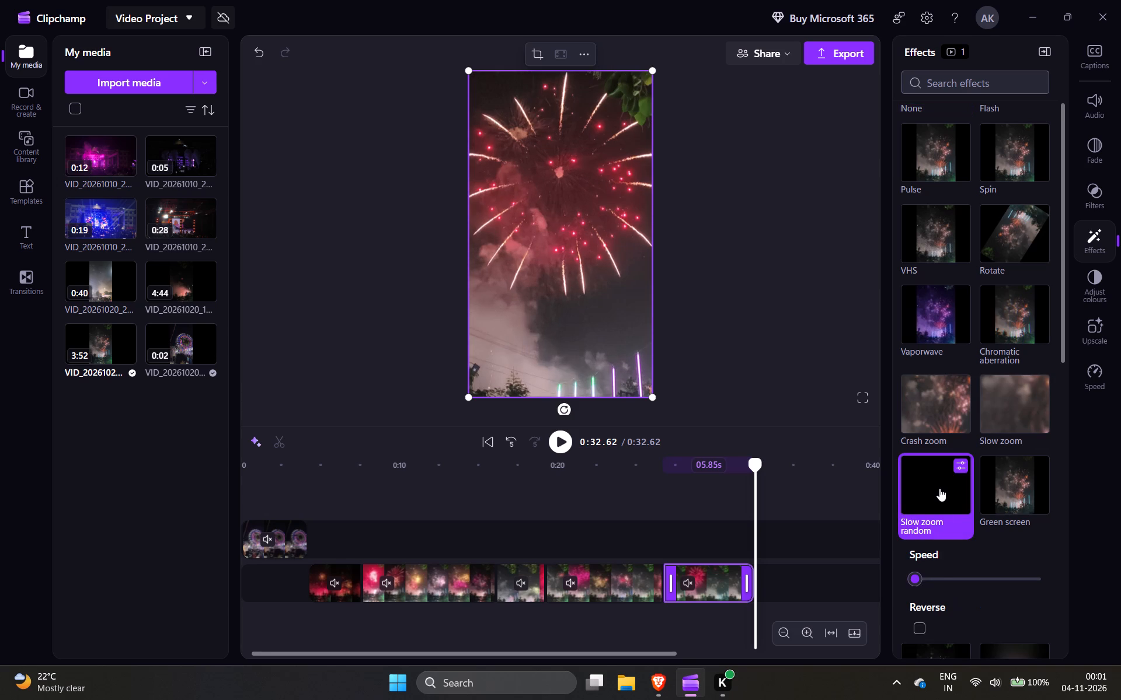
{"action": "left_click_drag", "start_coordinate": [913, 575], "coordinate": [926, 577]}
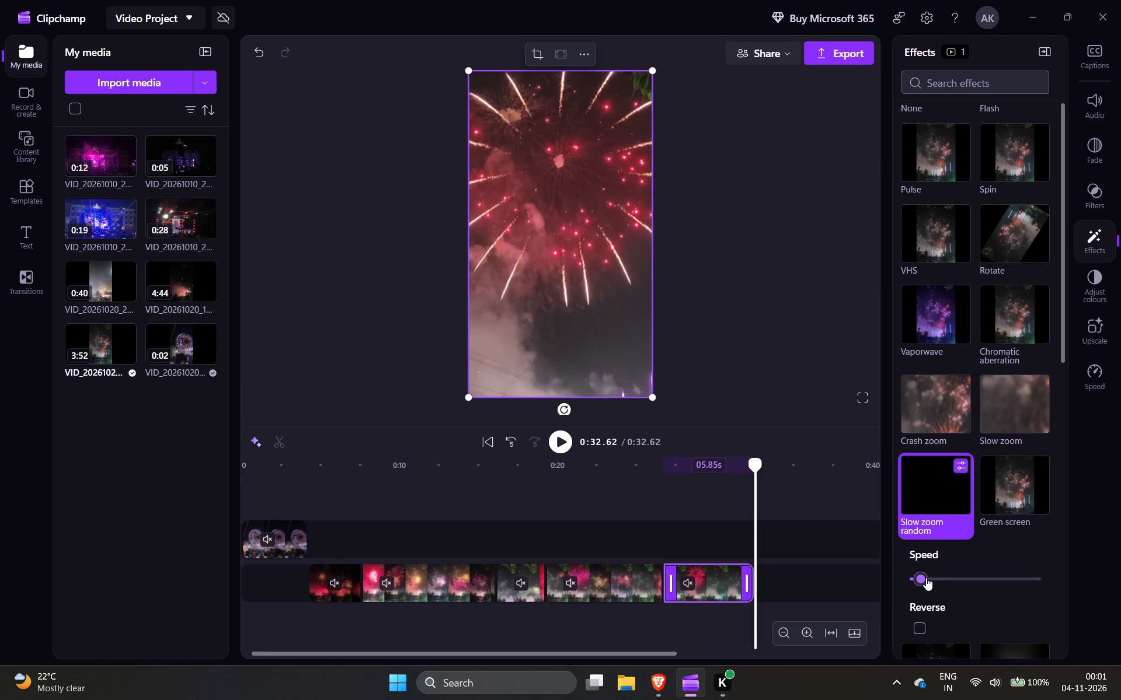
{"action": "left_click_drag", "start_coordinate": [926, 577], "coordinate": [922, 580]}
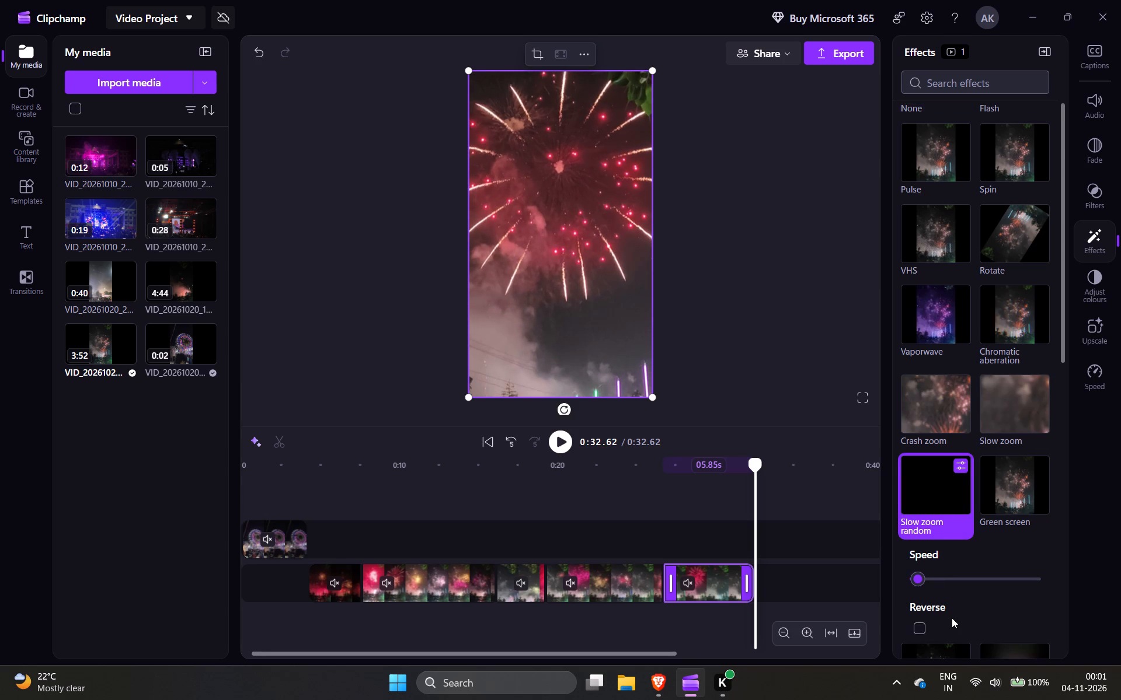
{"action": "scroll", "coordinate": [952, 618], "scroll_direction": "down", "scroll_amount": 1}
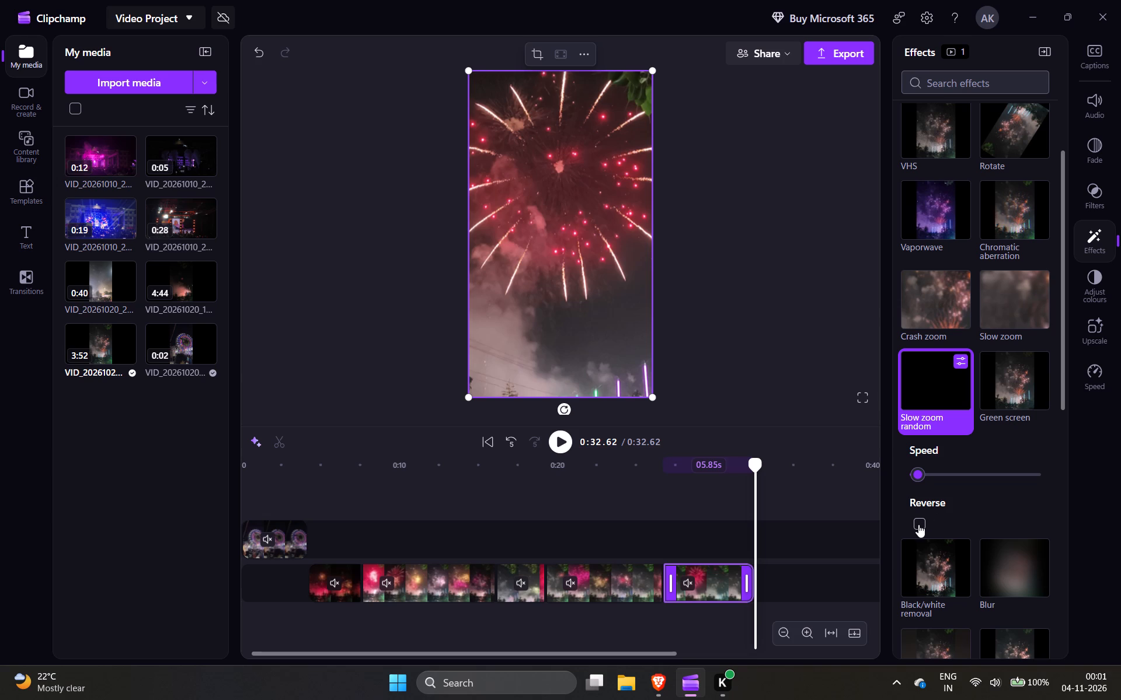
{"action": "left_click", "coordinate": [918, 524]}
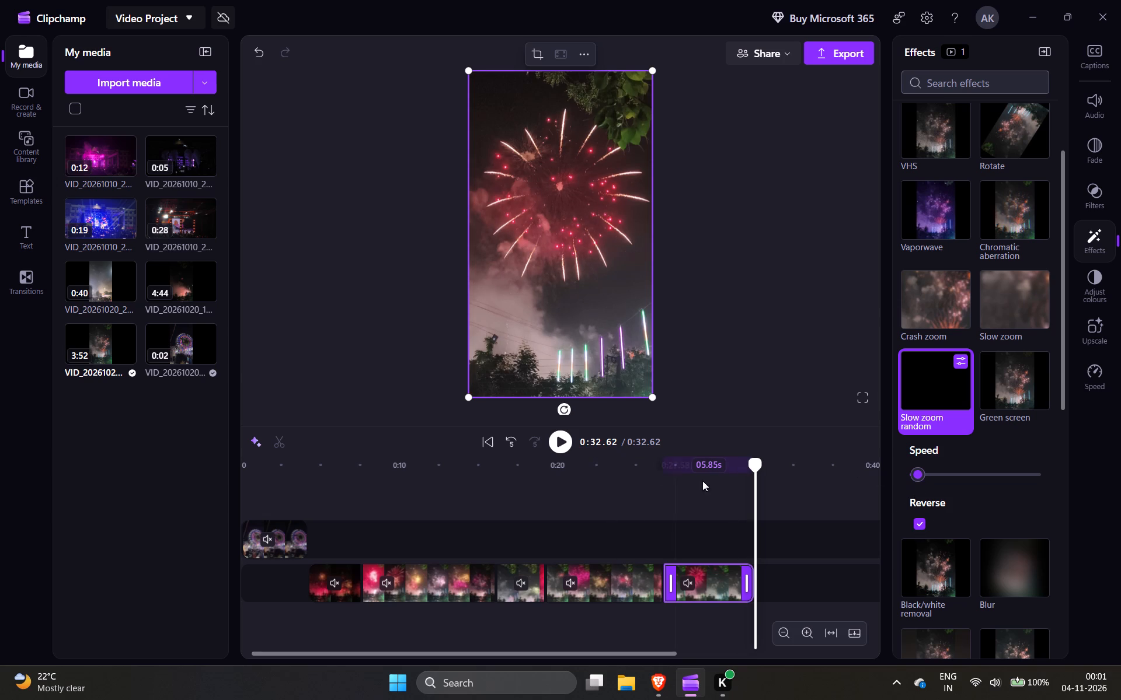
Play the last fireworks segment from near its start to review the reversed random slow zoom.
{"action": "left_click_drag", "start_coordinate": [752, 467], "coordinate": [667, 473]}
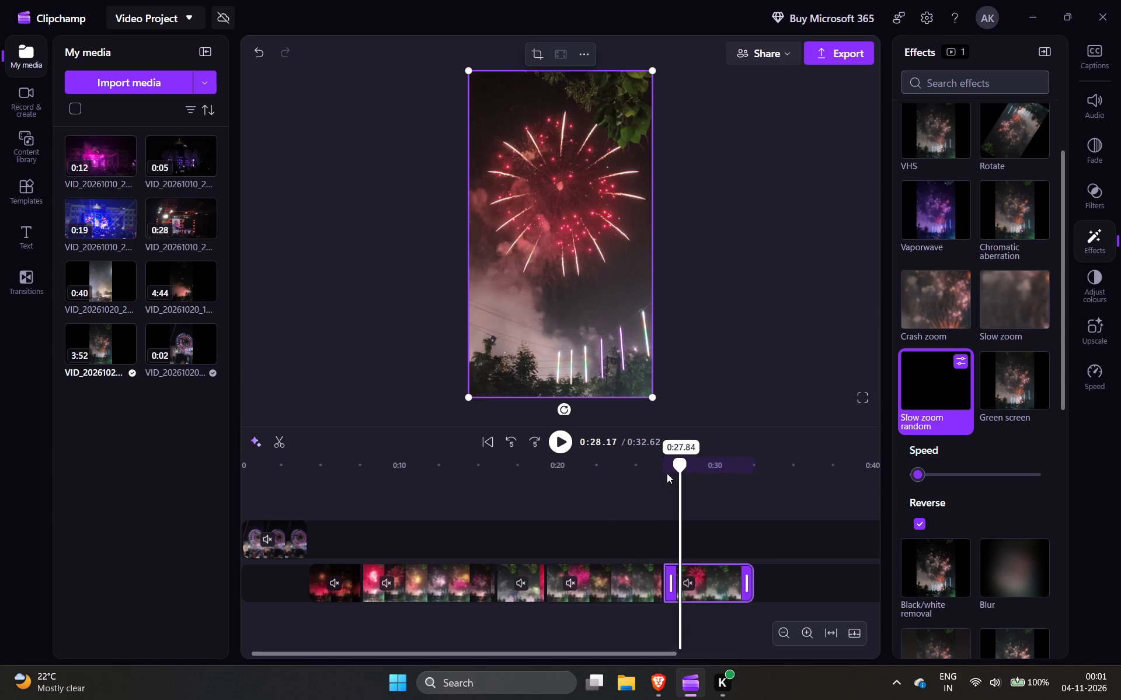
{"action": "left_click_drag", "start_coordinate": [667, 473], "coordinate": [667, 473]}
{"action": "left_click", "coordinate": [567, 446]}
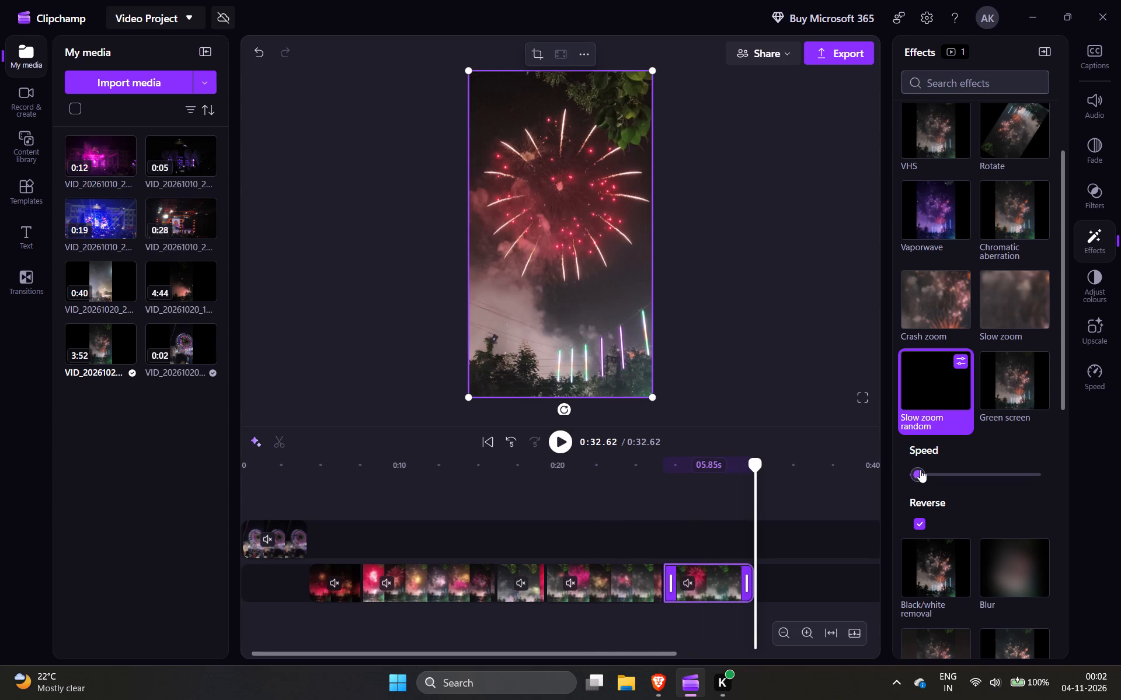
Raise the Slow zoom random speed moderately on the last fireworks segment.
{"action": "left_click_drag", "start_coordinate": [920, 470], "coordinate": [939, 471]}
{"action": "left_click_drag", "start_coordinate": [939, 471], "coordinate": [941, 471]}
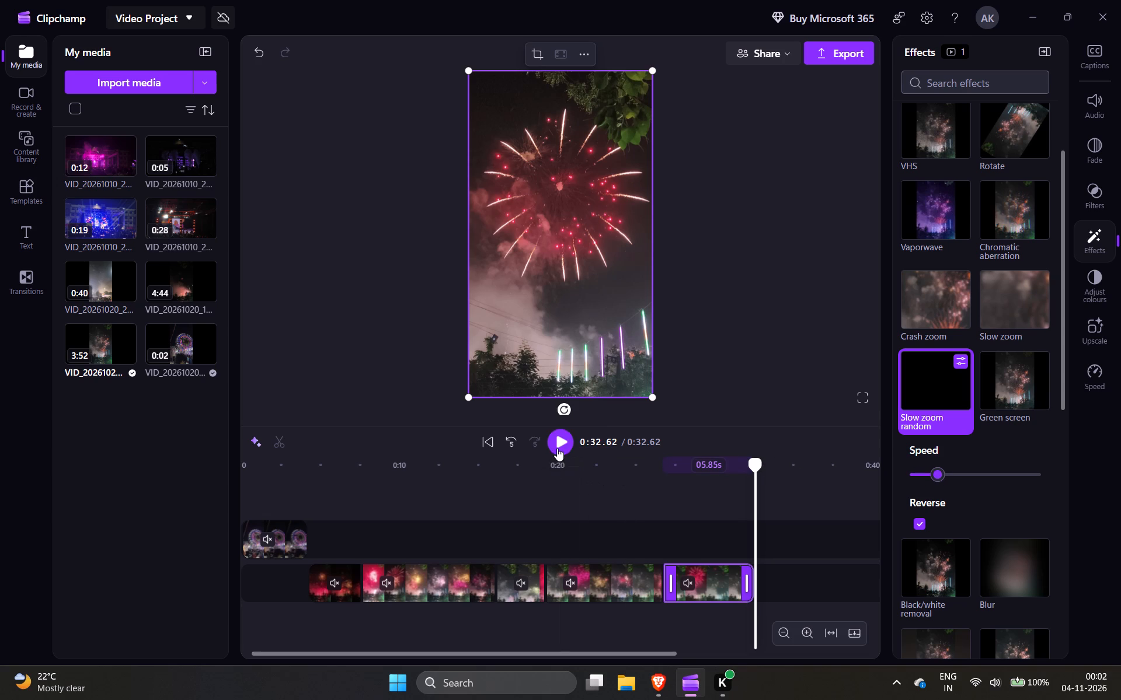
Replay the last fireworks segment from its start to review the faster random slow zoom.
{"action": "left_click", "coordinate": [557, 448]}
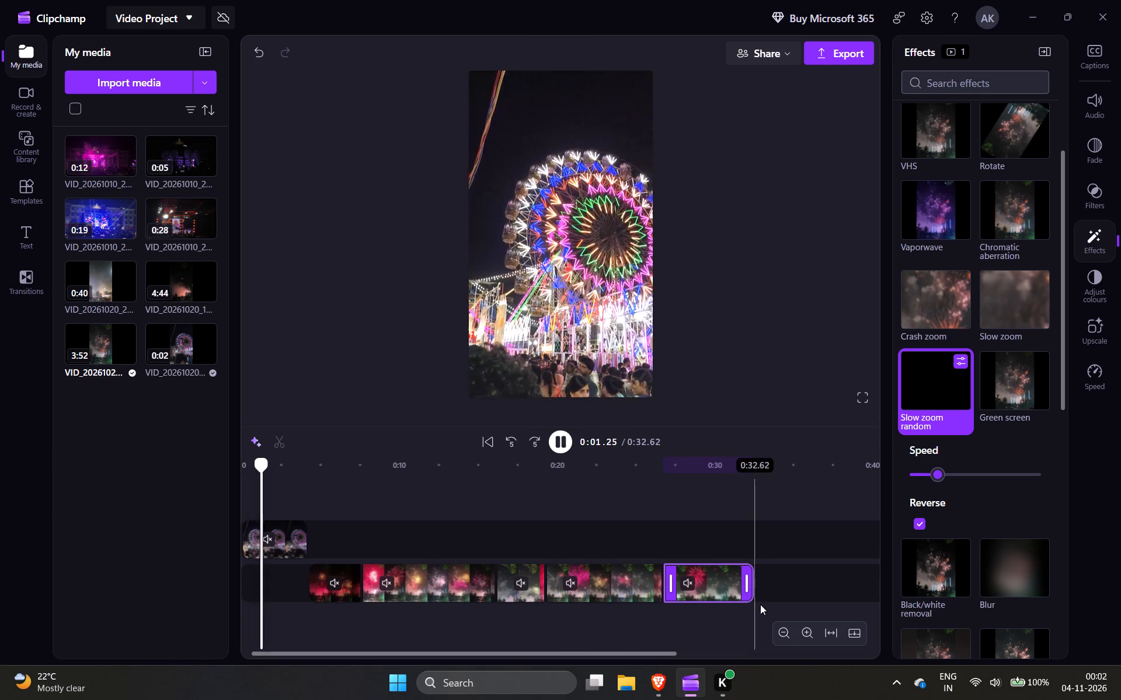
{"action": "left_click", "coordinate": [717, 584]}
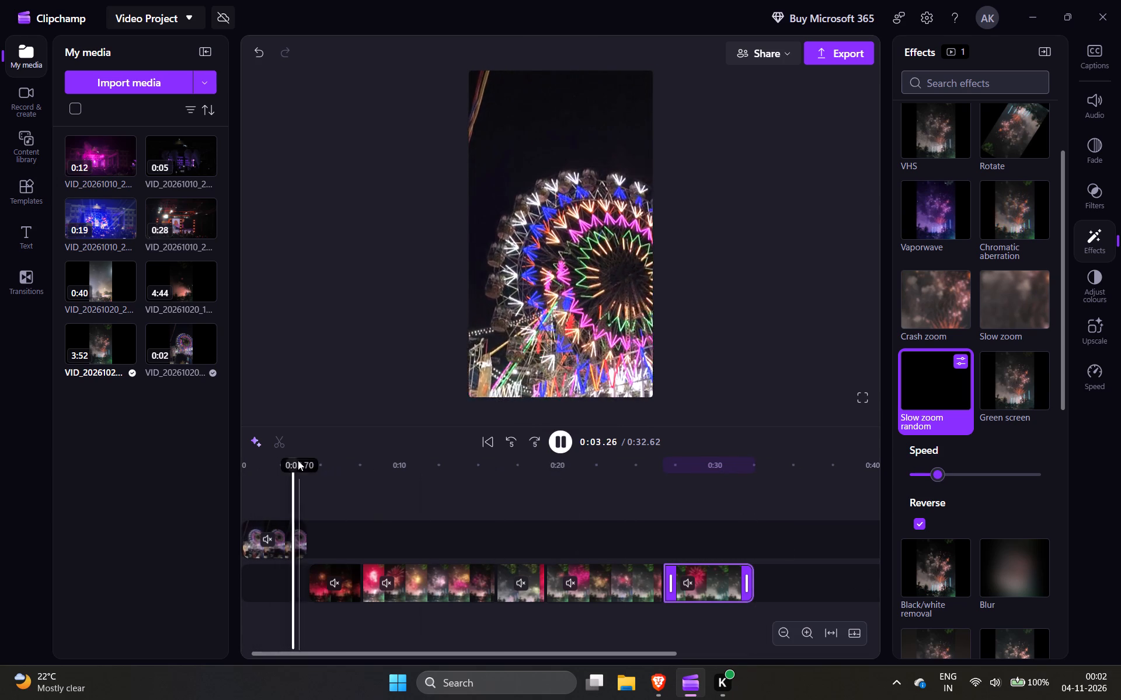
{"action": "left_click_drag", "start_coordinate": [298, 460], "coordinate": [645, 497]}
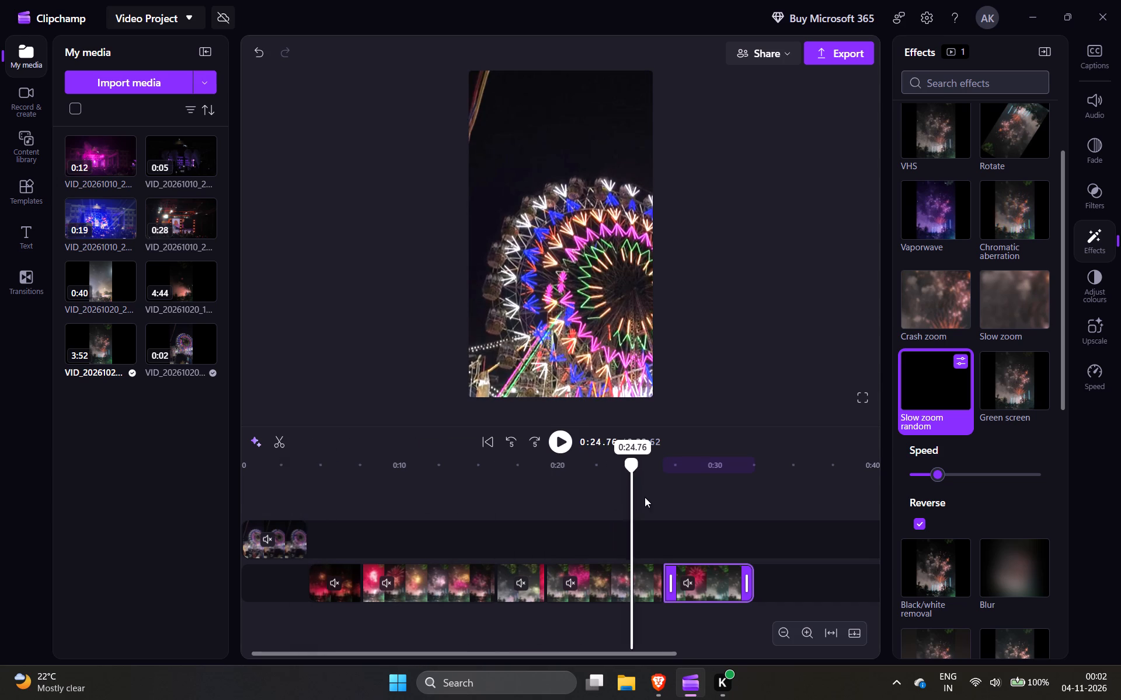
{"action": "left_click_drag", "start_coordinate": [645, 497], "coordinate": [664, 496]}
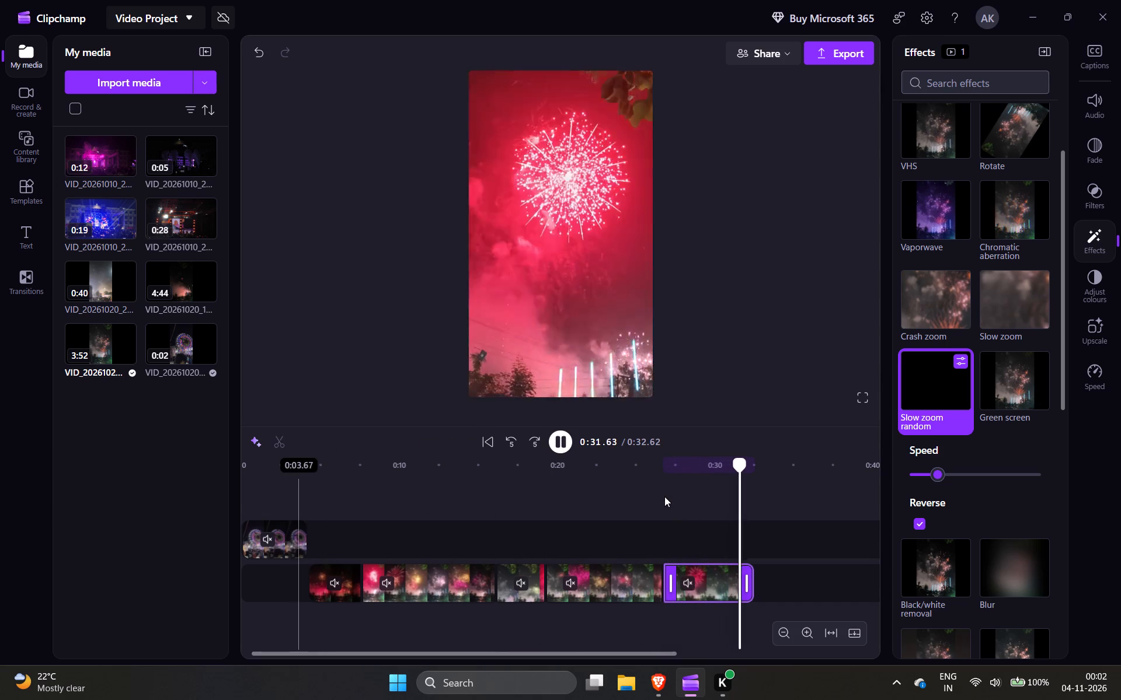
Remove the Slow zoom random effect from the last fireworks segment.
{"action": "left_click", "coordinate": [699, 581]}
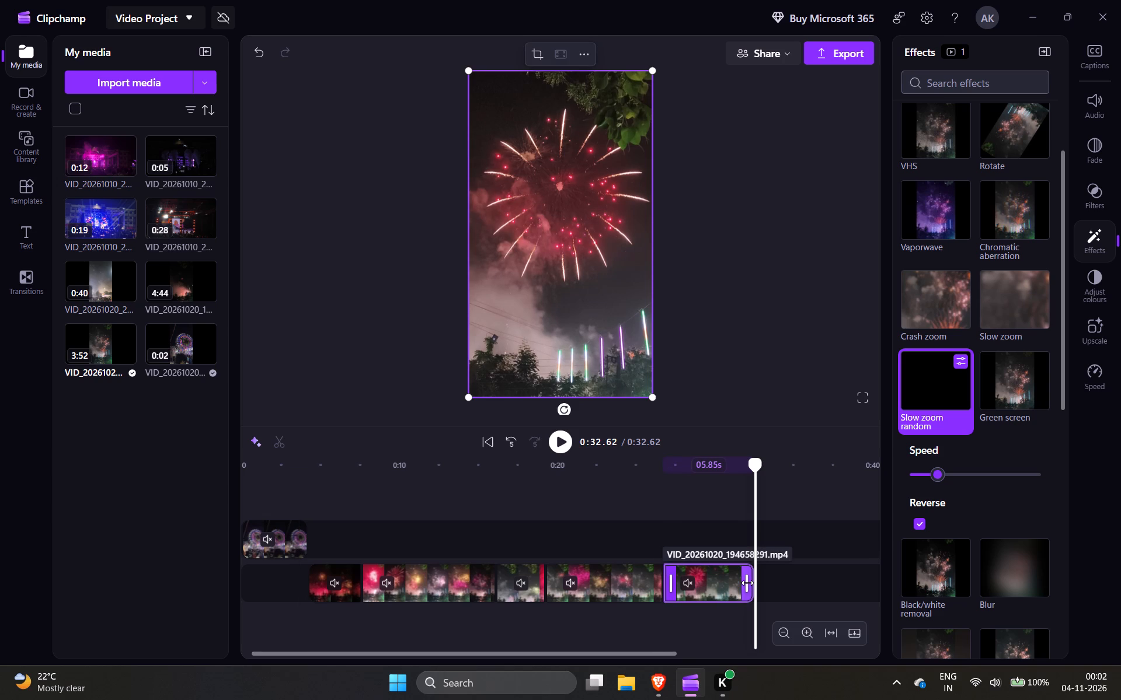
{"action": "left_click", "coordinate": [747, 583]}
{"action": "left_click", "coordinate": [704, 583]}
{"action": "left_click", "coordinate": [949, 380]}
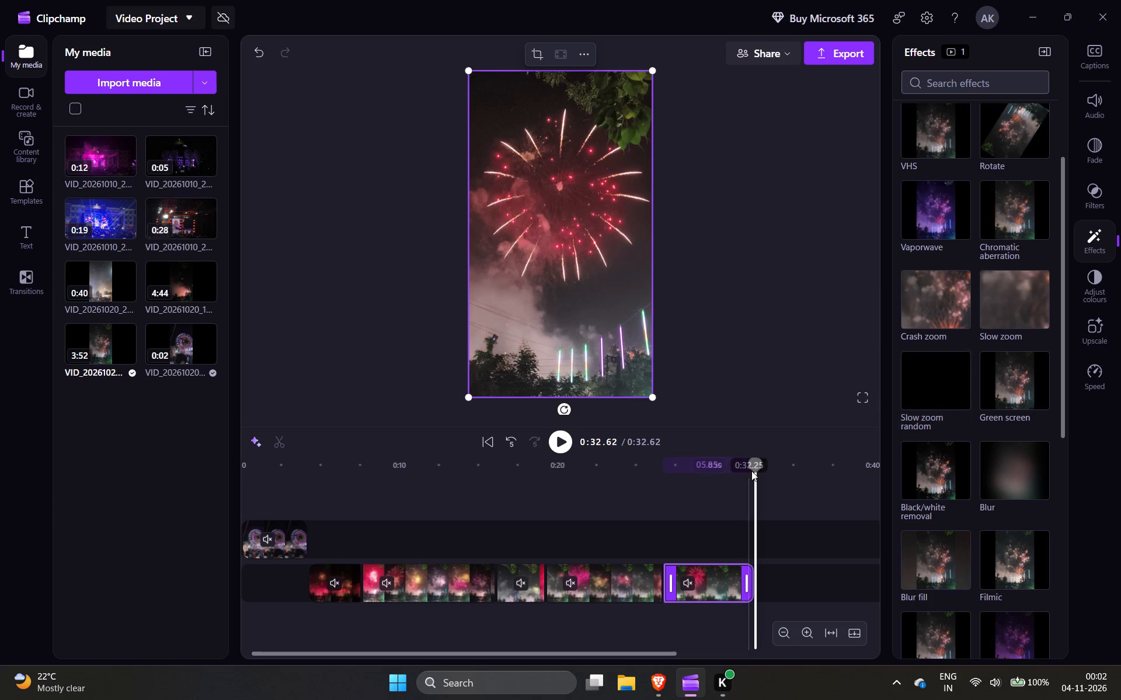
Play the last fireworks segment from about 0:26.9 to review it without an effect.
{"action": "left_click_drag", "start_coordinate": [754, 469], "coordinate": [659, 477]}
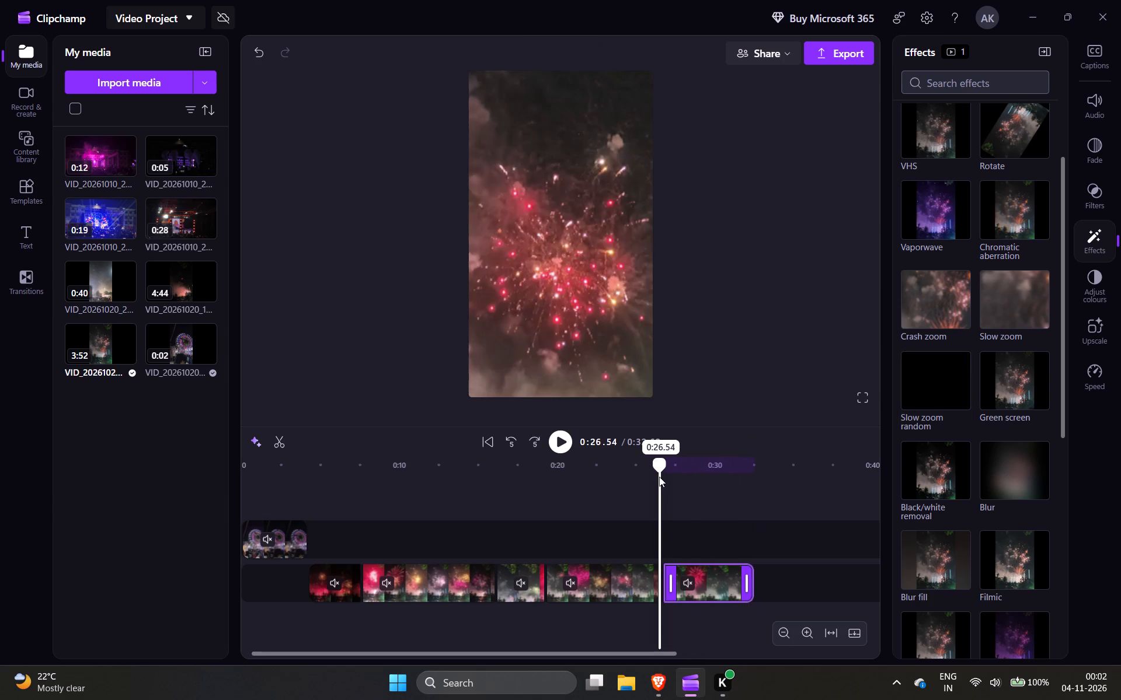
{"action": "left_click_drag", "start_coordinate": [659, 477], "coordinate": [665, 478]}
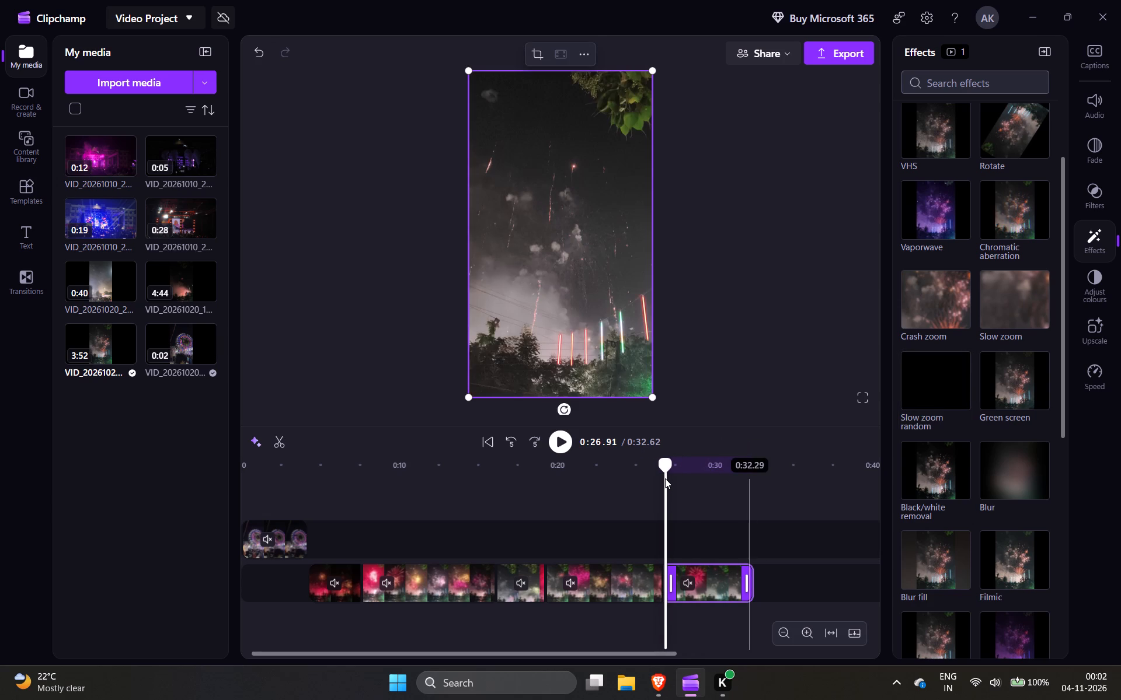
{"action": "key", "text": "space"}
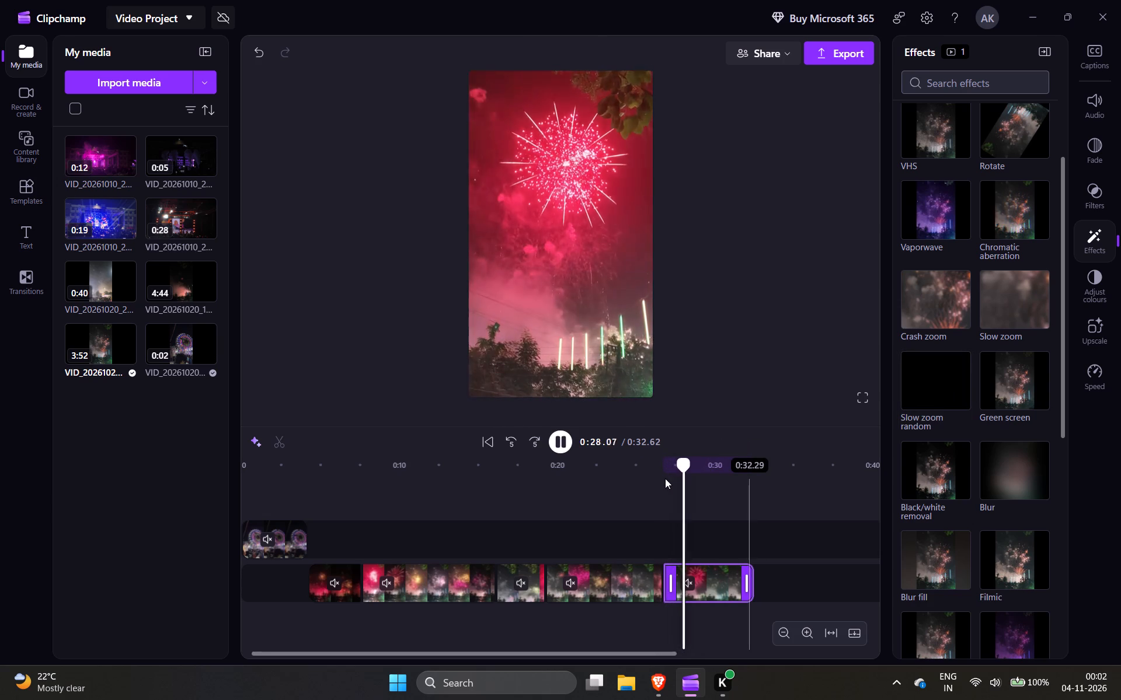
{"action": "key", "text": "space"}
{"action": "key", "text": "space"}
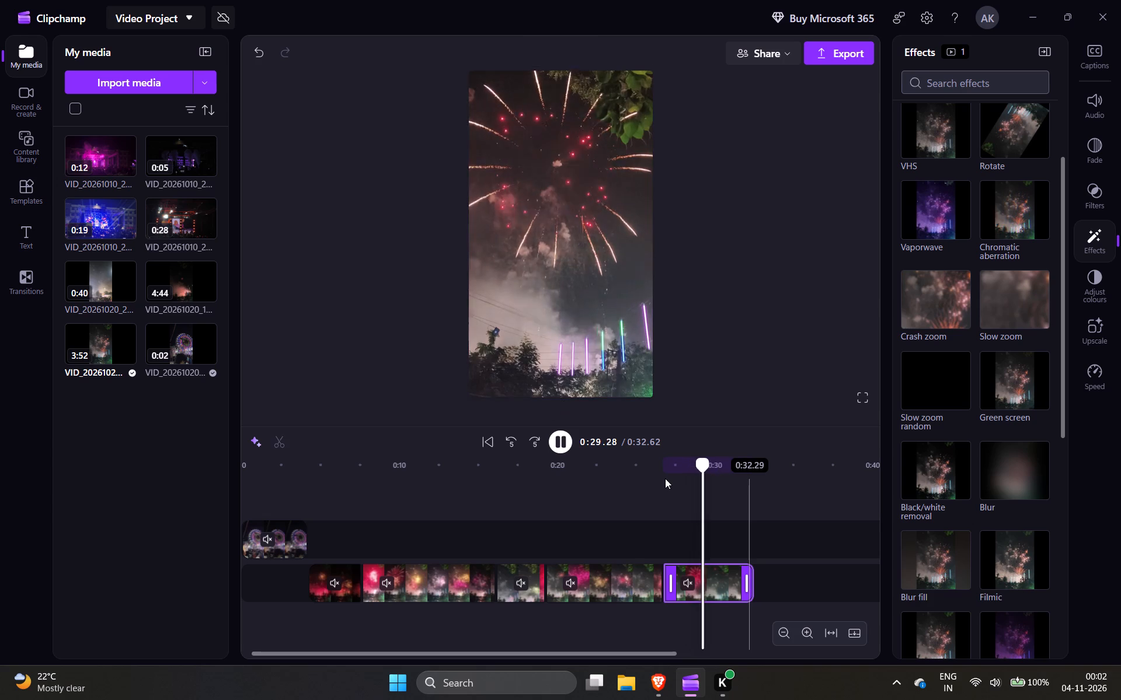
Pause playback and split the last fireworks segment at 0:30.01.
{"action": "key", "text": "space"}
{"action": "key", "text": "space"}
{"action": "key", "text": "space"}
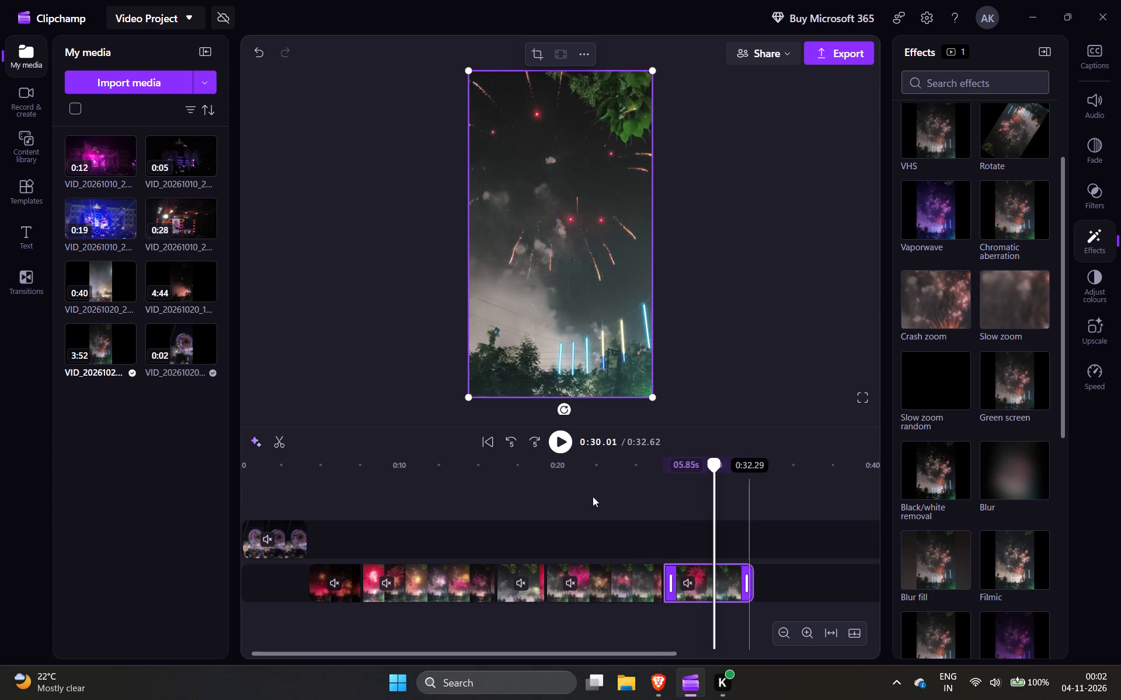
{"action": "left_click", "coordinate": [277, 447]}
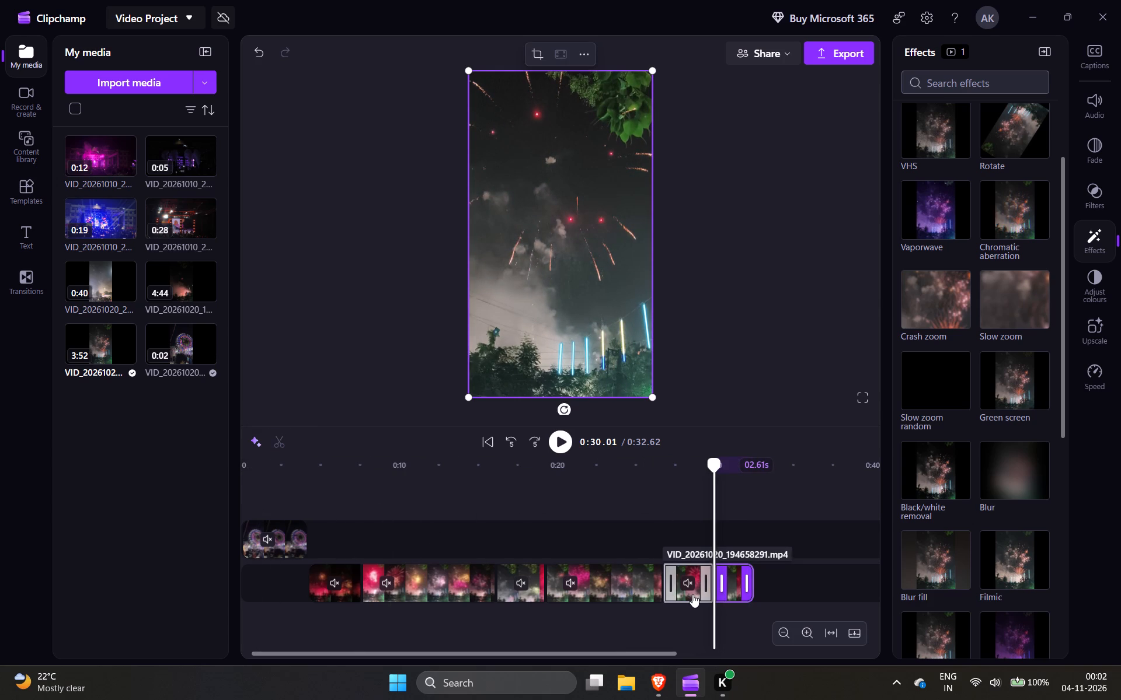
Move the first piece of the split segment to the start of the fireworks track, shifting the four middle segments later to make room.
{"action": "left_click_drag", "start_coordinate": [692, 594], "coordinate": [315, 597]}
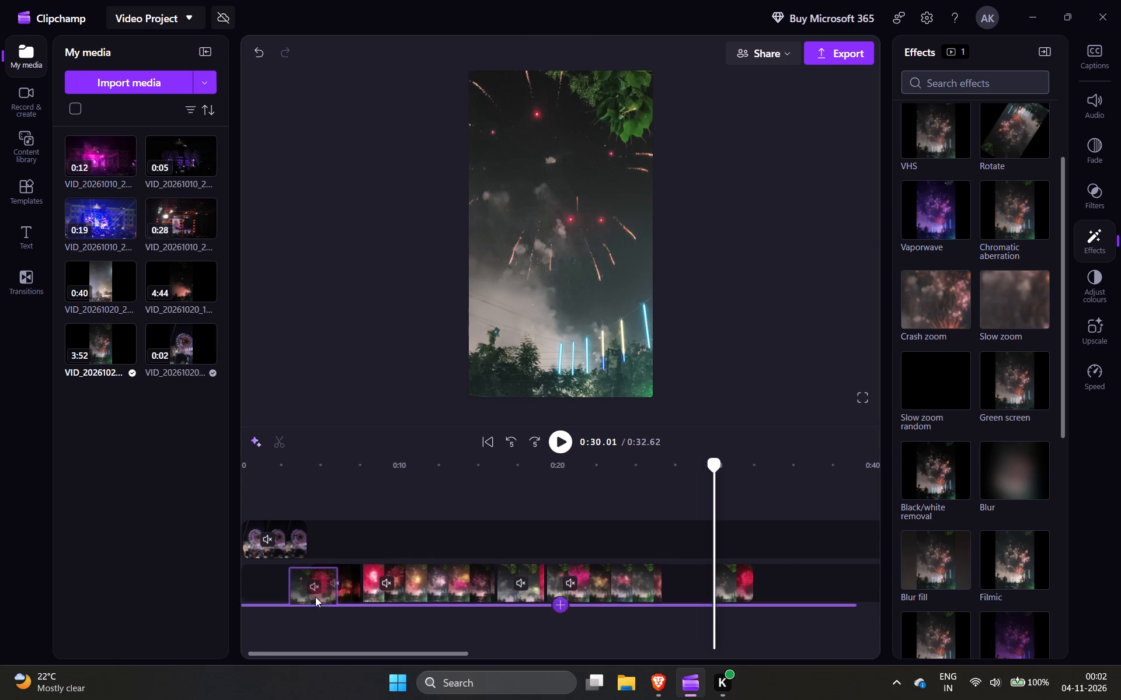
{"action": "left_click_drag", "start_coordinate": [315, 597], "coordinate": [285, 593]}
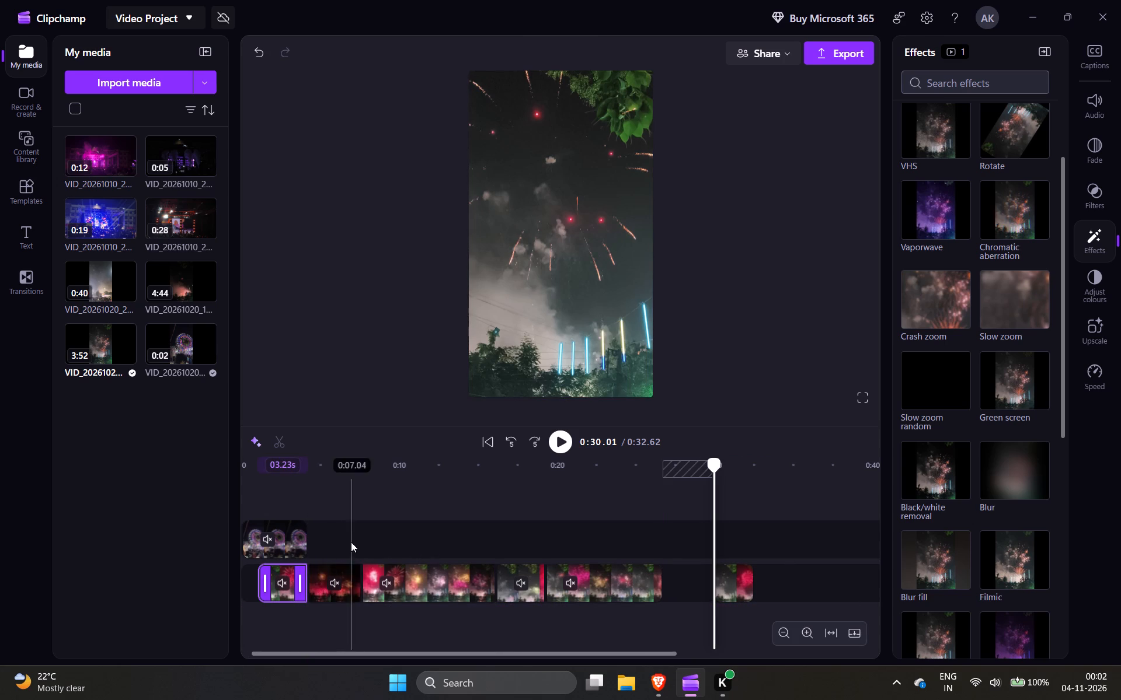
{"action": "left_click_drag", "start_coordinate": [348, 619], "coordinate": [436, 575]}
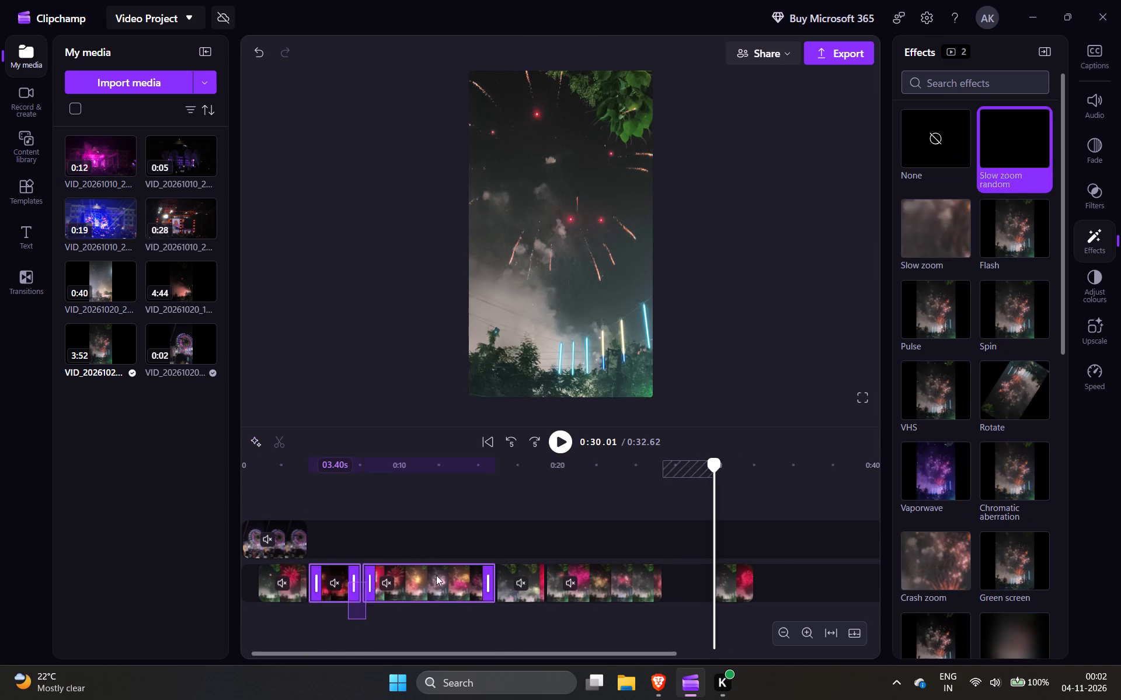
{"action": "left_click_drag", "start_coordinate": [436, 575], "coordinate": [626, 579]}
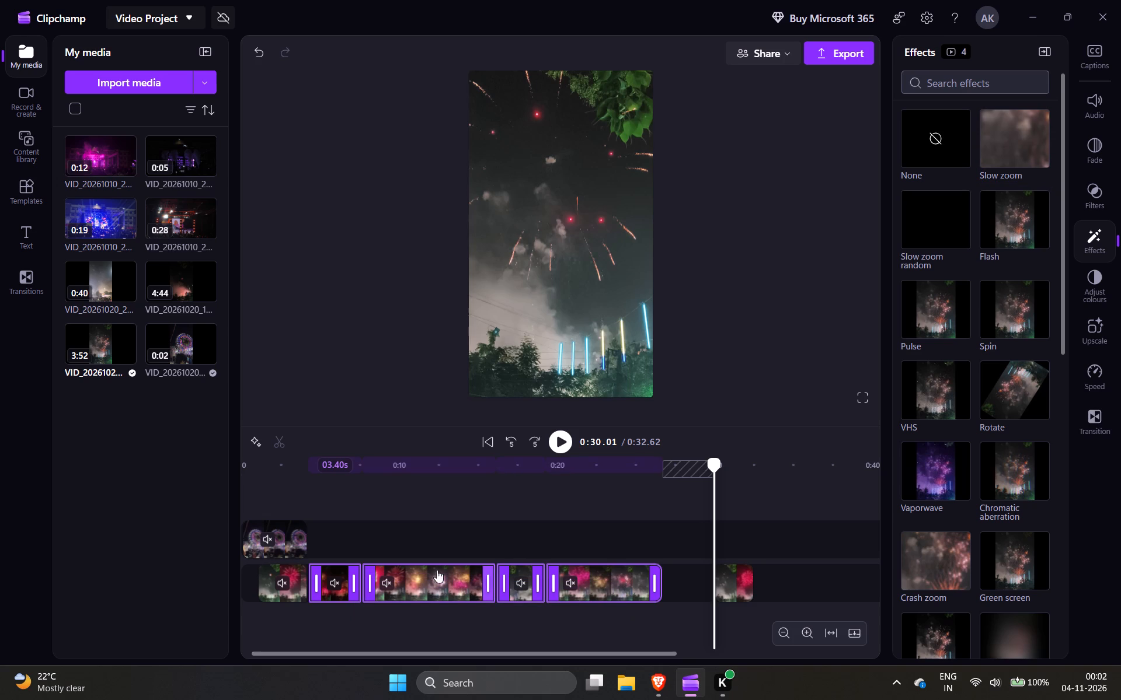
{"action": "left_click_drag", "start_coordinate": [404, 577], "coordinate": [458, 577]}
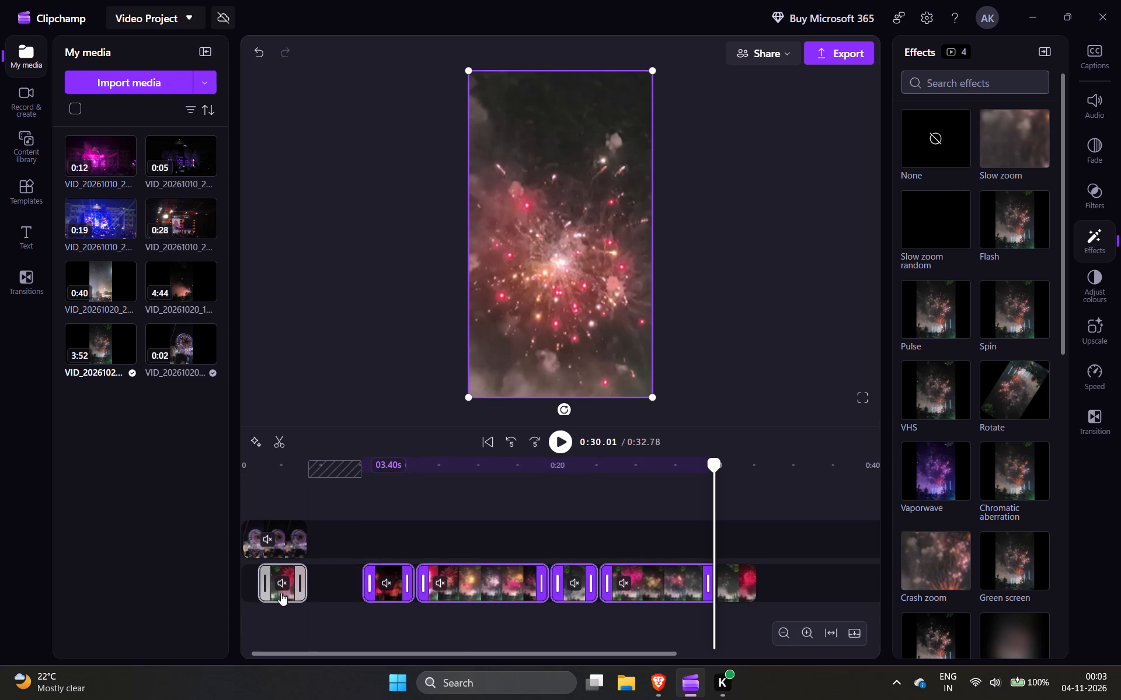
{"action": "left_click_drag", "start_coordinate": [281, 593], "coordinate": [332, 590]}
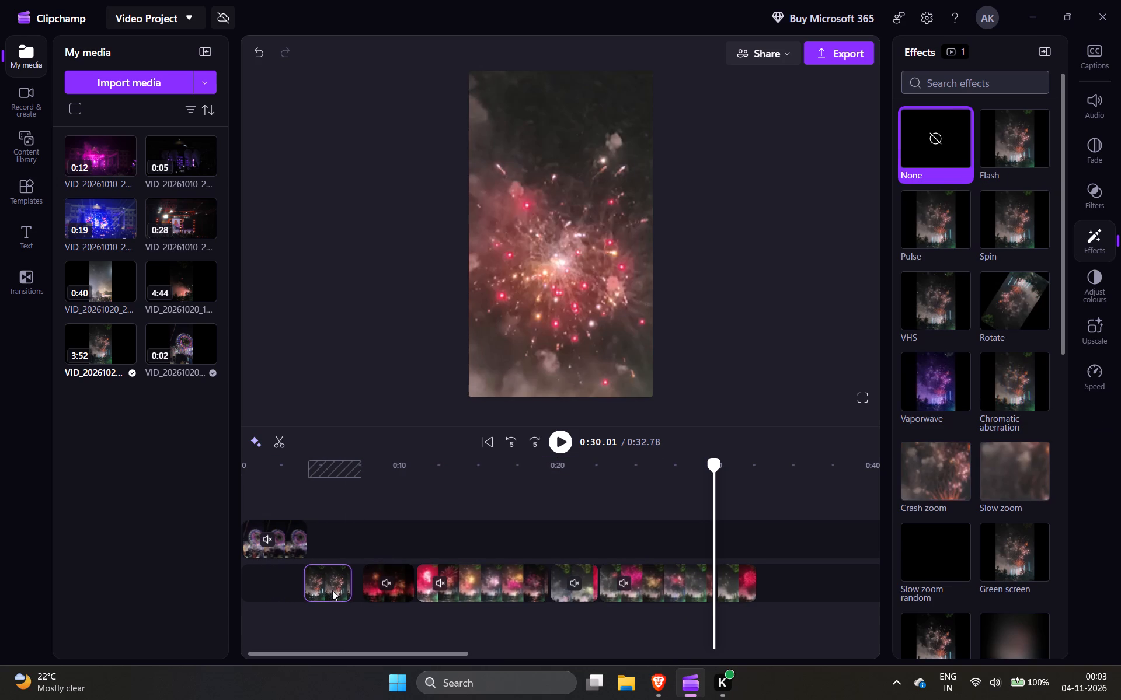
{"action": "left_click_drag", "start_coordinate": [332, 590], "coordinate": [336, 591]}
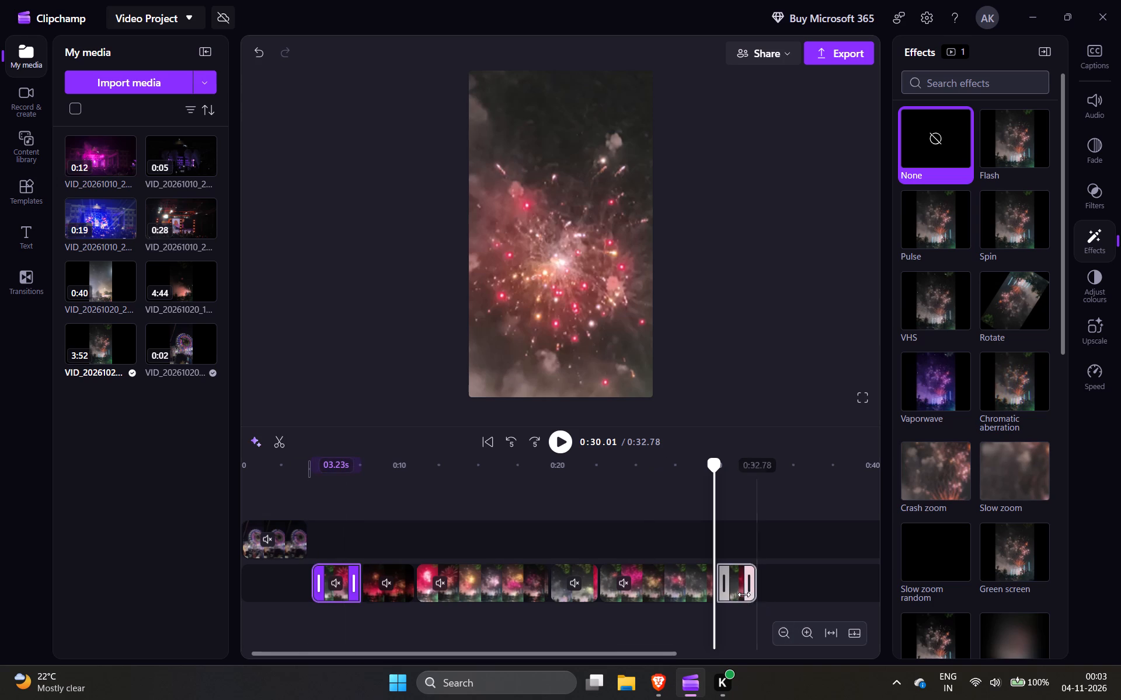
Play the remaining last piece to find where its burst starts and split it at 0:30.95.
{"action": "left_click", "coordinate": [733, 597]}
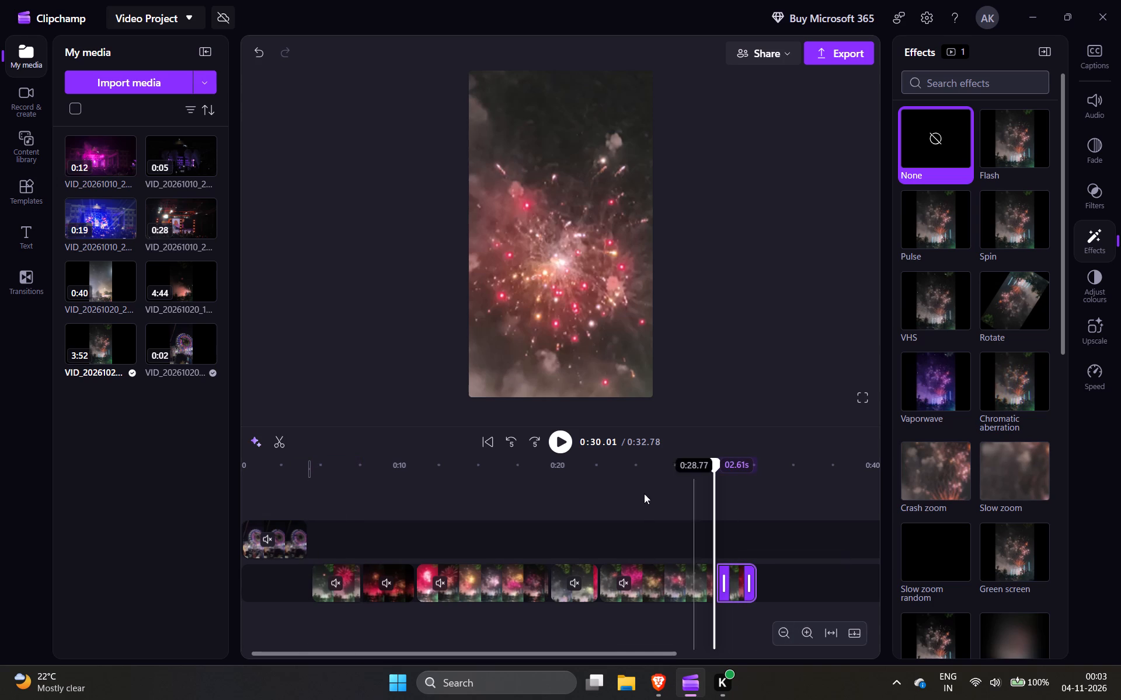
{"action": "left_click", "coordinate": [562, 444]}
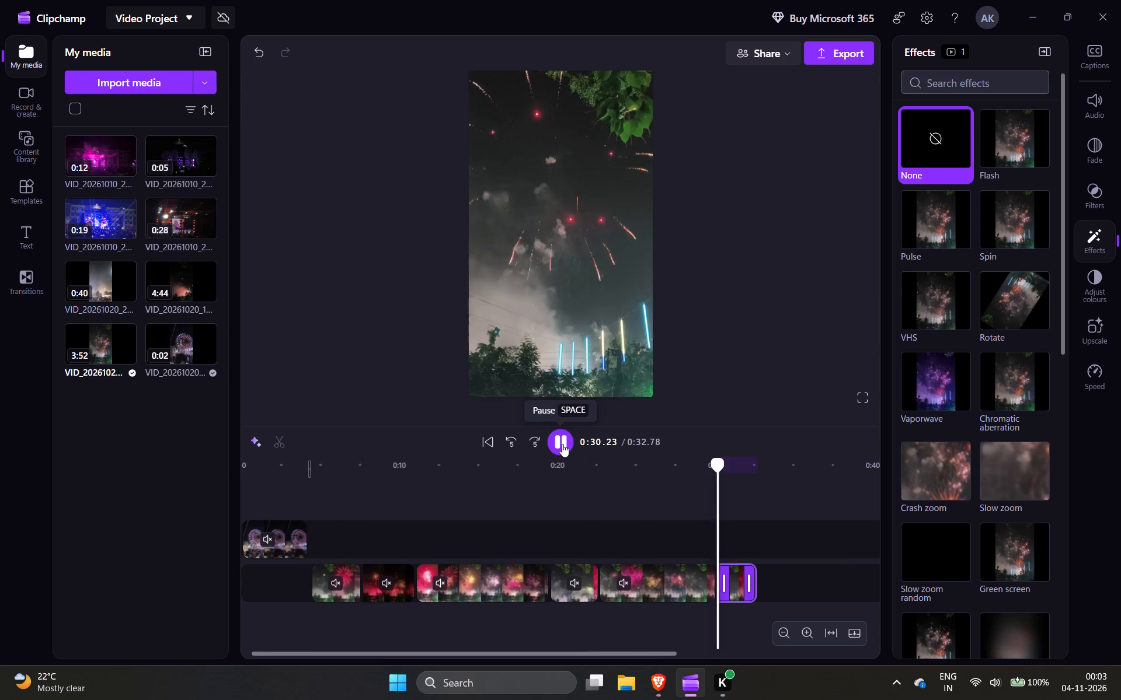
{"action": "left_click", "coordinate": [562, 444]}
{"action": "left_click", "coordinate": [562, 444]}
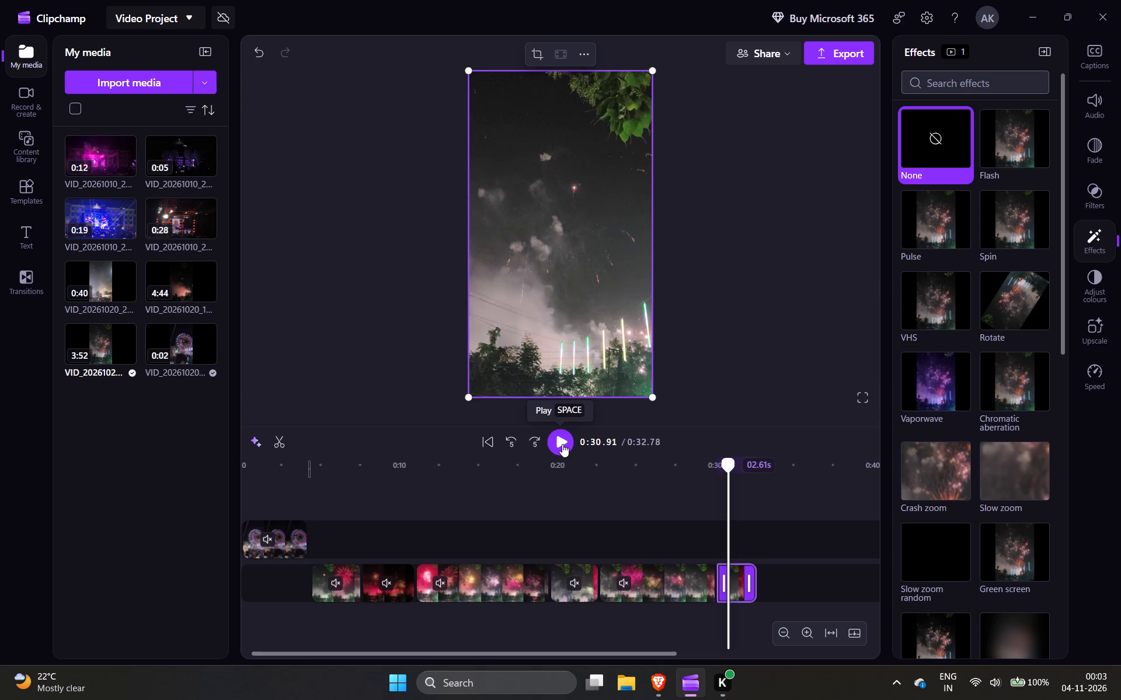
{"action": "left_click", "coordinate": [562, 444]}
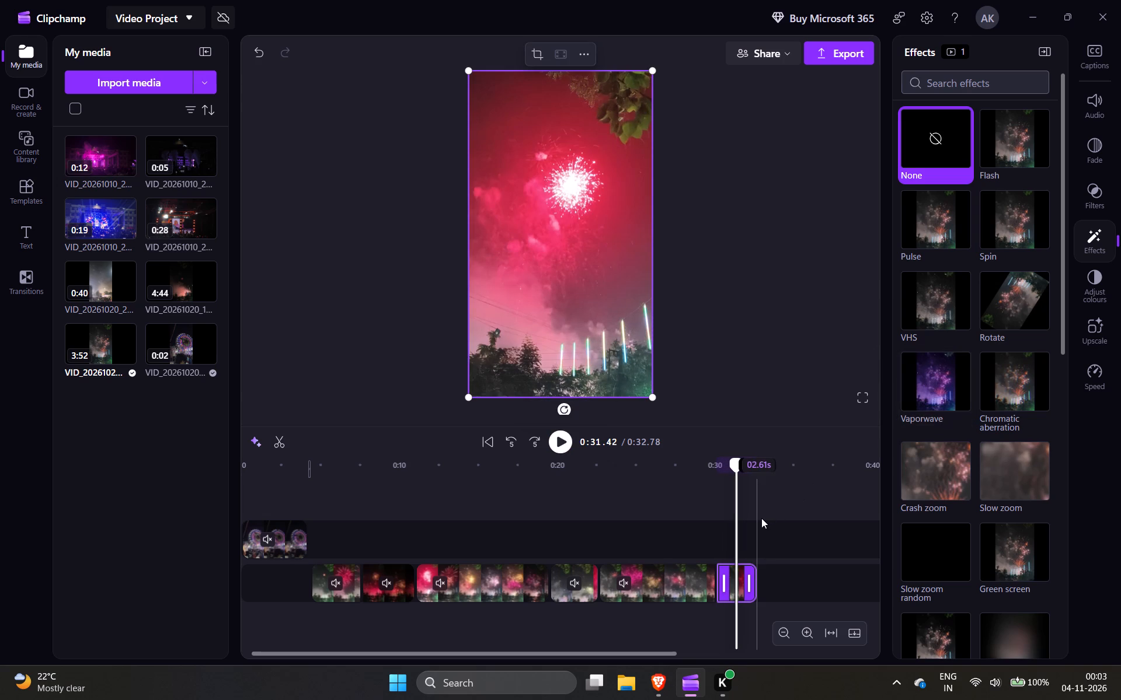
{"action": "key", "text": "Left"}
{"action": "key", "text": "Left"}
{"action": "key", "text": "Right"}
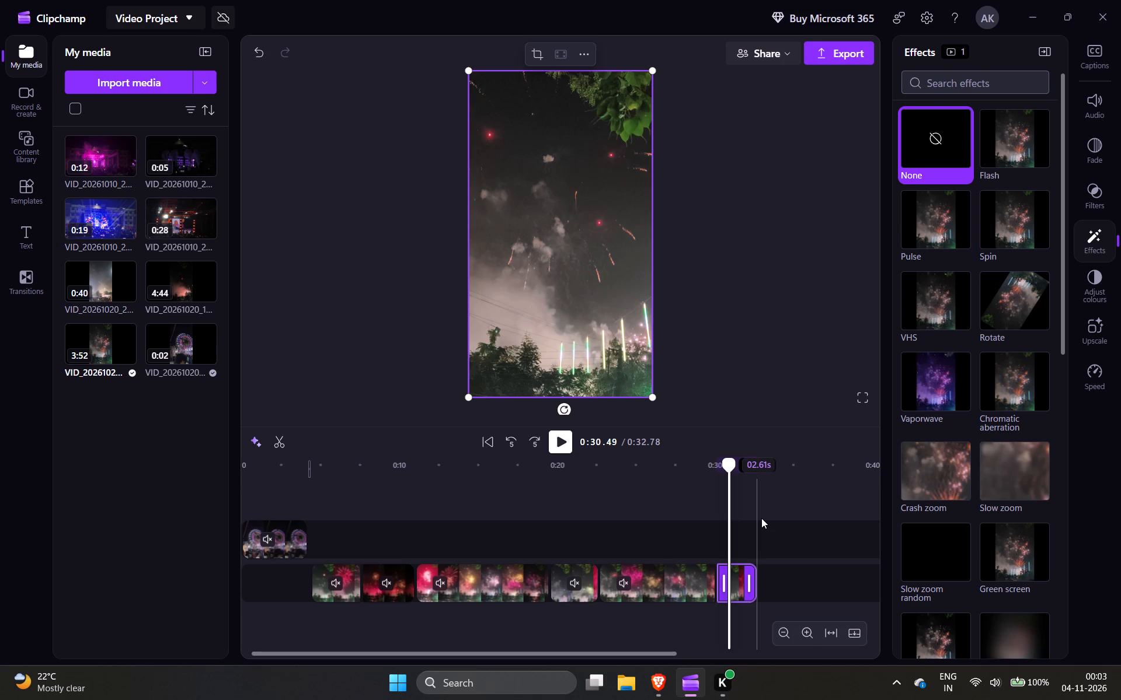
{"action": "left_click", "coordinate": [280, 444]}
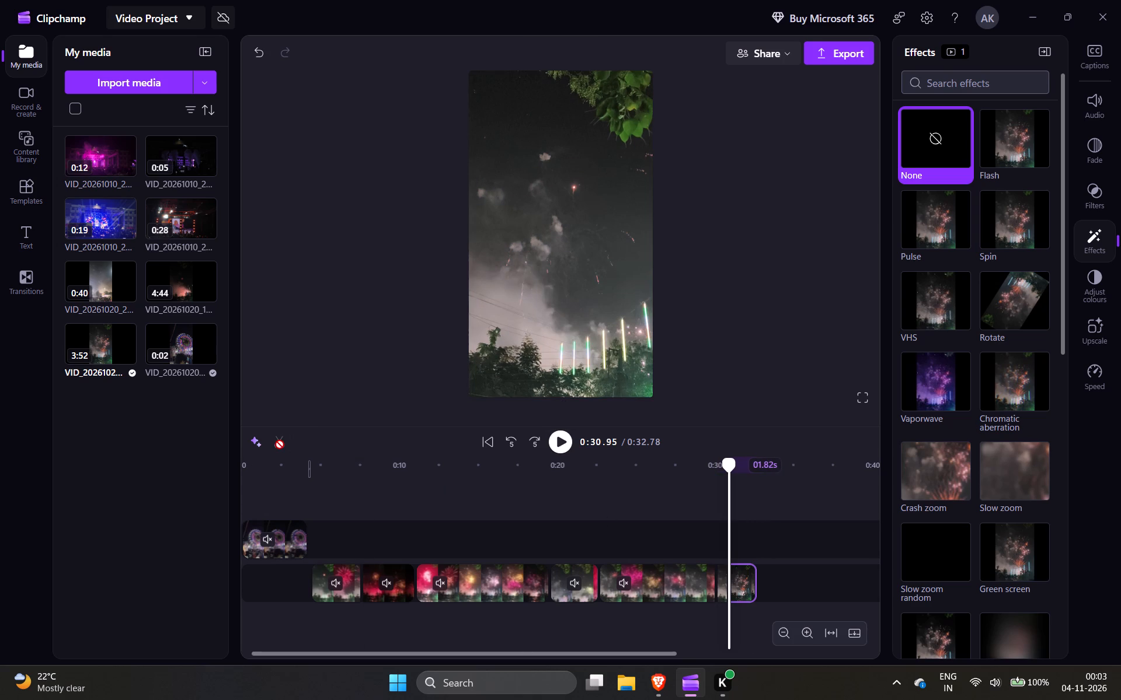
Delete the 0.79-second piece before the cut and move the final 1.82-second piece up against the preceding segment.
{"action": "left_click_drag", "start_coordinate": [744, 582], "coordinate": [780, 590]}
{"action": "left_click", "coordinate": [719, 584]}
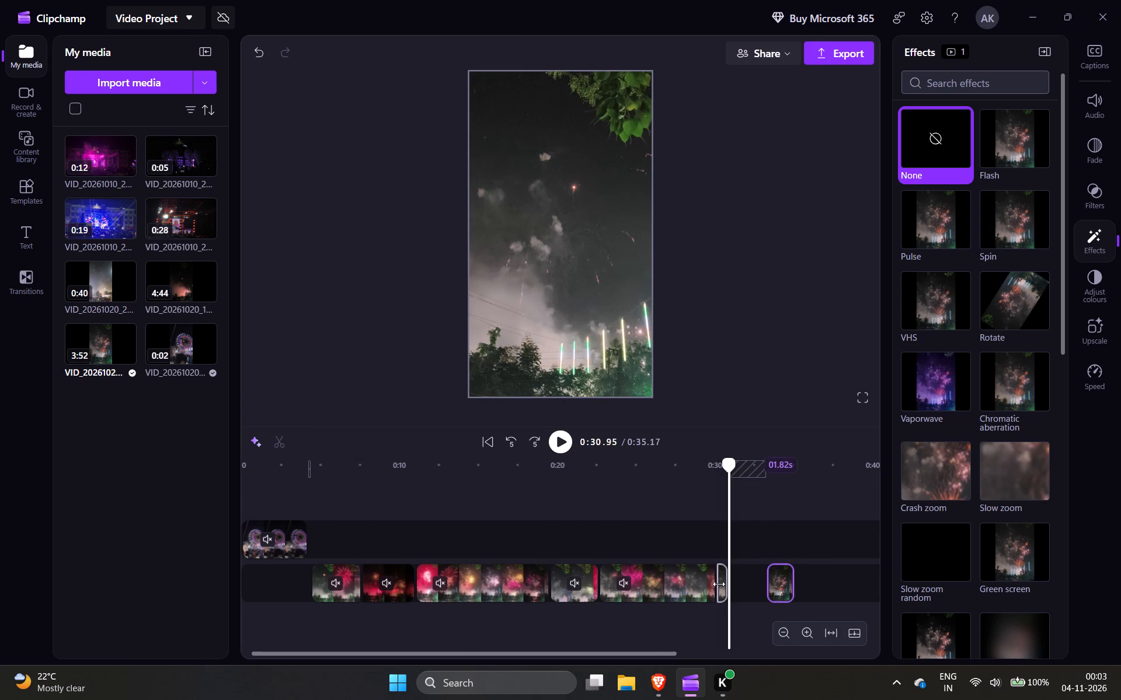
{"action": "left_click", "coordinate": [723, 583]}
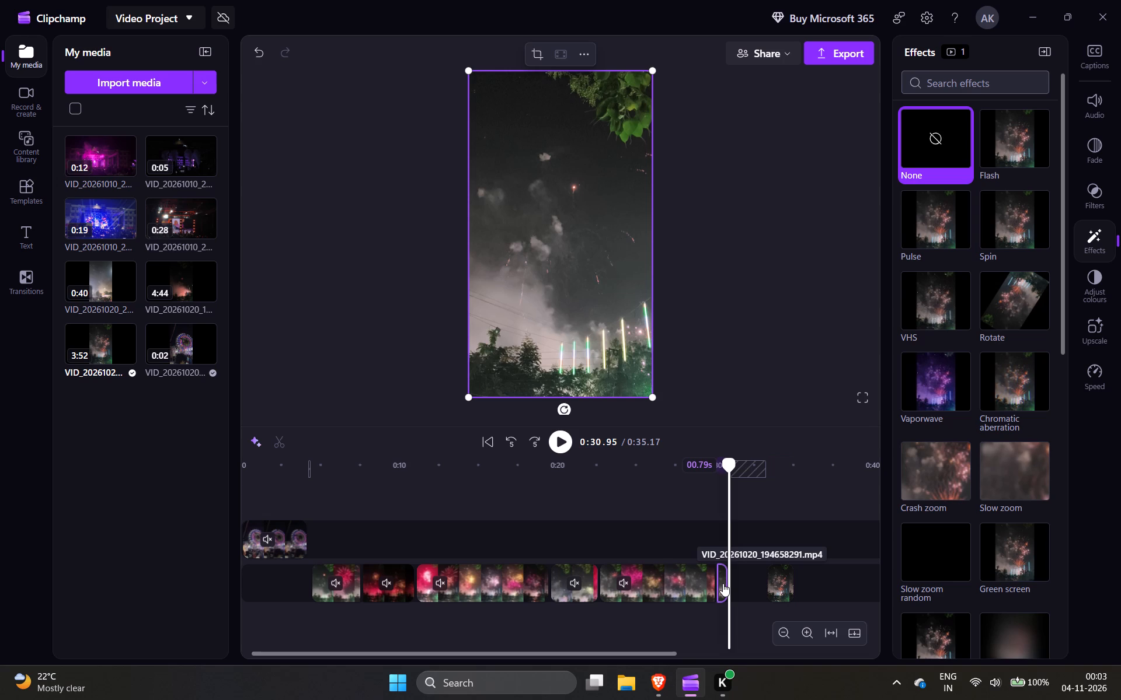
{"action": "key", "text": "Delete"}
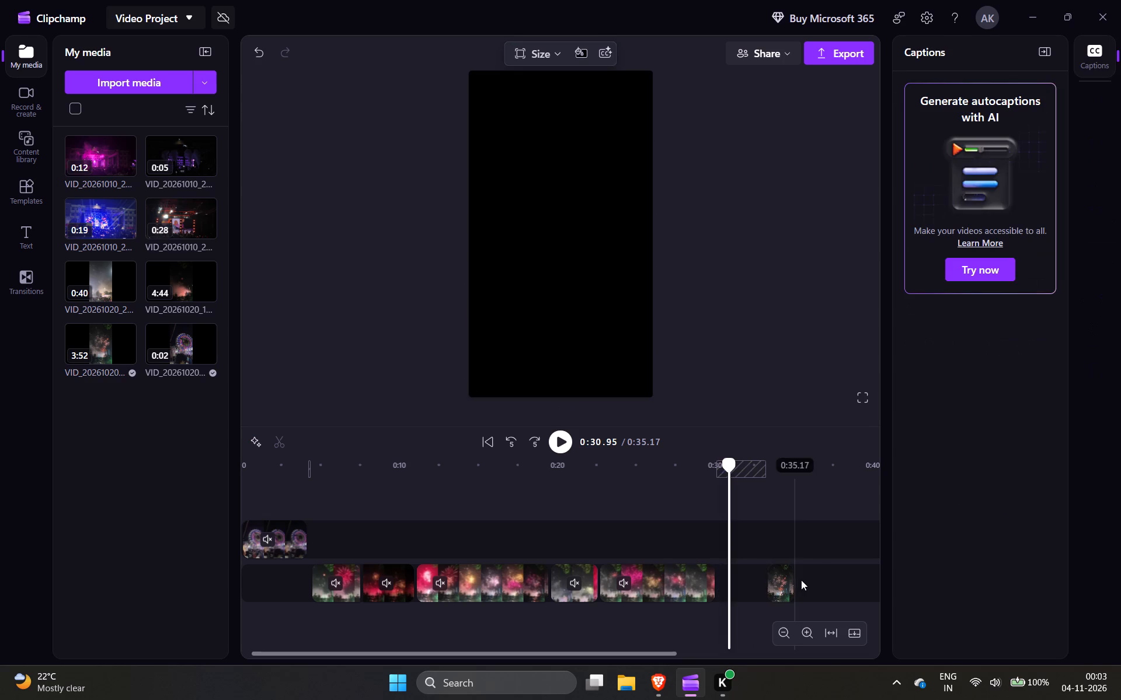
{"action": "left_click", "coordinate": [786, 582]}
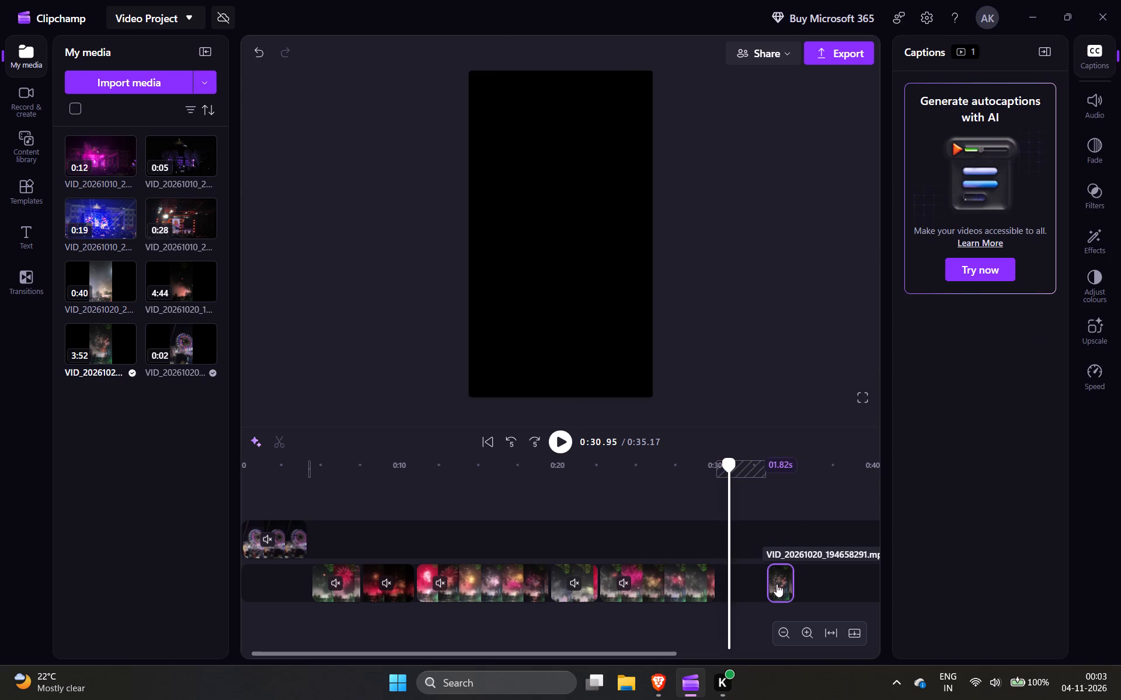
{"action": "left_click_drag", "start_coordinate": [777, 584], "coordinate": [722, 586]}
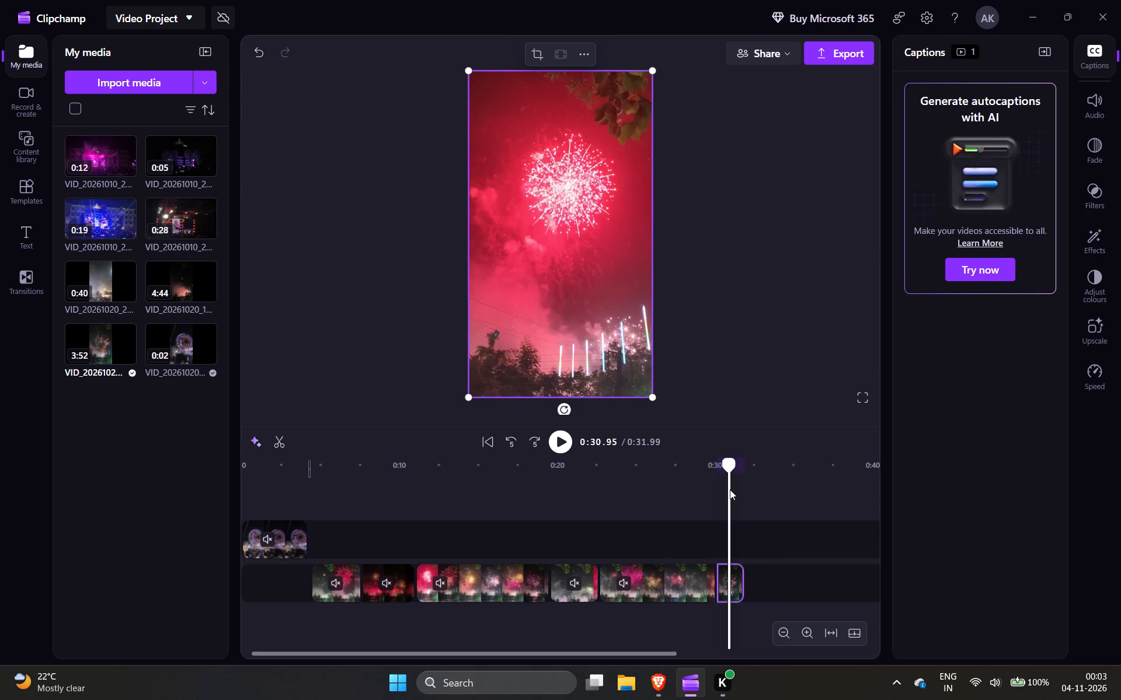
Play the shortened last fireworks segment from about 0:30.4 and step back to its start to check it.
{"action": "left_click_drag", "start_coordinate": [730, 489], "coordinate": [719, 489]}
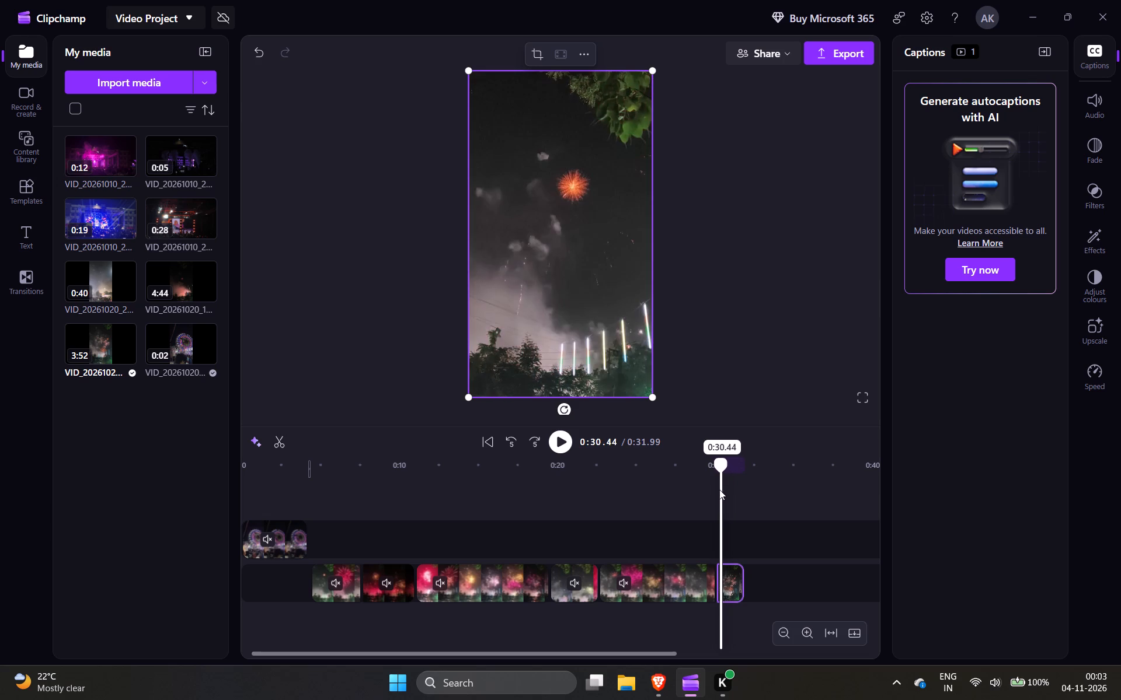
{"action": "left_click_drag", "start_coordinate": [719, 489], "coordinate": [716, 491]}
{"action": "key", "text": "space"}
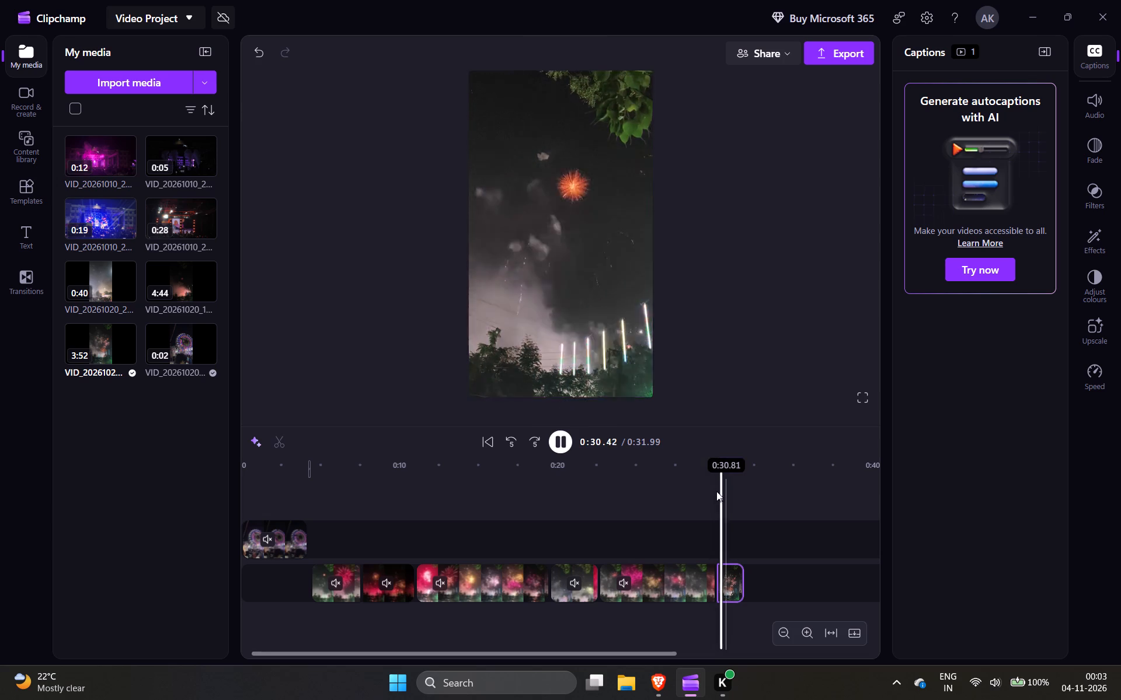
{"action": "key", "text": "space"}
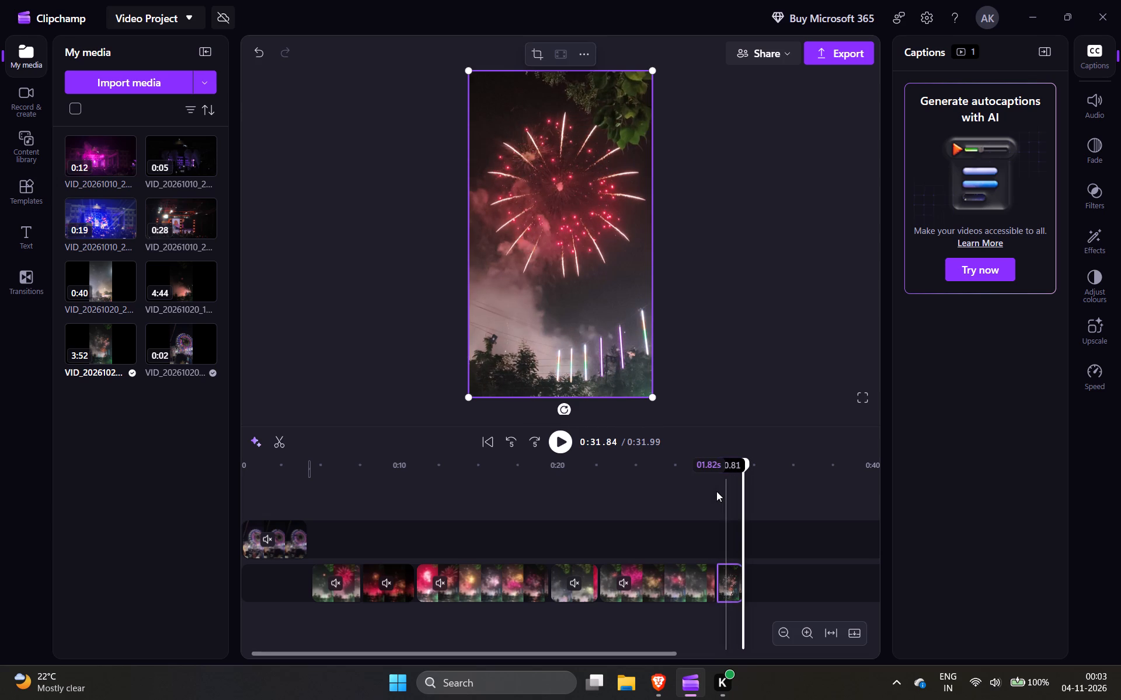
{"action": "key", "text": "Left"}
{"action": "key", "text": "Left"}
{"action": "key", "text": "Left"}
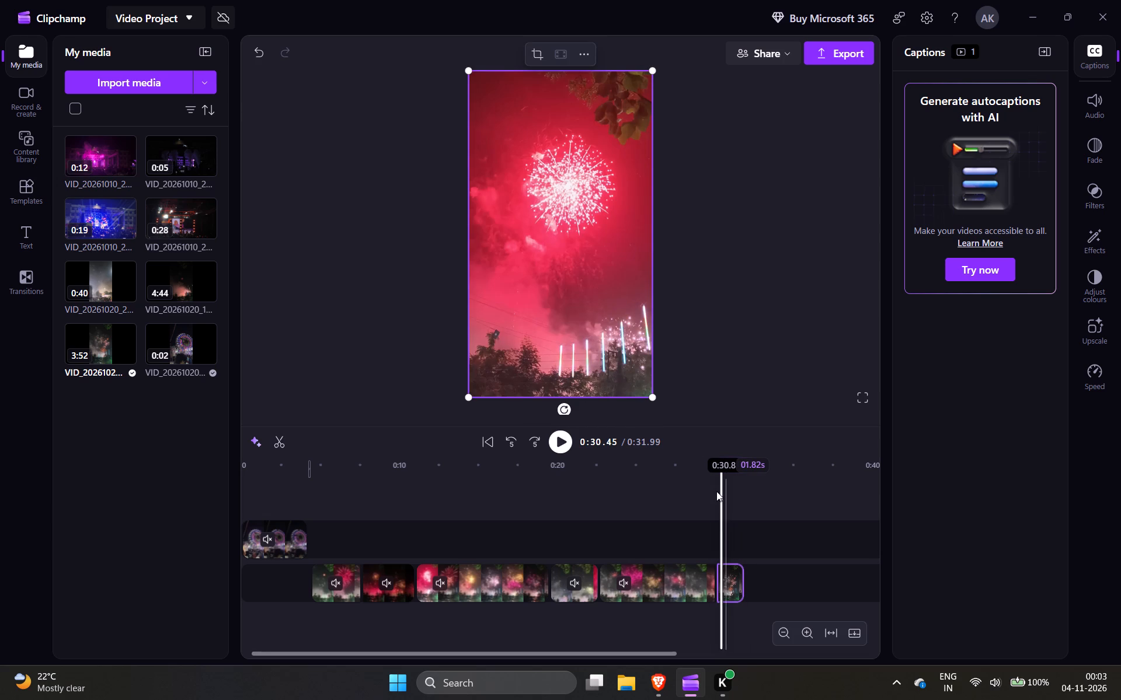
{"action": "key", "text": "Left"}
{"action": "key", "text": "Right"}
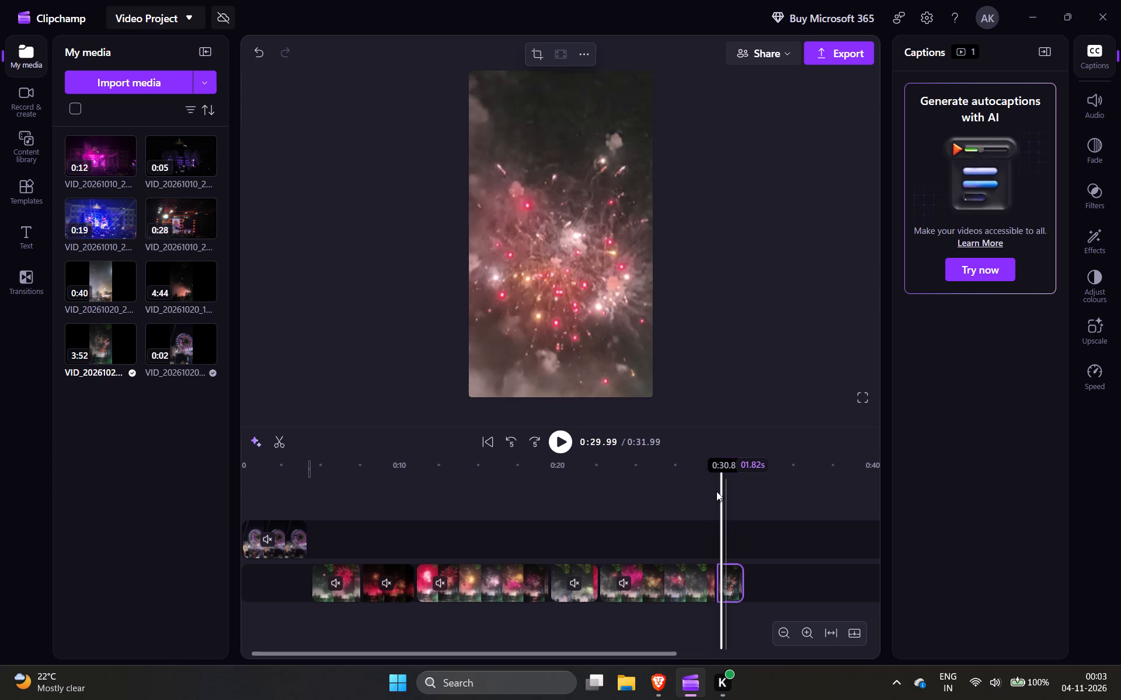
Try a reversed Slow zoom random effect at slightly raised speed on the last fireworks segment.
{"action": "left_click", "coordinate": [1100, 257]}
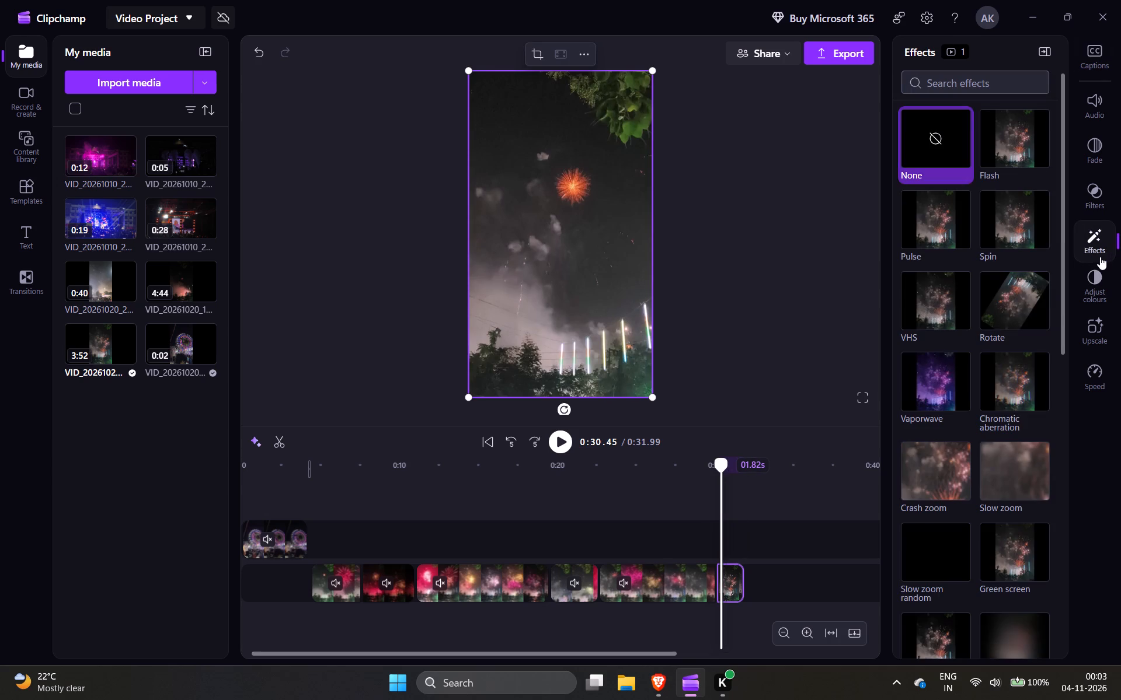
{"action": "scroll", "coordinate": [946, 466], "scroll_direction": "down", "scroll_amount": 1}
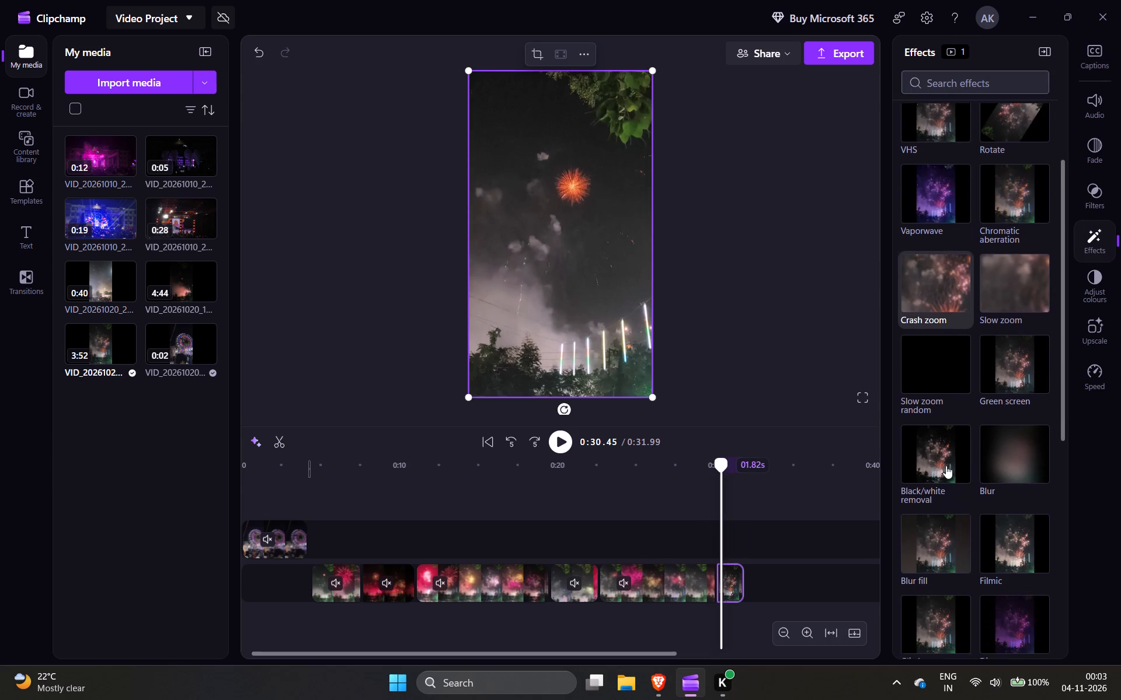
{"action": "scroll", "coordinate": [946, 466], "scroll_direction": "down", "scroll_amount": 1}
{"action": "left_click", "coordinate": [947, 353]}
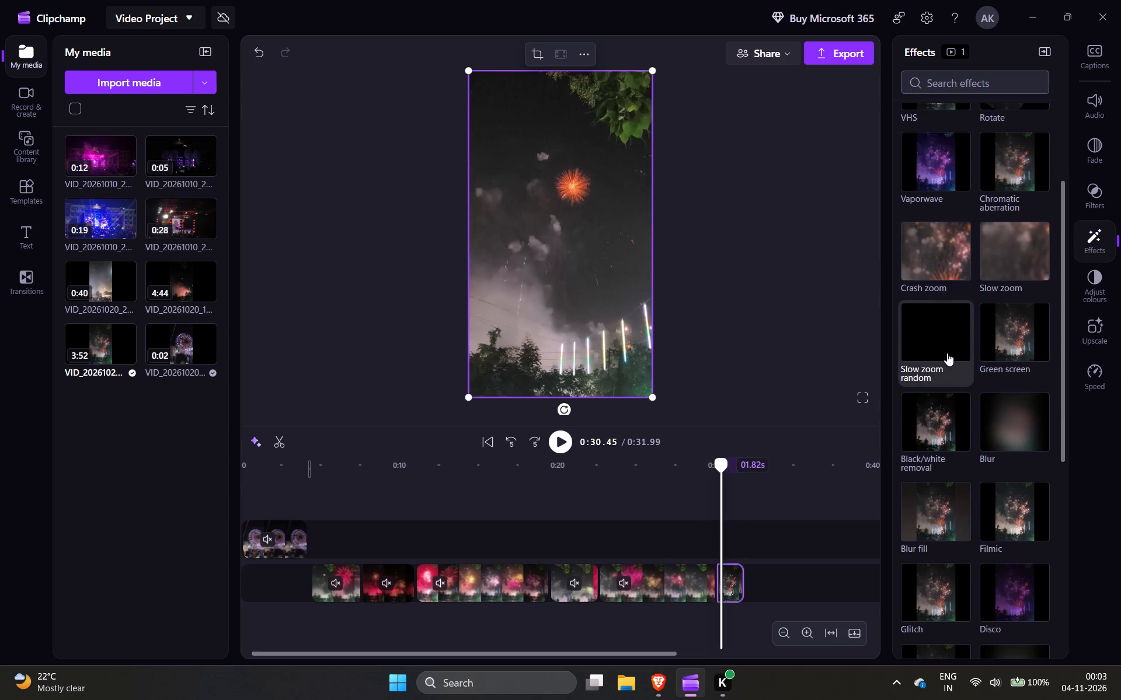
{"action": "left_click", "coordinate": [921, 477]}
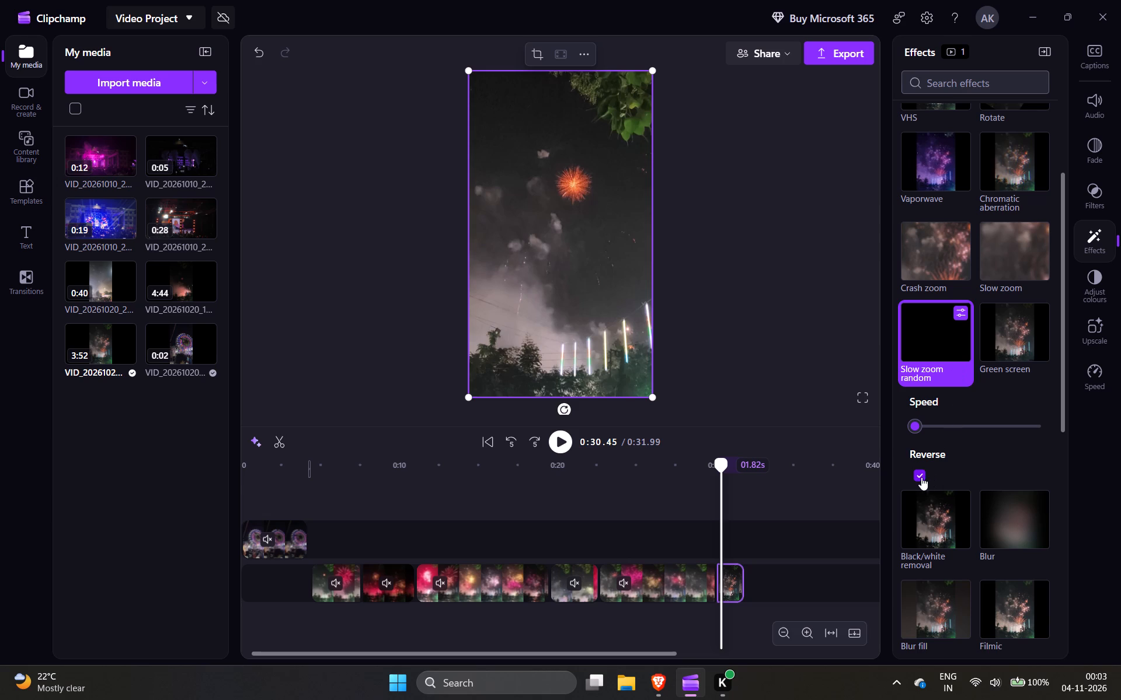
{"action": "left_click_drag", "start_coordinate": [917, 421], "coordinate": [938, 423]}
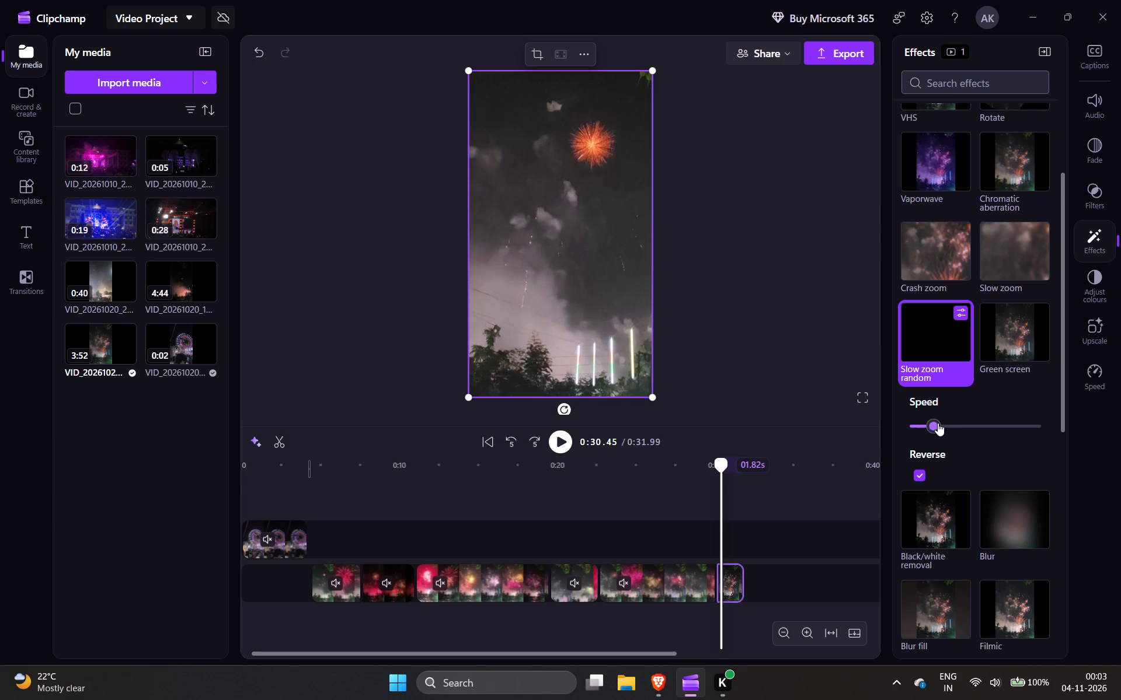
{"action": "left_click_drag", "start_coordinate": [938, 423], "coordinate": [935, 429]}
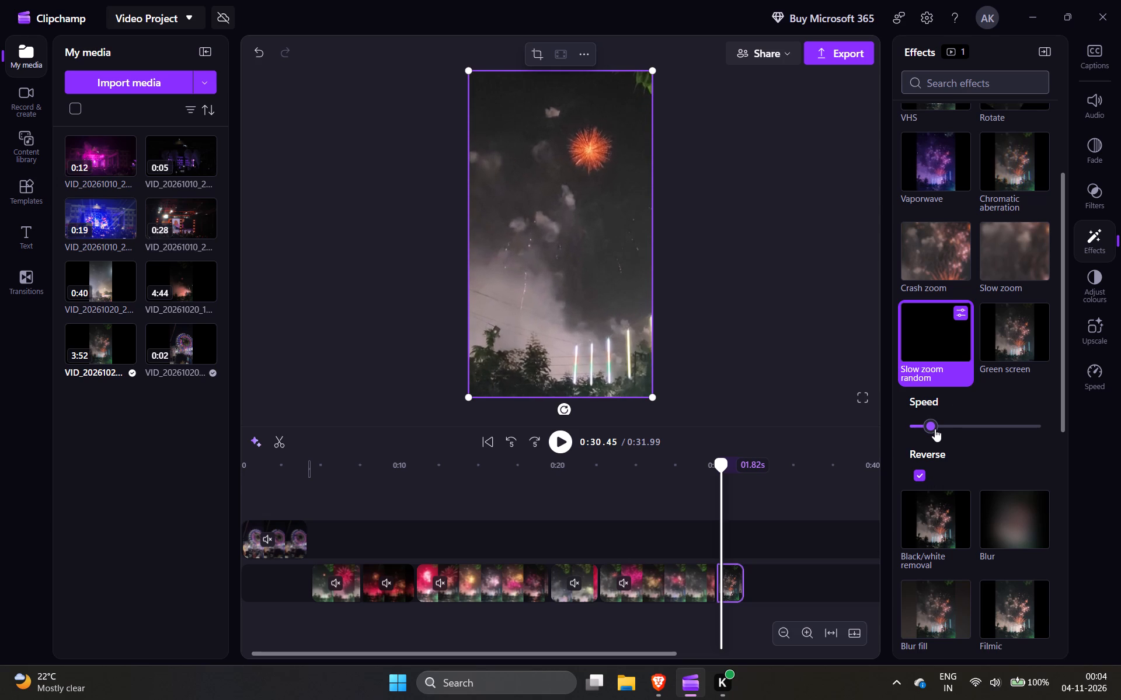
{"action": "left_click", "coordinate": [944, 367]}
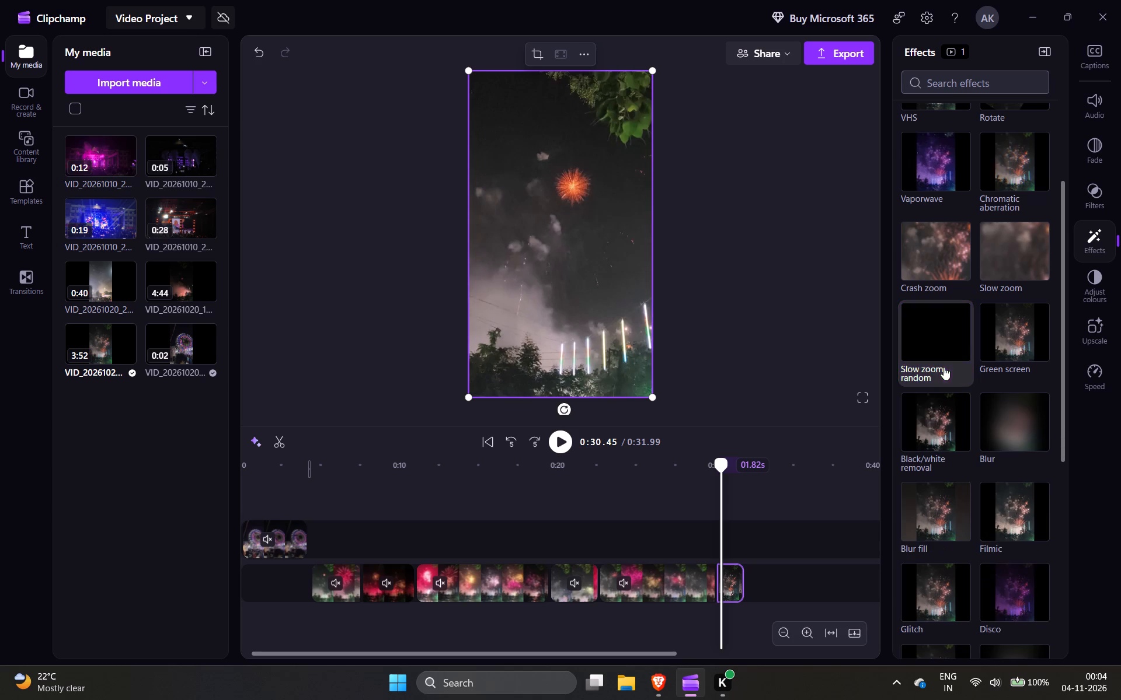
Apply a reversed Slow zoom to the last fireworks segment, positioned top centre, with speed at about one fifth of its range.
{"action": "left_click", "coordinate": [1011, 271]}
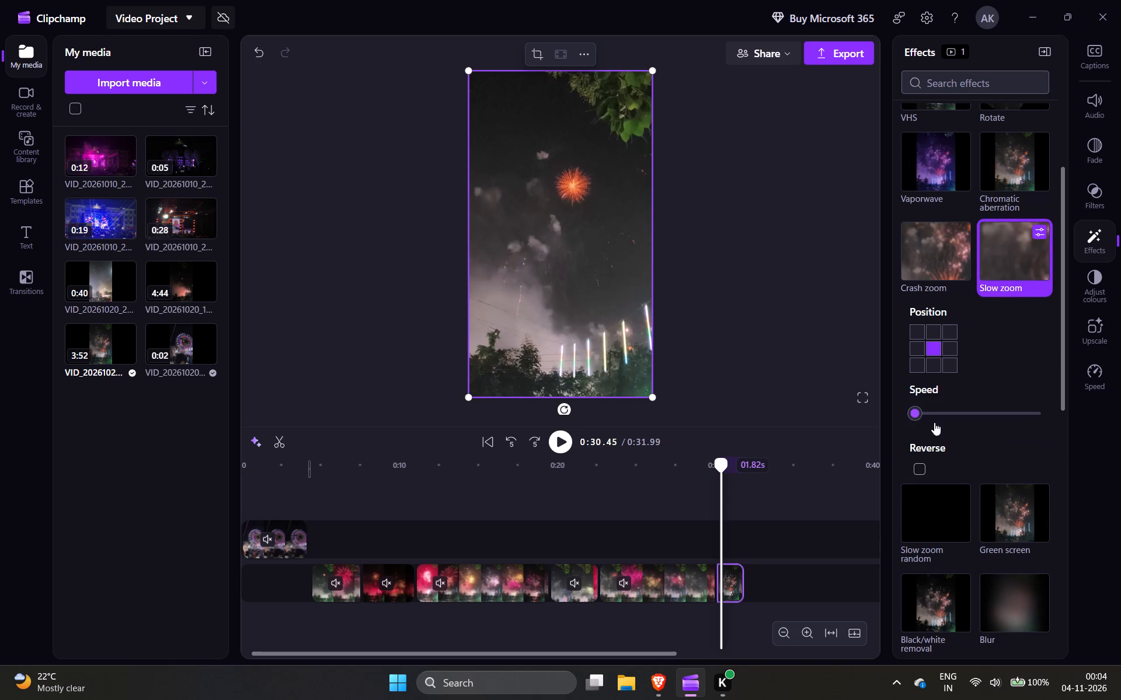
{"action": "left_click", "coordinate": [917, 467]}
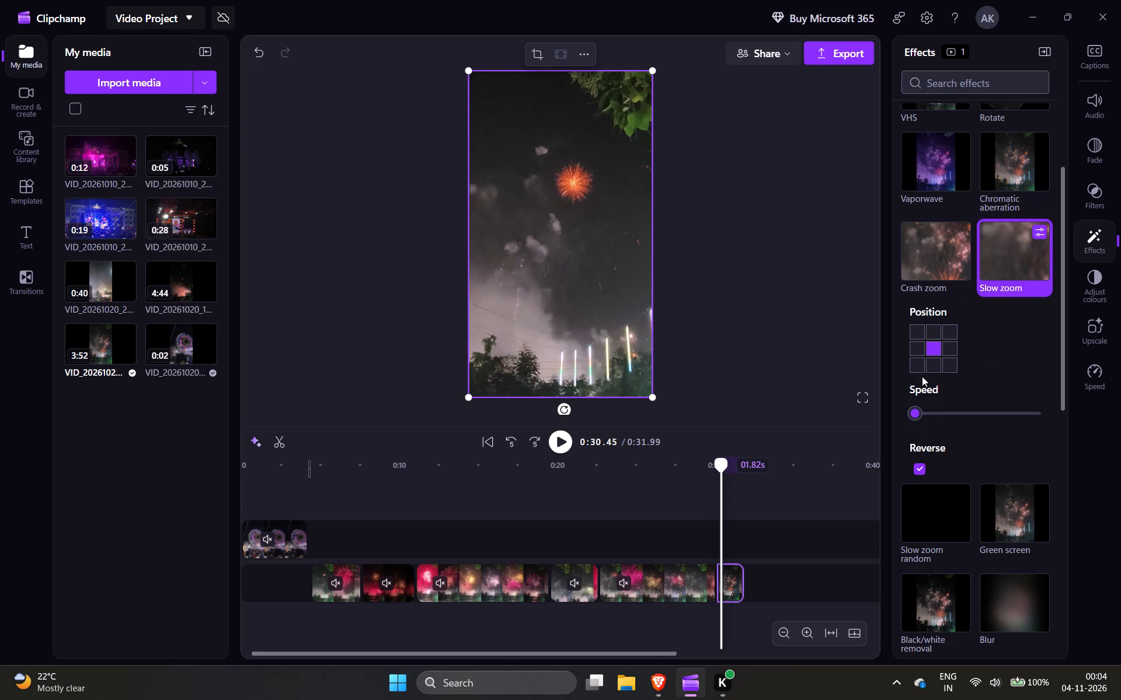
{"action": "left_click_drag", "start_coordinate": [915, 415], "coordinate": [916, 415]}
{"action": "left_click_drag", "start_coordinate": [916, 415], "coordinate": [939, 409]}
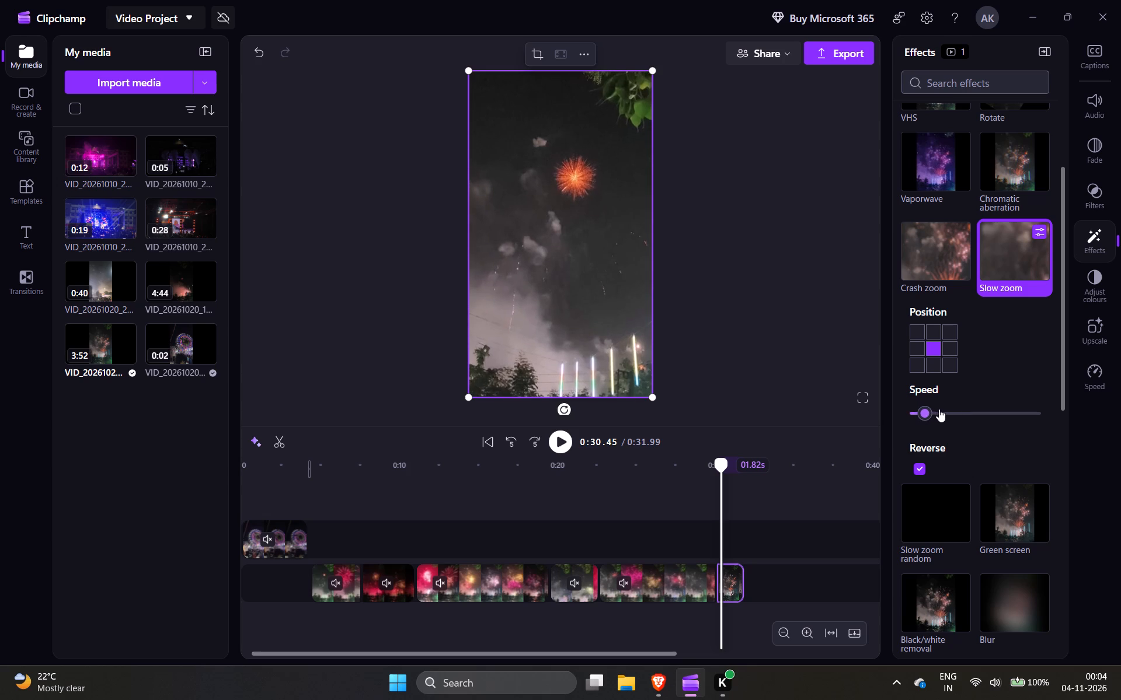
{"action": "left_click_drag", "start_coordinate": [939, 409], "coordinate": [964, 403]}
{"action": "left_click", "coordinate": [931, 336]}
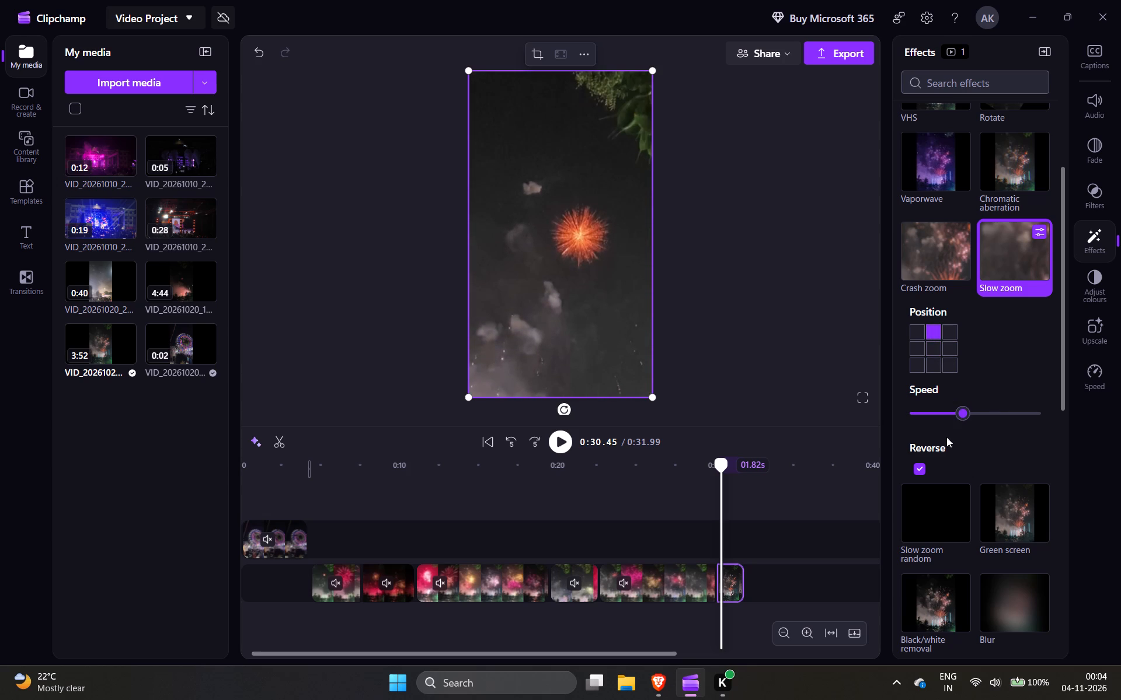
{"action": "left_click", "coordinate": [559, 440]}
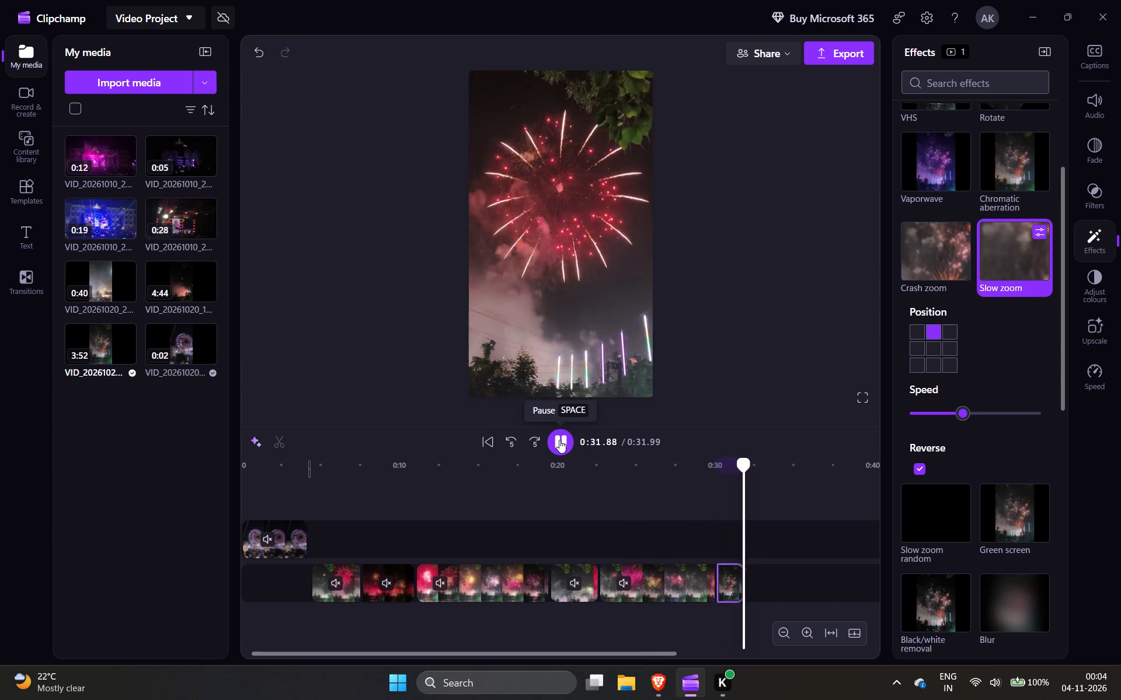
{"action": "left_click_drag", "start_coordinate": [967, 407], "coordinate": [966, 407]}
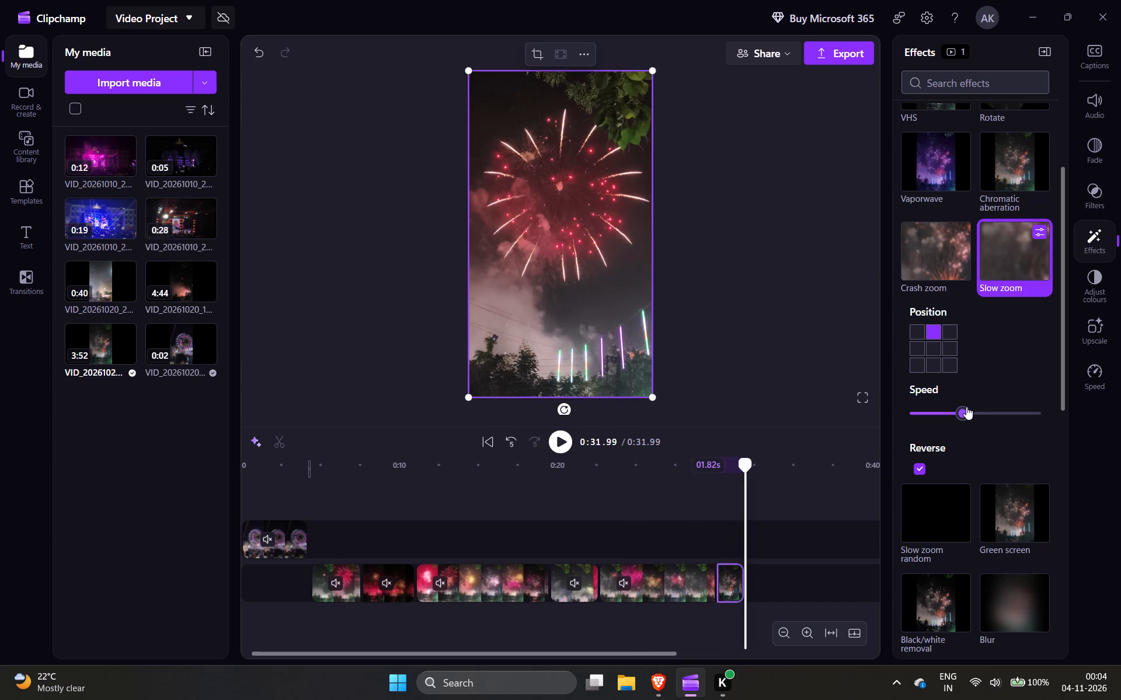
{"action": "left_click_drag", "start_coordinate": [966, 407], "coordinate": [942, 414]}
Apply Slow zoom at slightly raised speed to the first fireworks segment and play the sequence through to the end.
{"action": "left_click", "coordinate": [558, 454]}
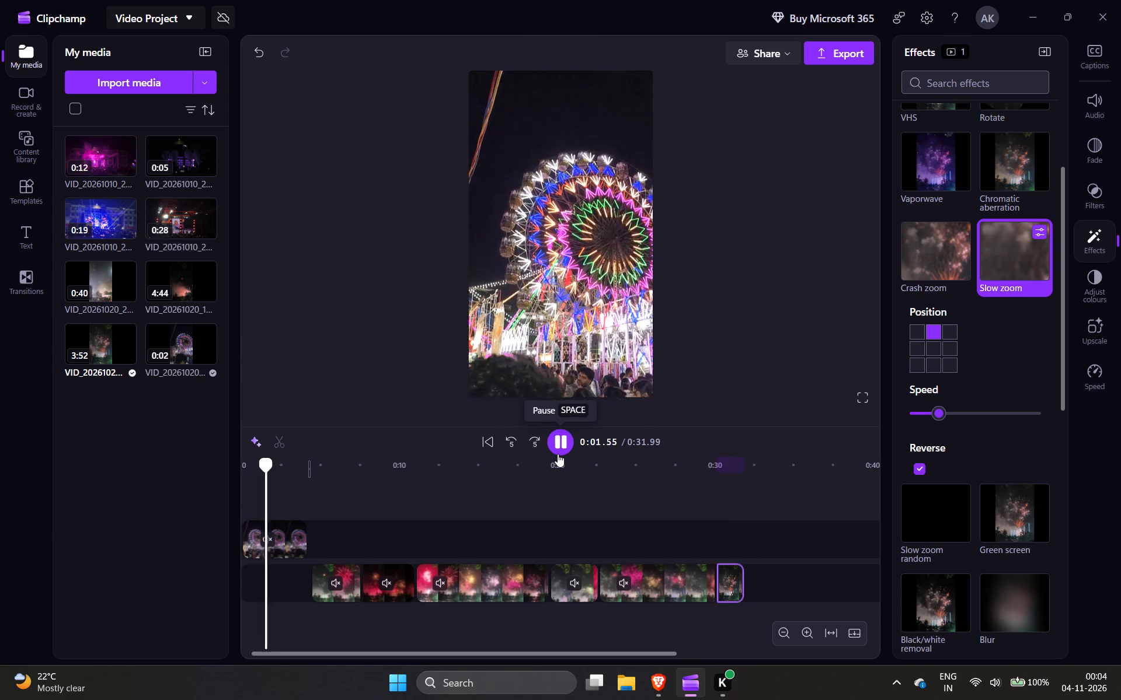
{"action": "left_click", "coordinate": [342, 596]}
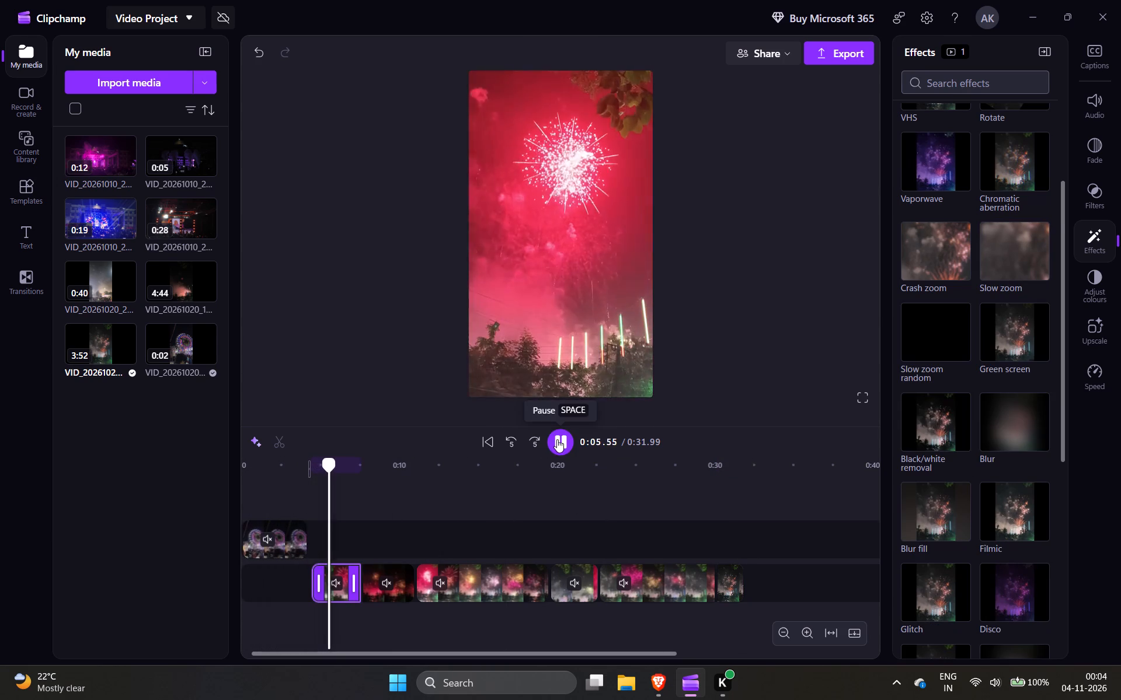
{"action": "left_click", "coordinate": [557, 439]}
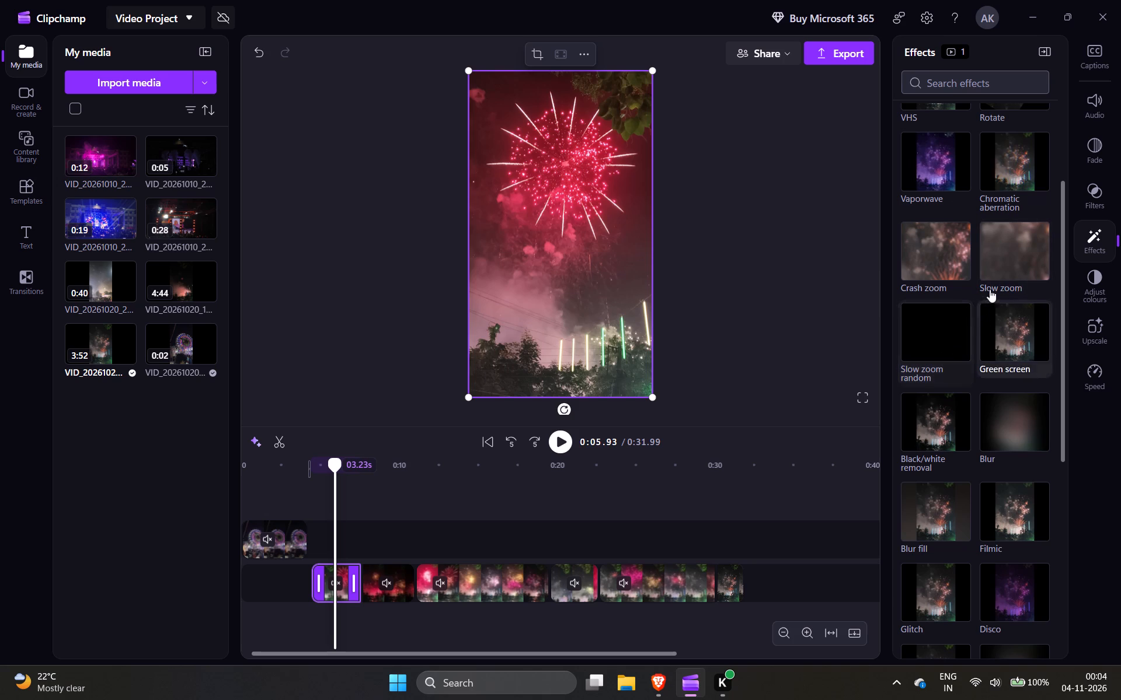
{"action": "left_click", "coordinate": [997, 269]}
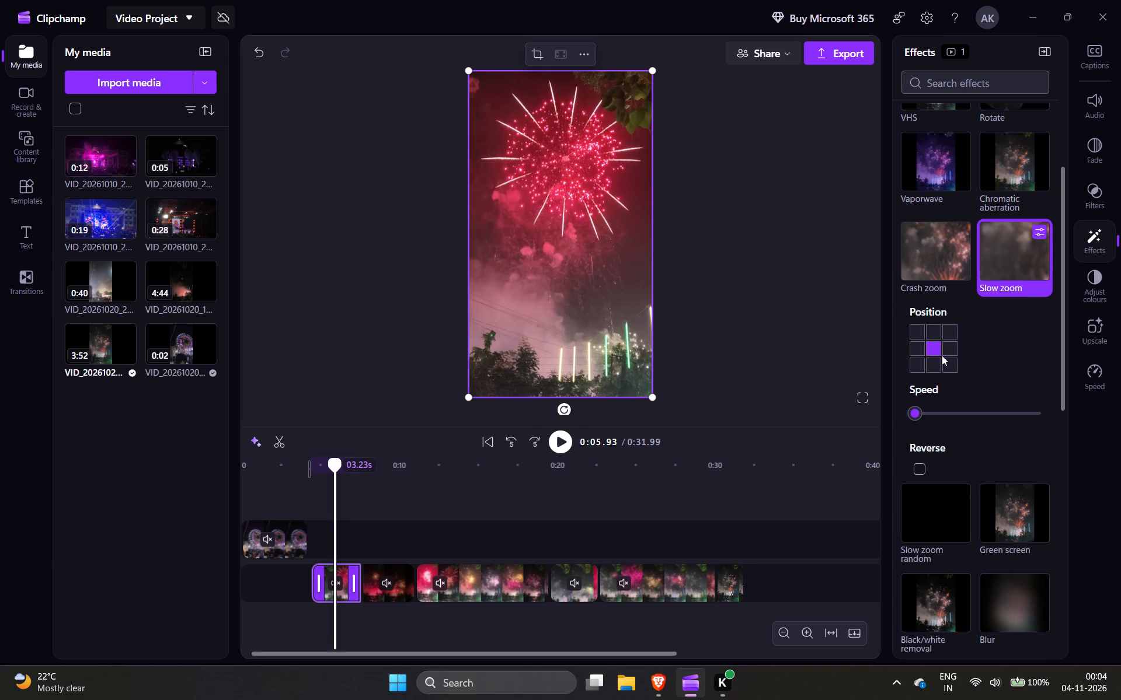
{"action": "left_click_drag", "start_coordinate": [917, 413], "coordinate": [925, 418]}
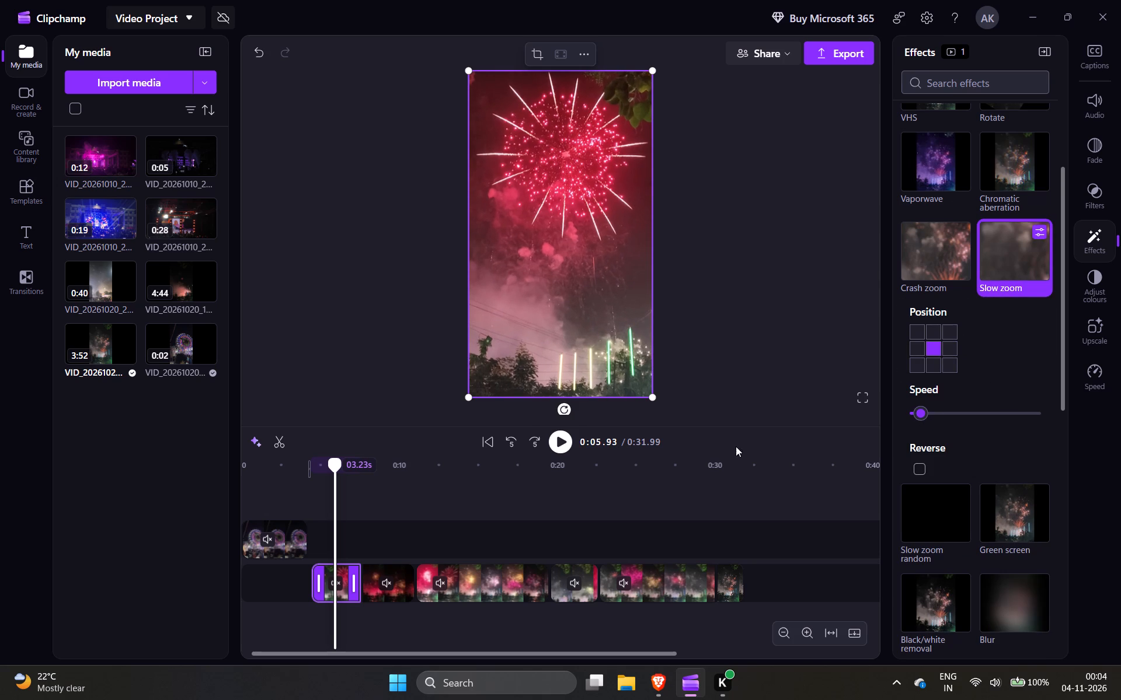
{"action": "left_click", "coordinate": [558, 444]}
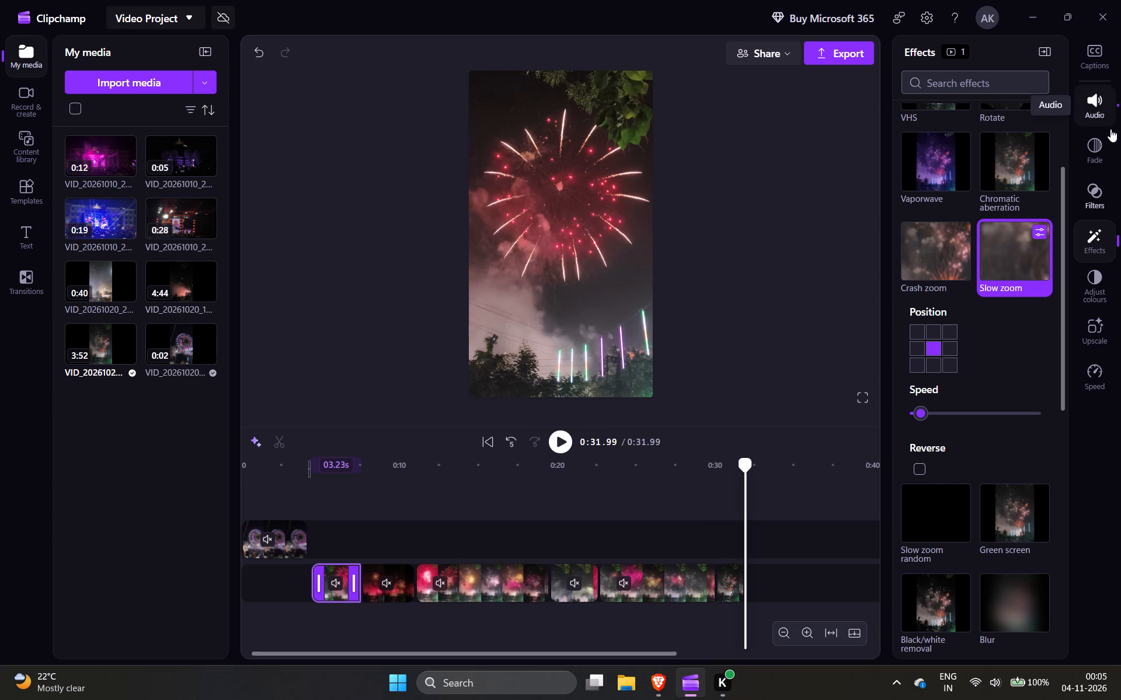
Start a 4K upscale of the last 1.82-second fireworks segment.
{"action": "left_click", "coordinate": [1089, 340]}
{"action": "scroll", "coordinate": [1005, 233], "scroll_direction": "up", "scroll_amount": 1}
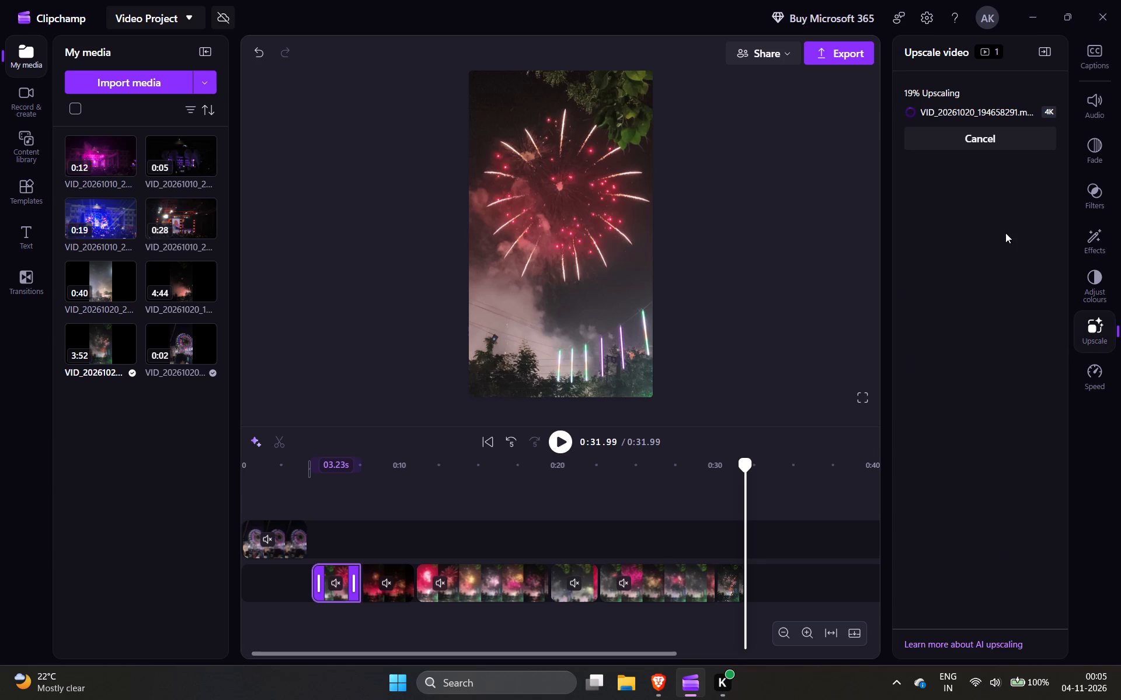
{"action": "scroll", "coordinate": [1005, 233], "scroll_direction": "down", "scroll_amount": 1}
{"action": "scroll", "coordinate": [1005, 233], "scroll_direction": "up", "scroll_amount": 1}
{"action": "left_click", "coordinate": [729, 596]}
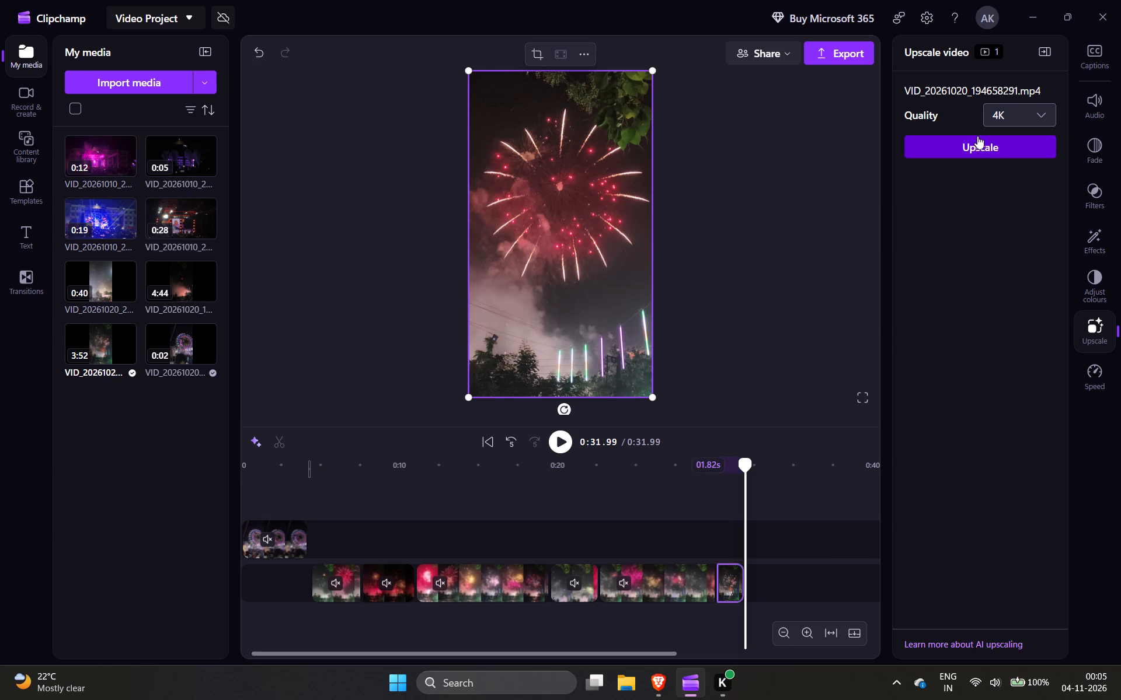
{"action": "left_click", "coordinate": [975, 138]}
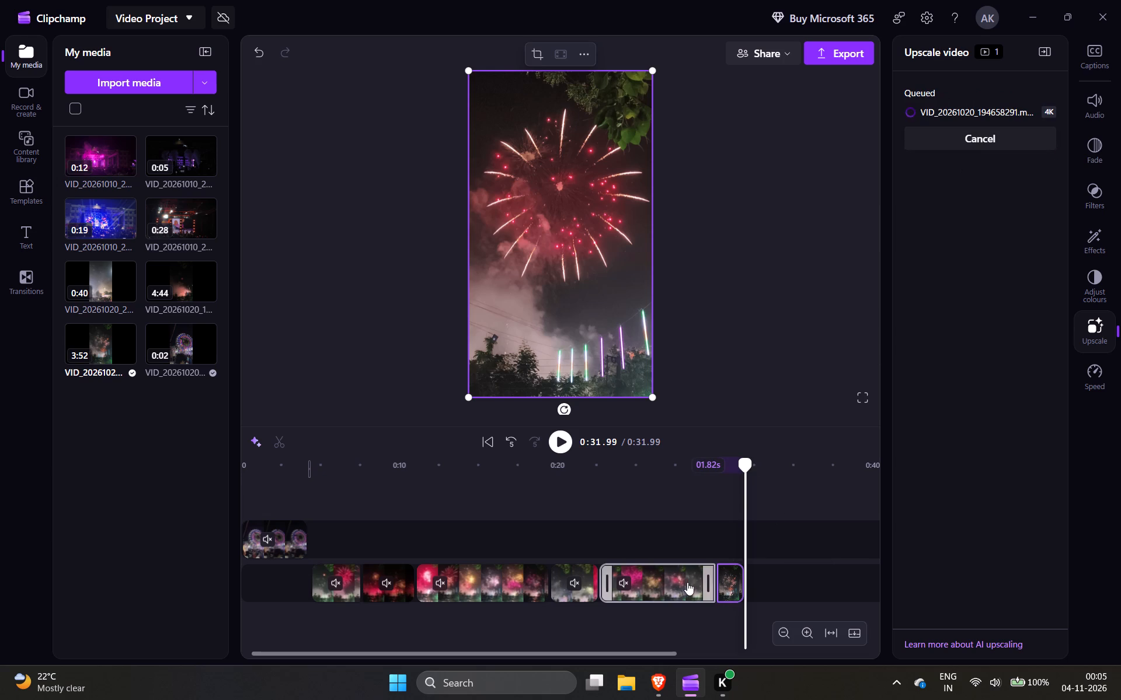
Check the upscaling status of the other fireworks segments and replay the sequence from the start to about 0:17.
{"action": "left_click", "coordinate": [685, 583]}
{"action": "left_click", "coordinate": [577, 596]}
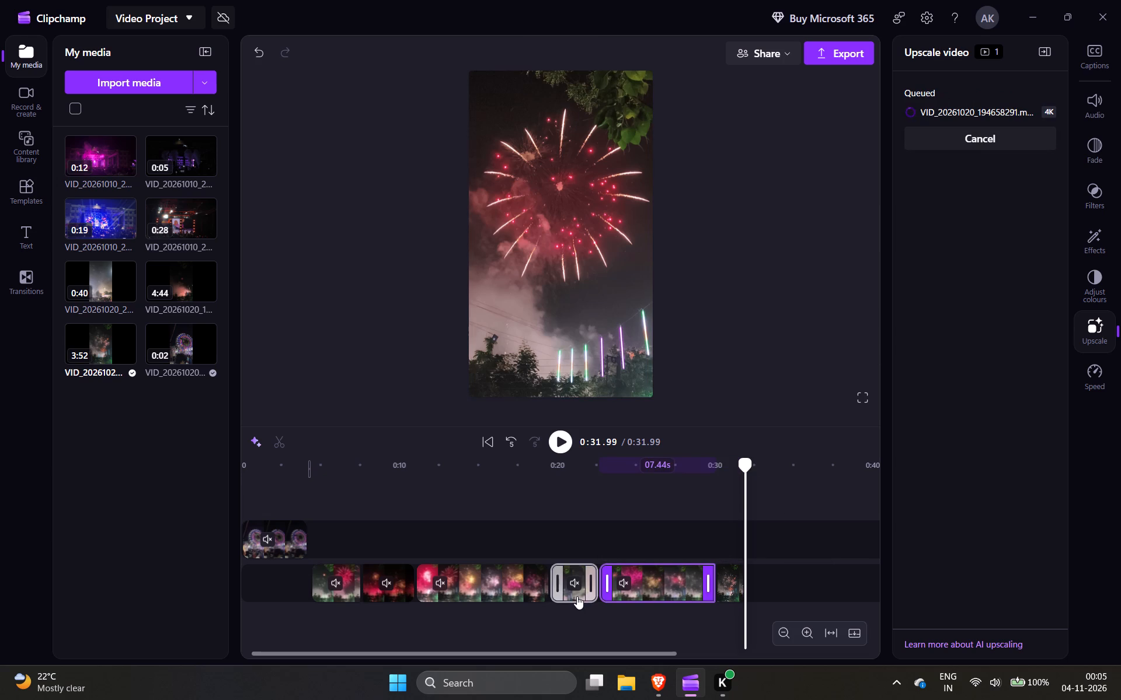
{"action": "left_click", "coordinate": [493, 601]}
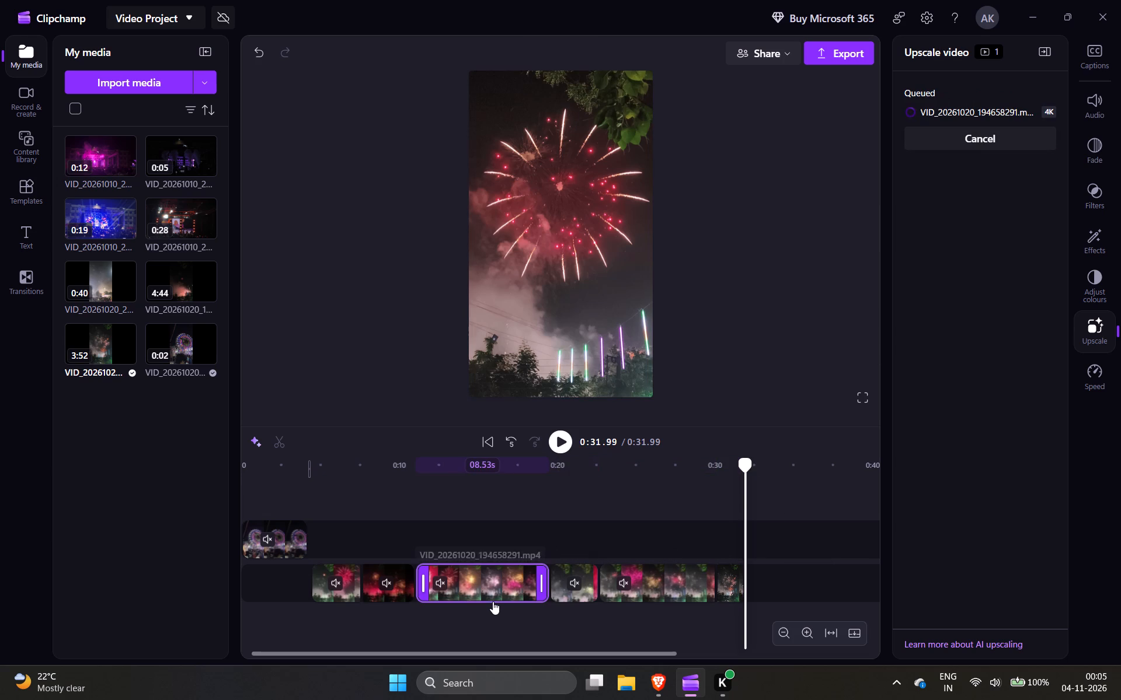
{"action": "left_click", "coordinate": [399, 596]}
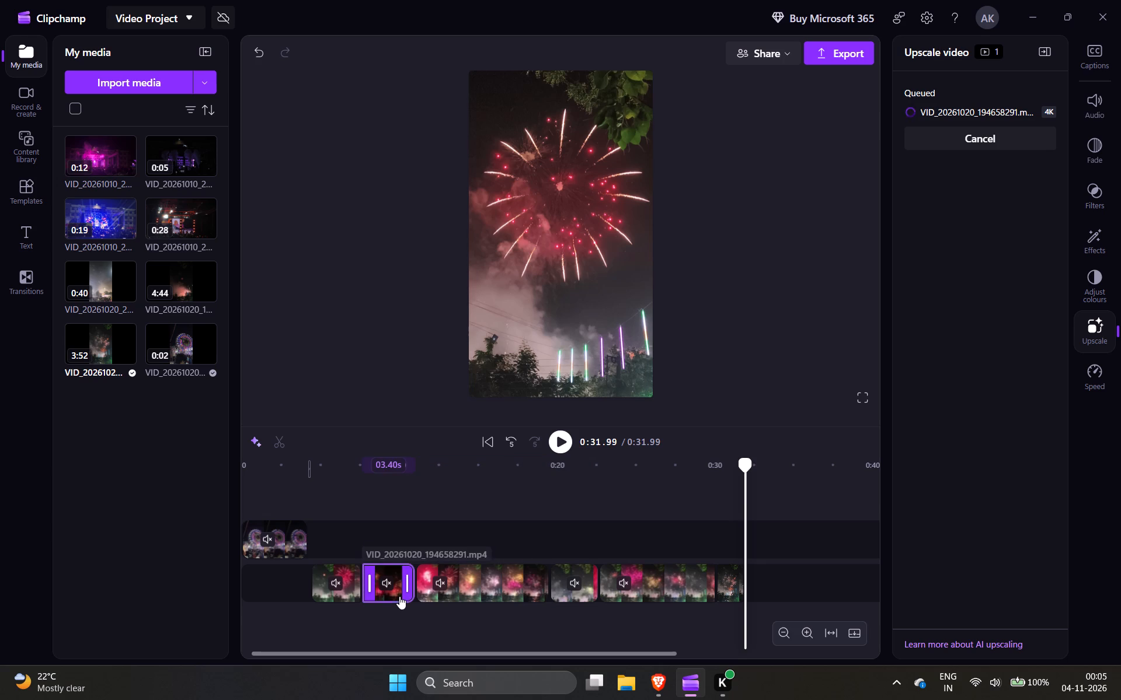
{"action": "left_click", "coordinate": [333, 594]}
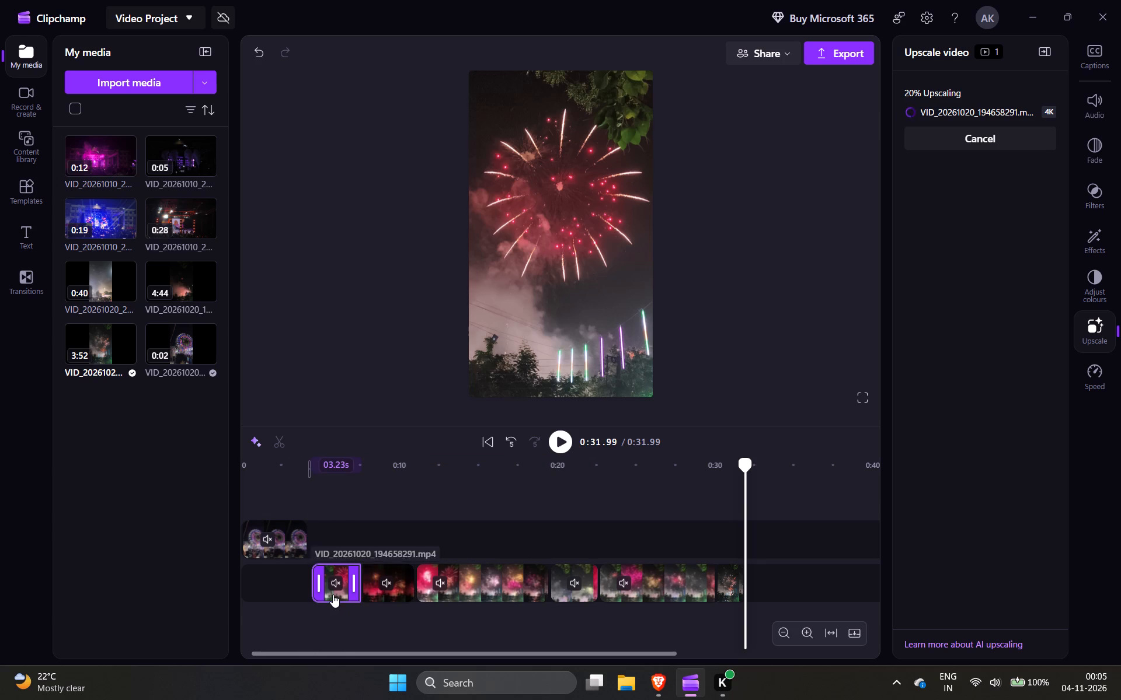
{"action": "left_click", "coordinate": [928, 358]}
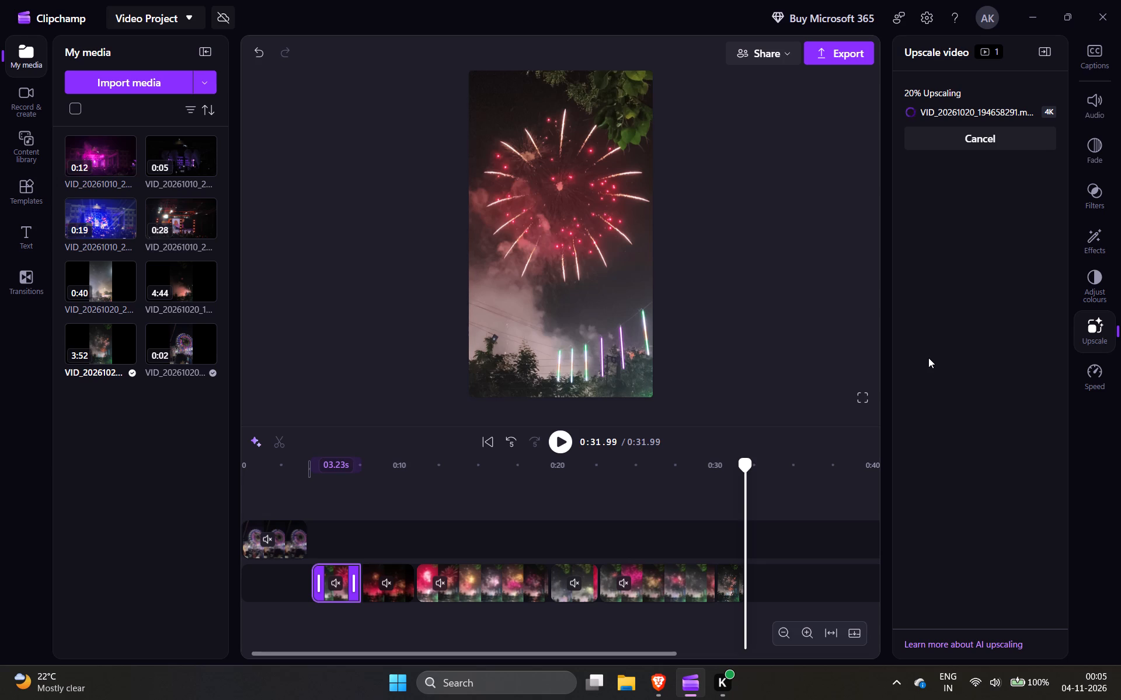
{"action": "key", "text": "space"}
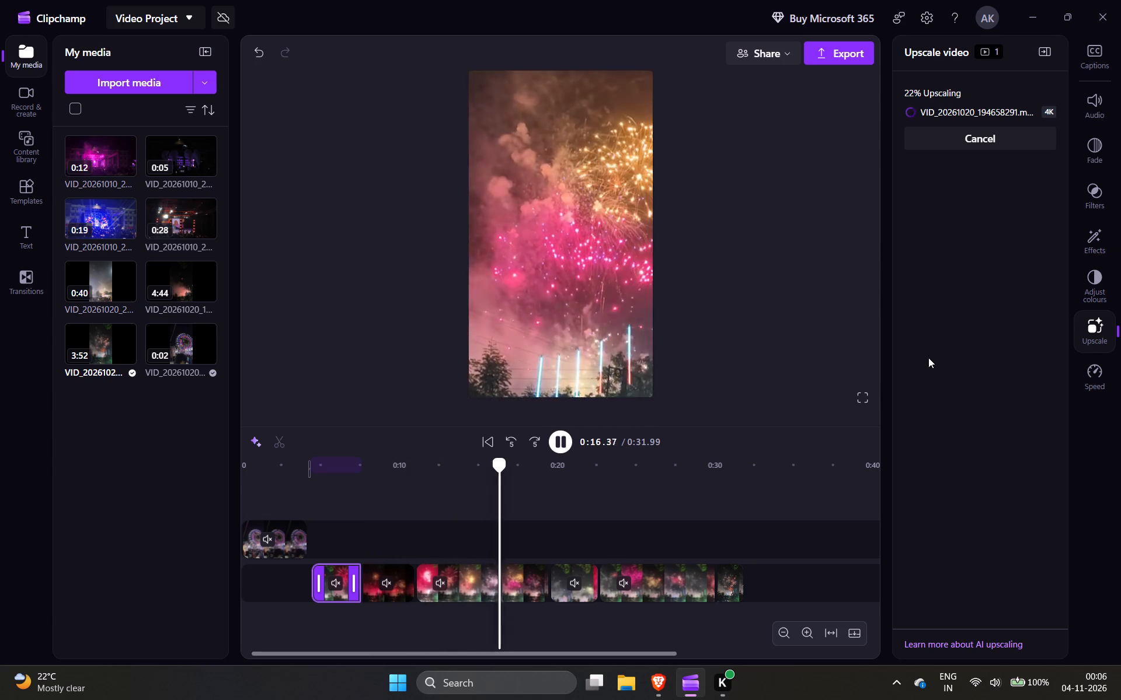
{"action": "key", "text": "space"}
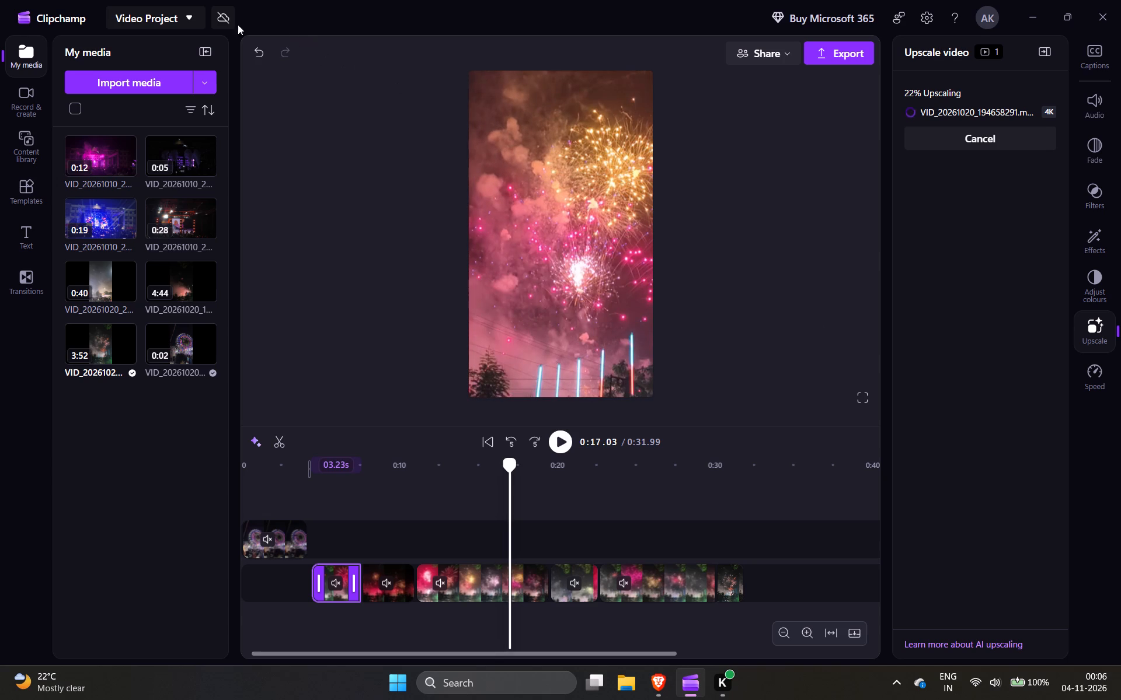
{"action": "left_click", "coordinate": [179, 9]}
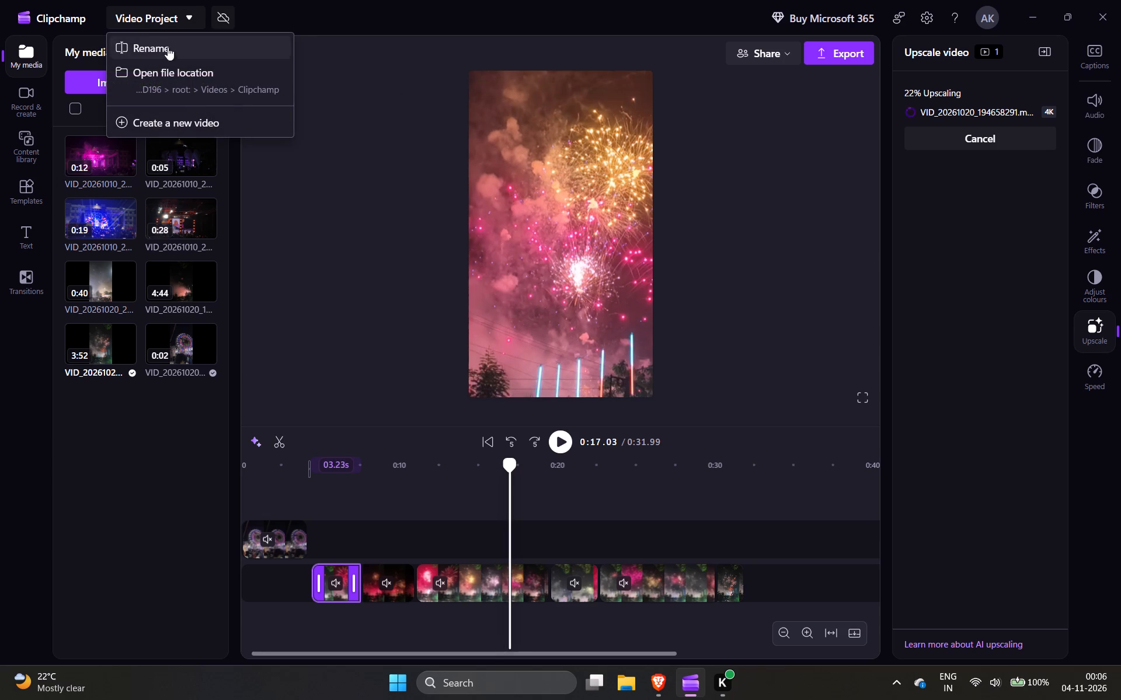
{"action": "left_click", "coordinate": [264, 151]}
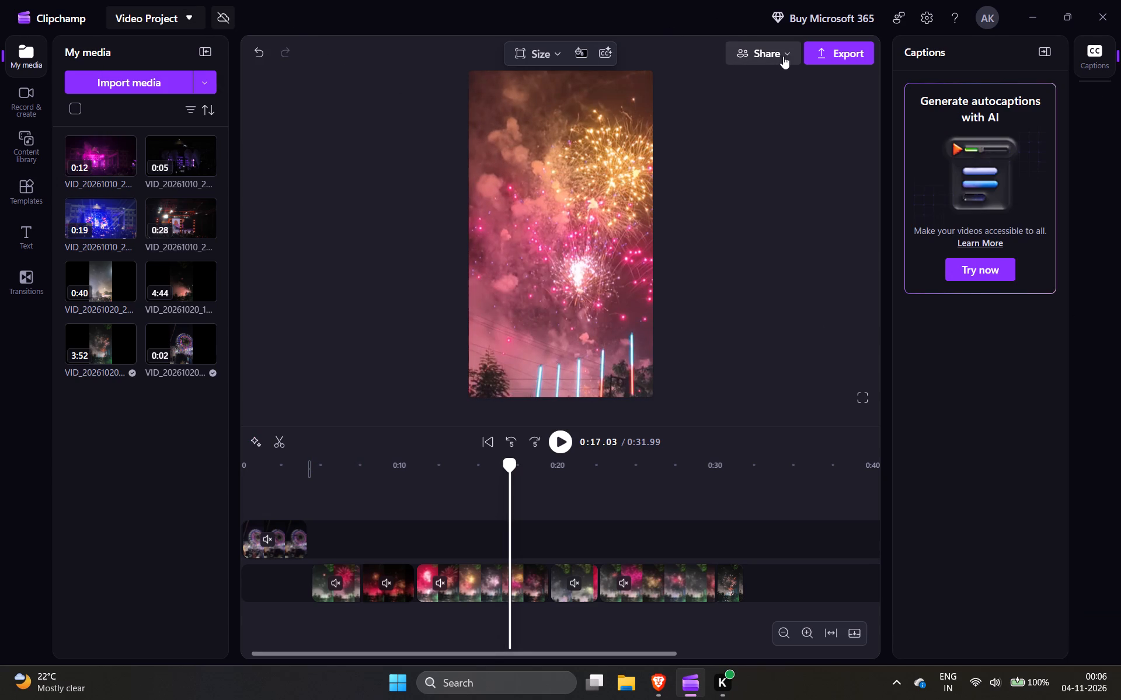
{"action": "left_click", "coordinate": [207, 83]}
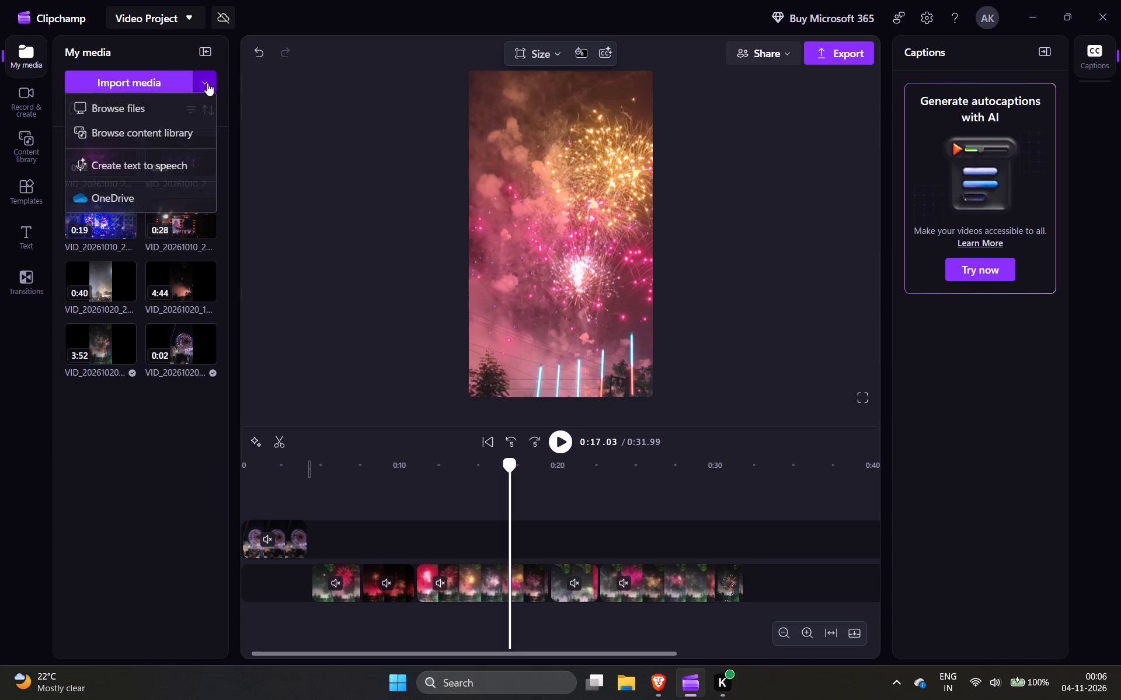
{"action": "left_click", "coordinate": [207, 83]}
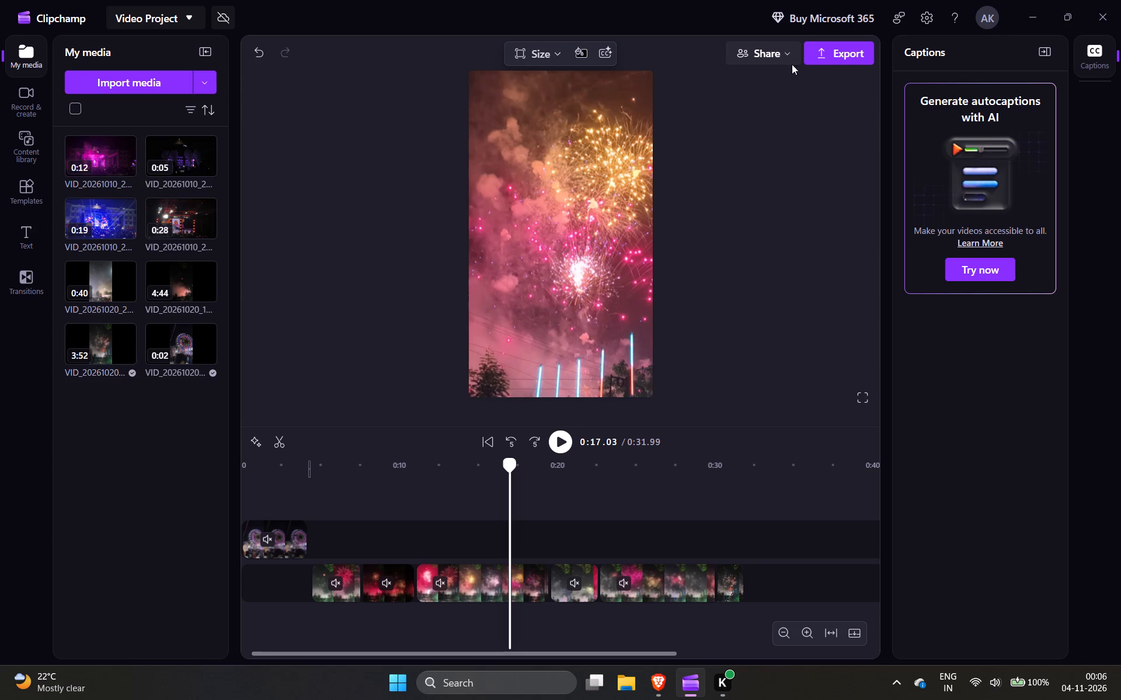
Create a new video project.
{"action": "left_click", "coordinate": [192, 15]}
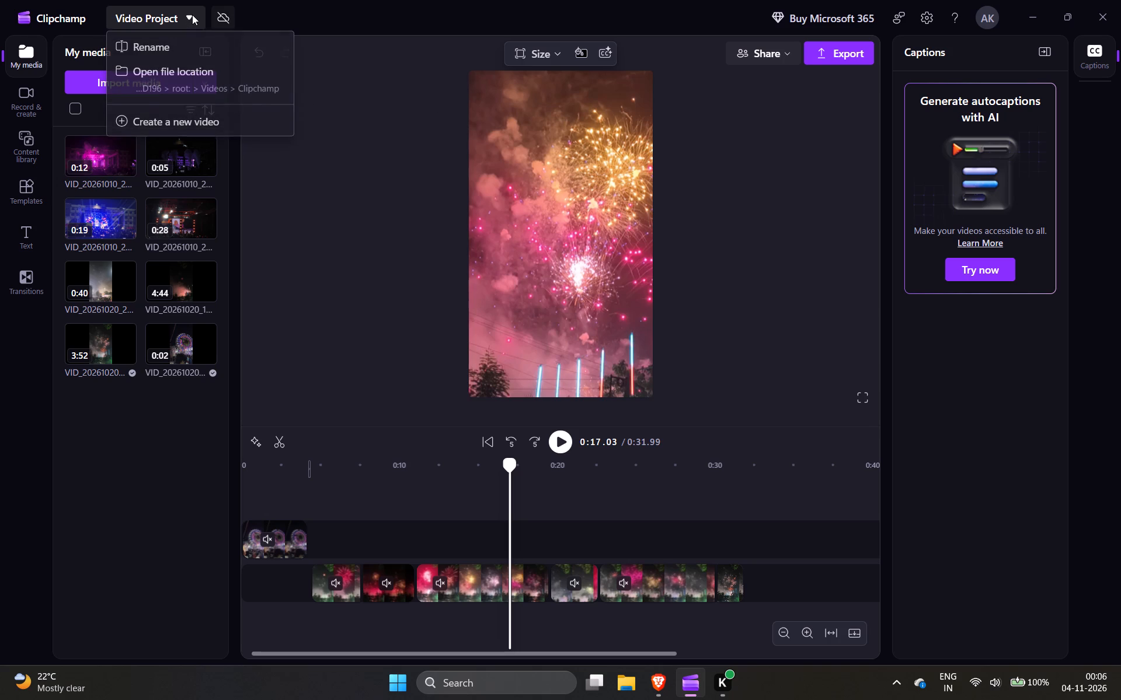
{"action": "left_click", "coordinate": [170, 122]}
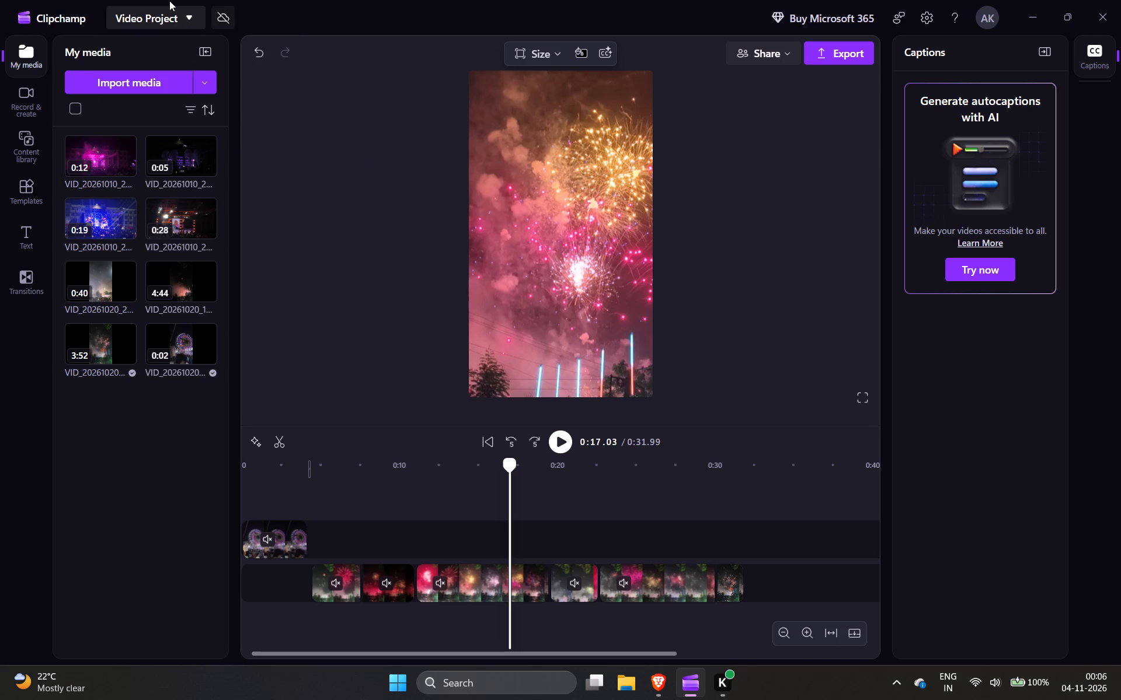
{"action": "left_click", "coordinate": [180, 16]}
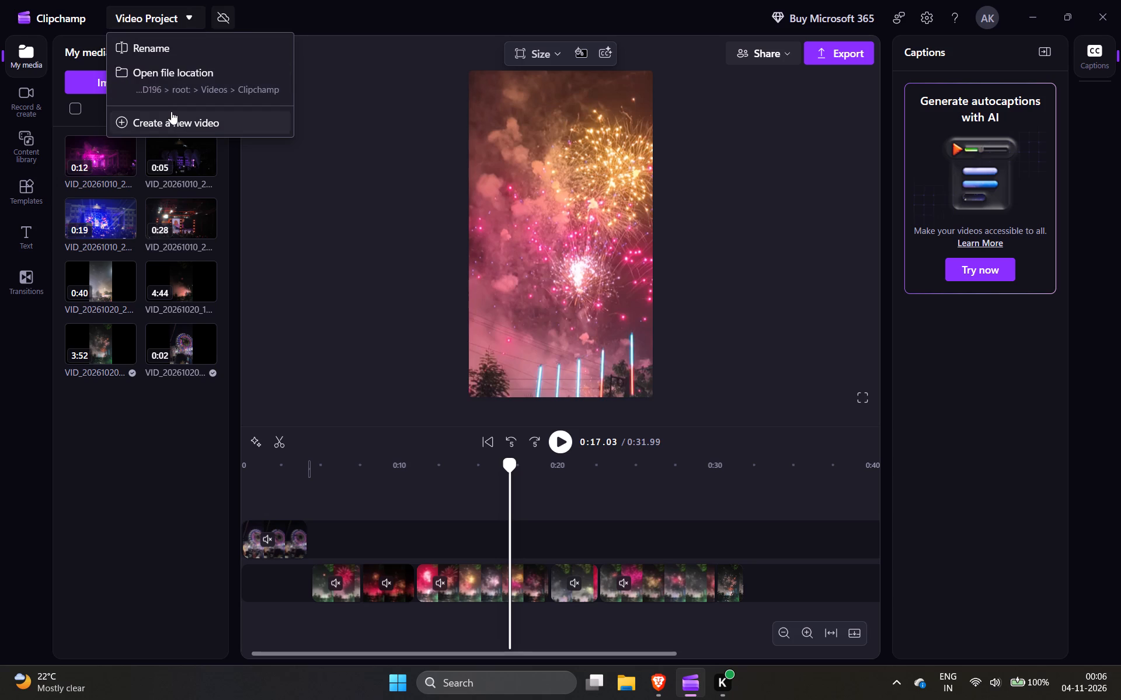
{"action": "left_click", "coordinate": [171, 111]}
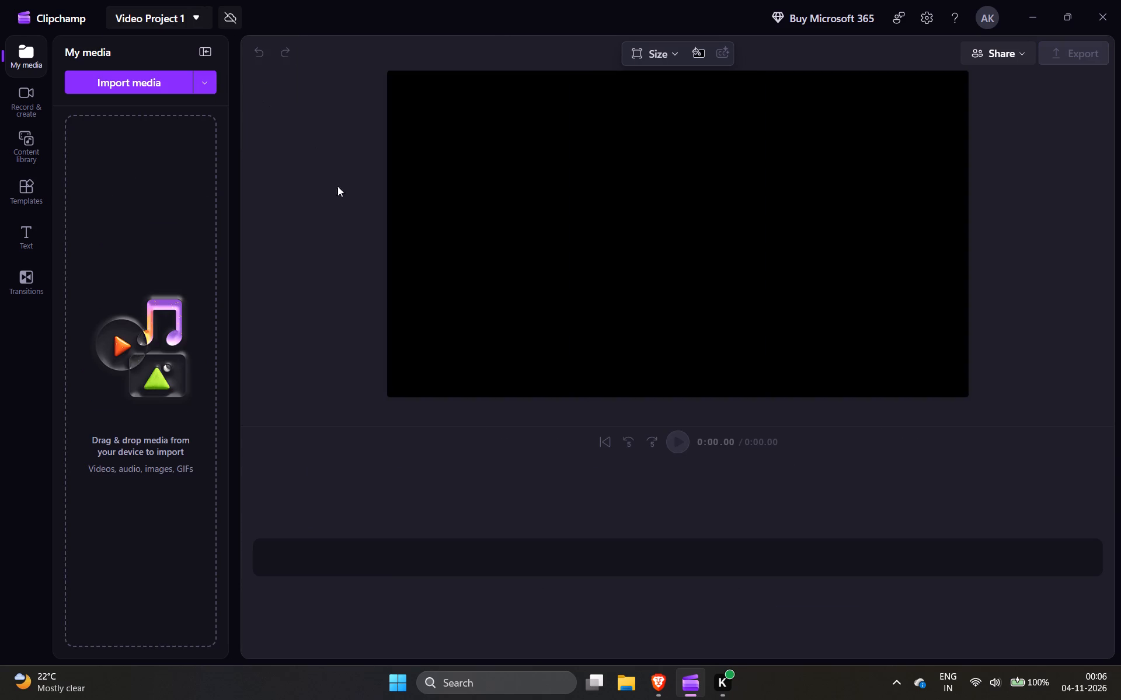
Open the new project's file location, close the browser window, and return to the project options.
{"action": "left_click", "coordinate": [172, 15]}
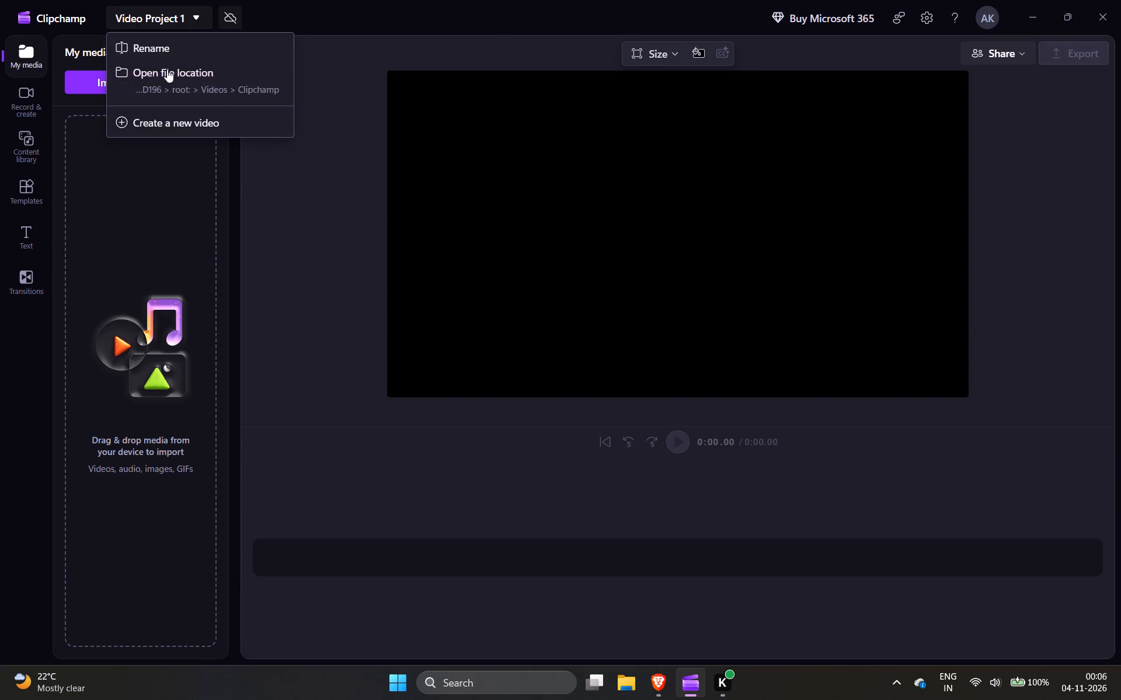
{"action": "left_click", "coordinate": [167, 69]}
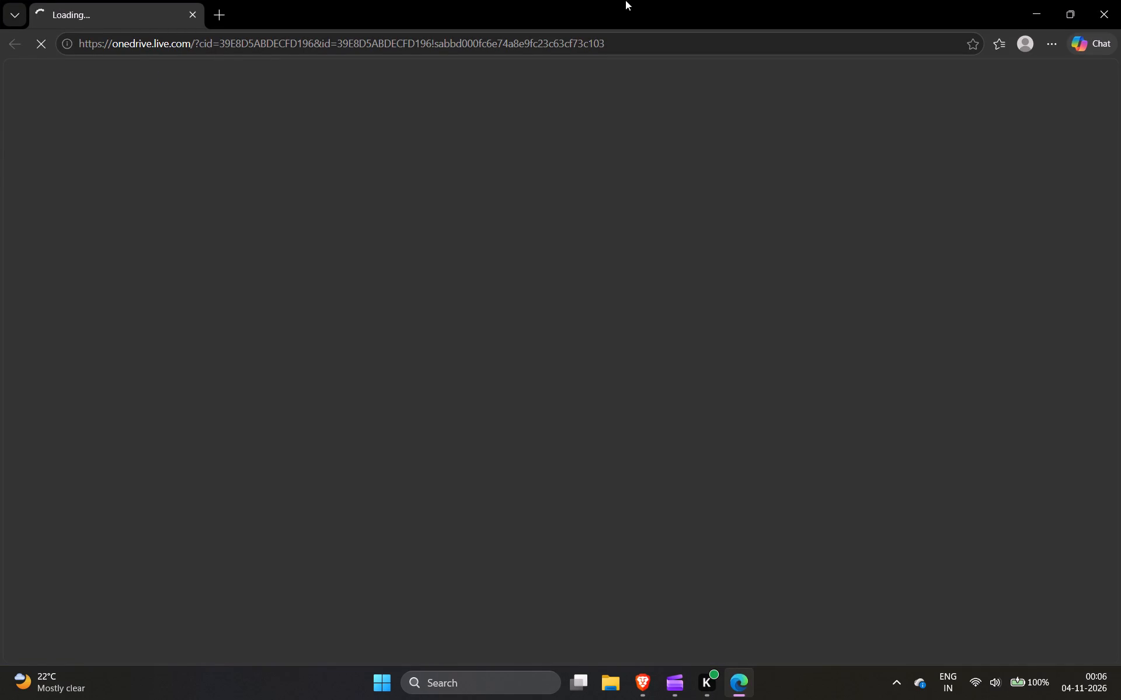
{"action": "left_click", "coordinate": [1105, 0]}
{"action": "left_click", "coordinate": [193, 9]}
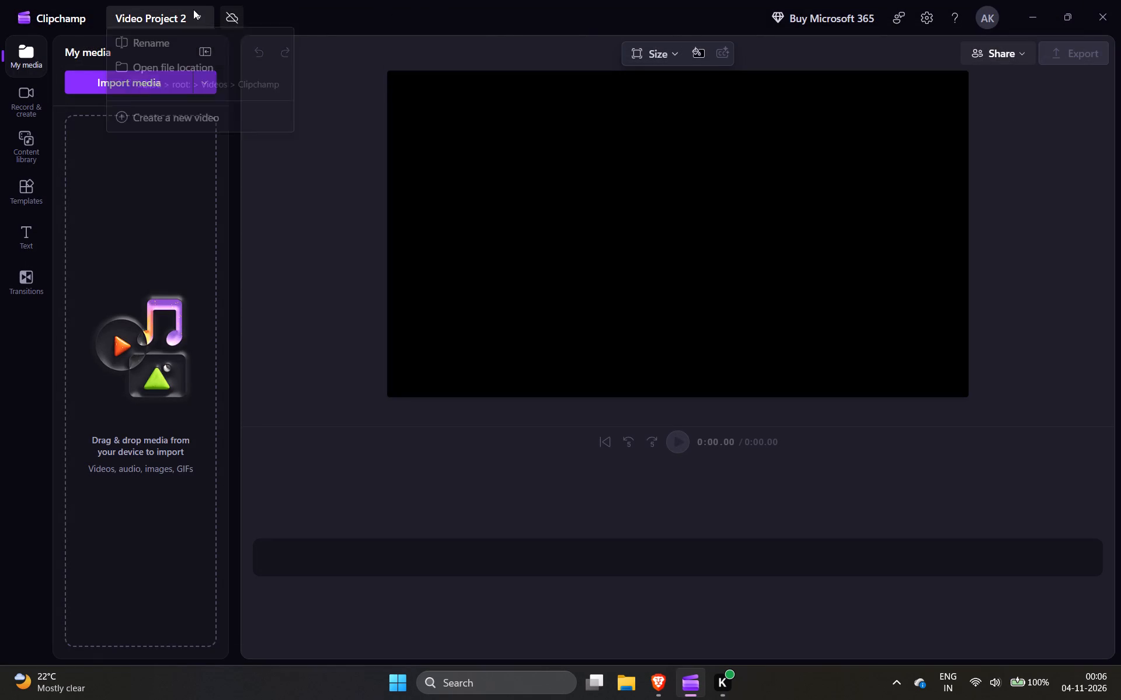
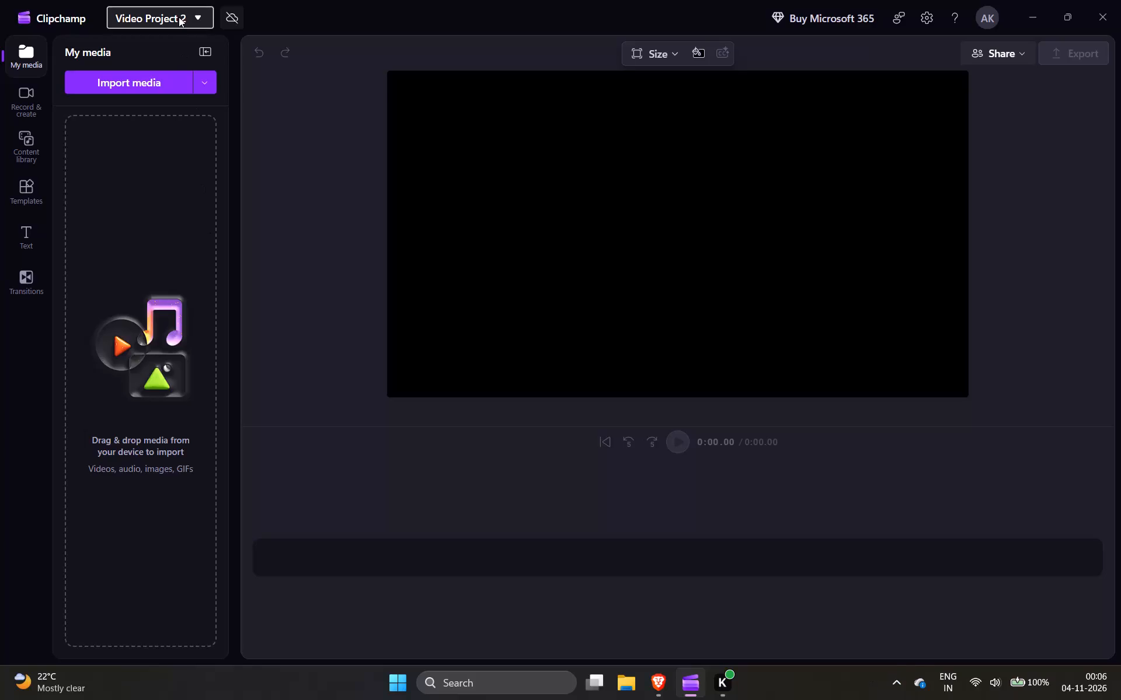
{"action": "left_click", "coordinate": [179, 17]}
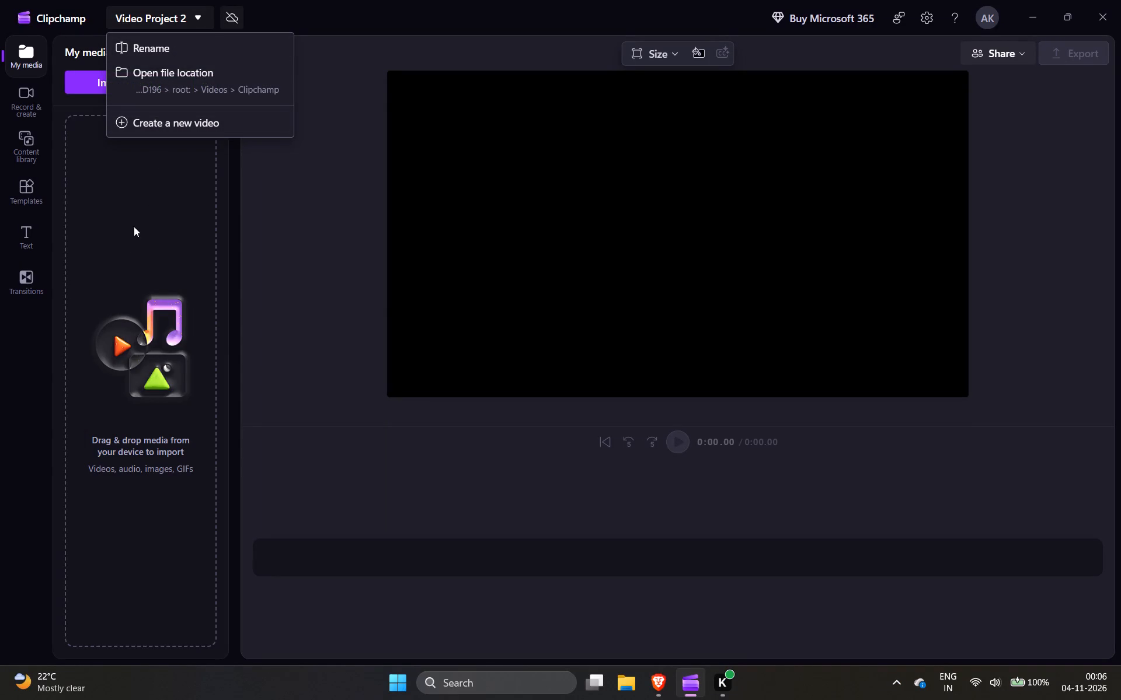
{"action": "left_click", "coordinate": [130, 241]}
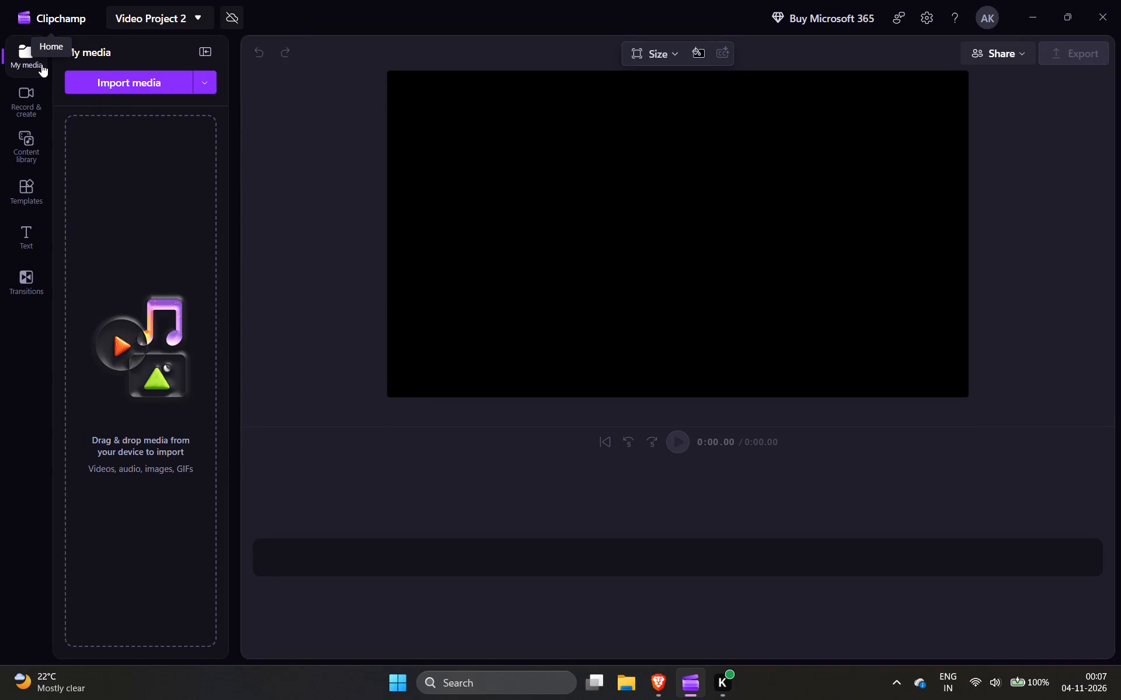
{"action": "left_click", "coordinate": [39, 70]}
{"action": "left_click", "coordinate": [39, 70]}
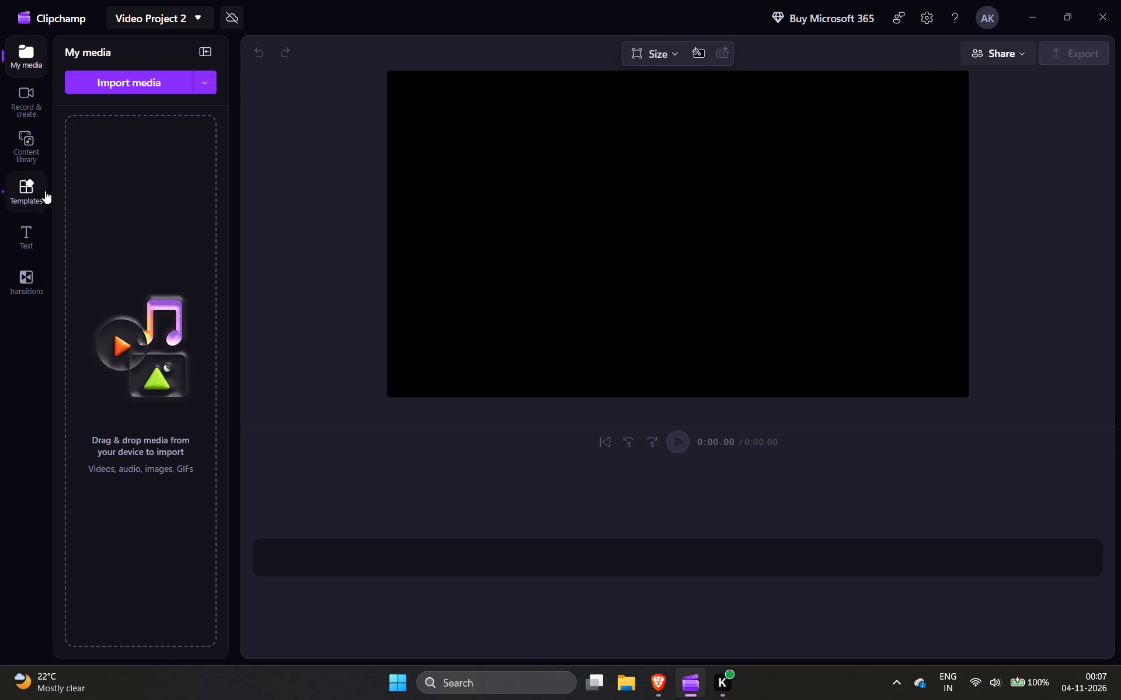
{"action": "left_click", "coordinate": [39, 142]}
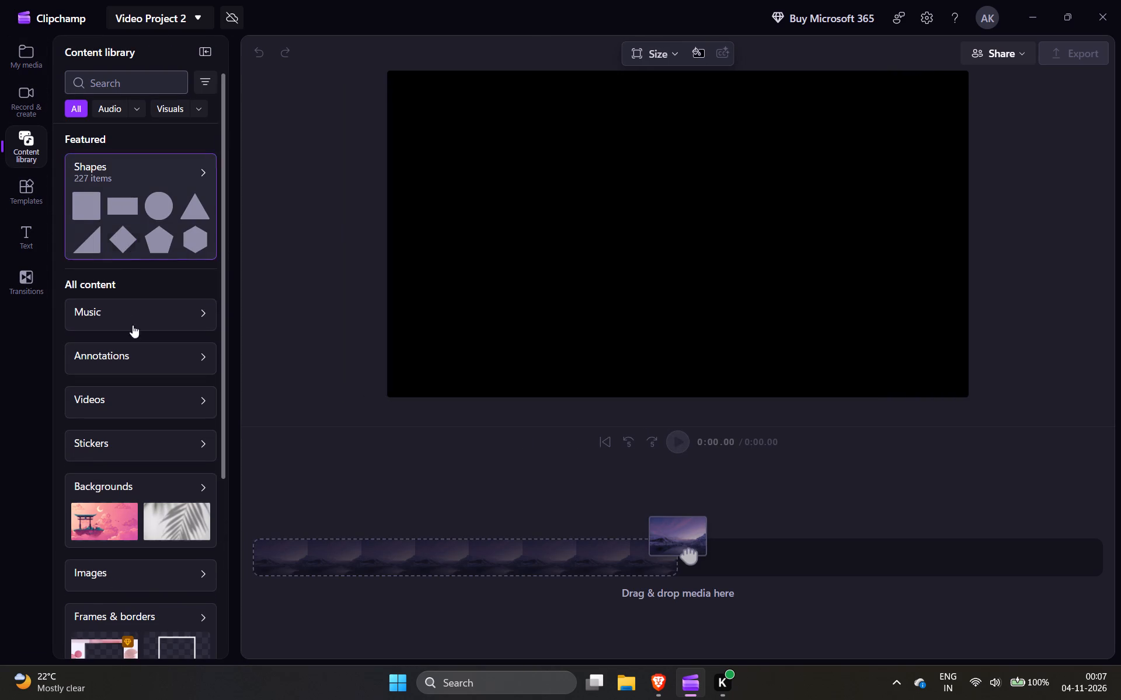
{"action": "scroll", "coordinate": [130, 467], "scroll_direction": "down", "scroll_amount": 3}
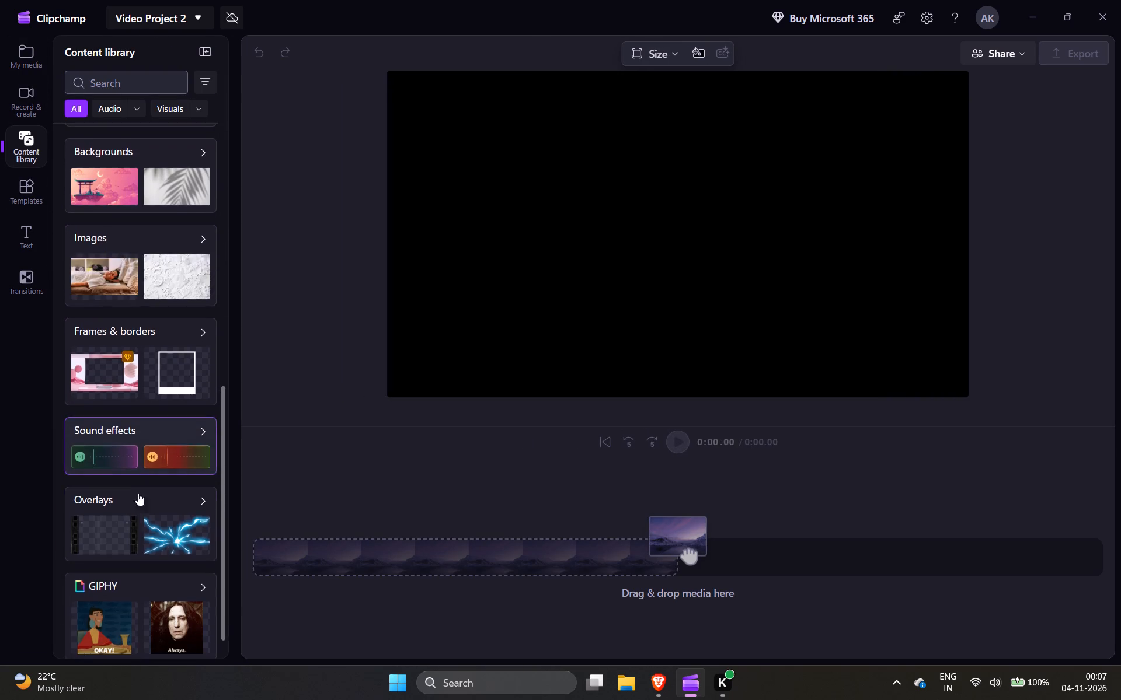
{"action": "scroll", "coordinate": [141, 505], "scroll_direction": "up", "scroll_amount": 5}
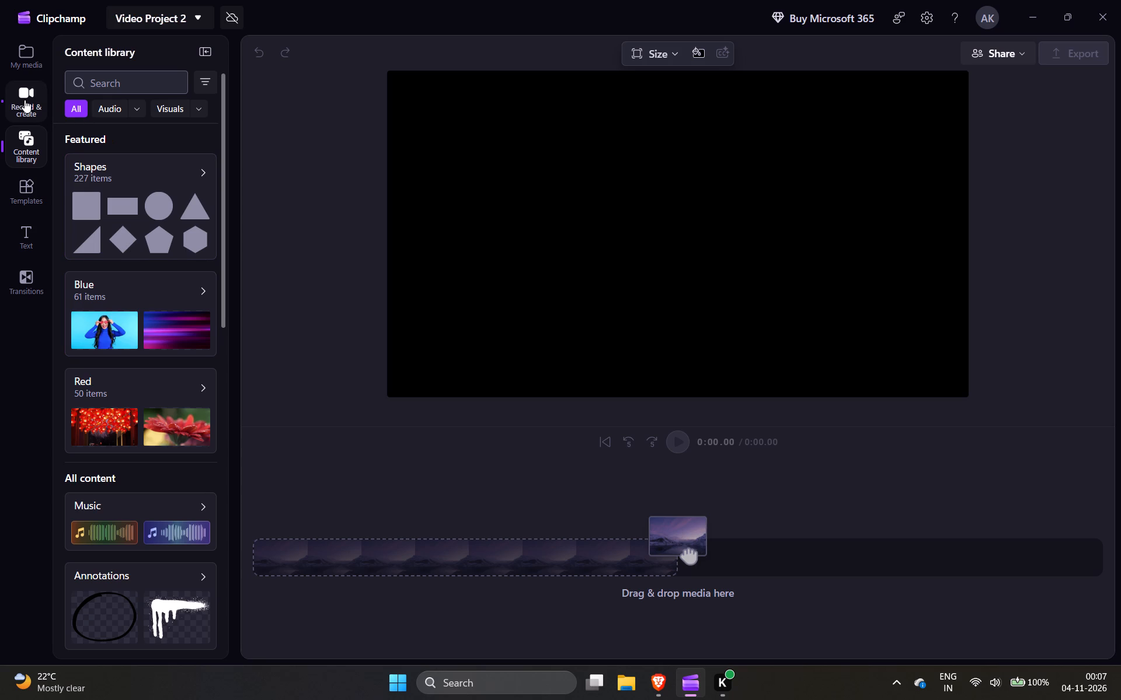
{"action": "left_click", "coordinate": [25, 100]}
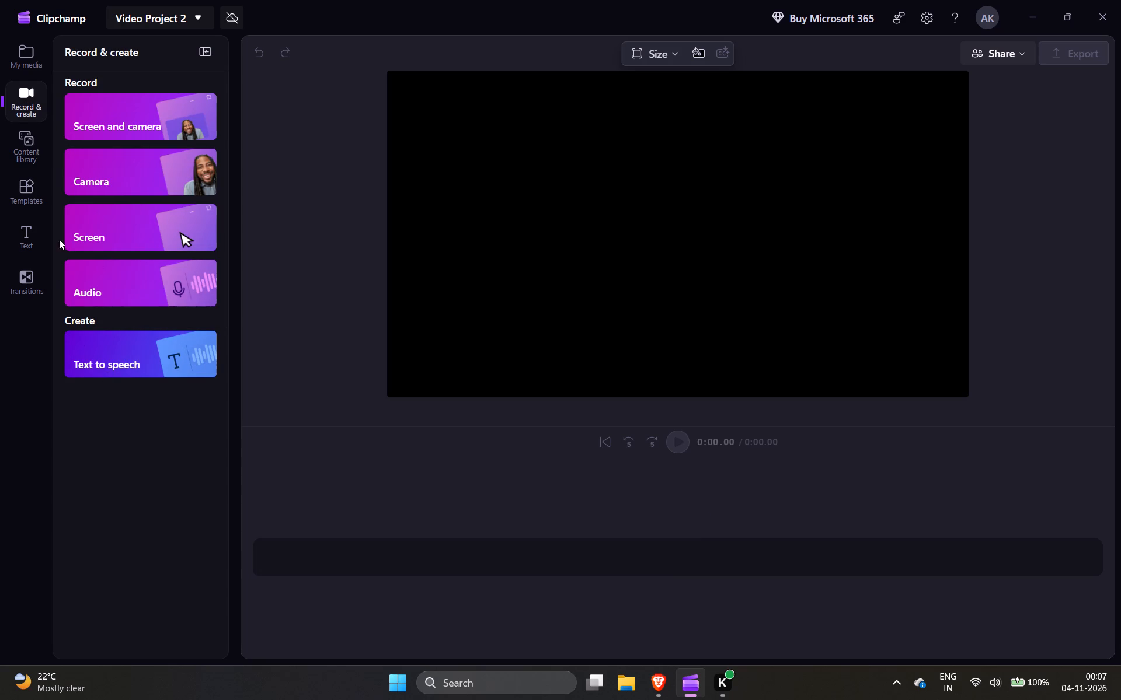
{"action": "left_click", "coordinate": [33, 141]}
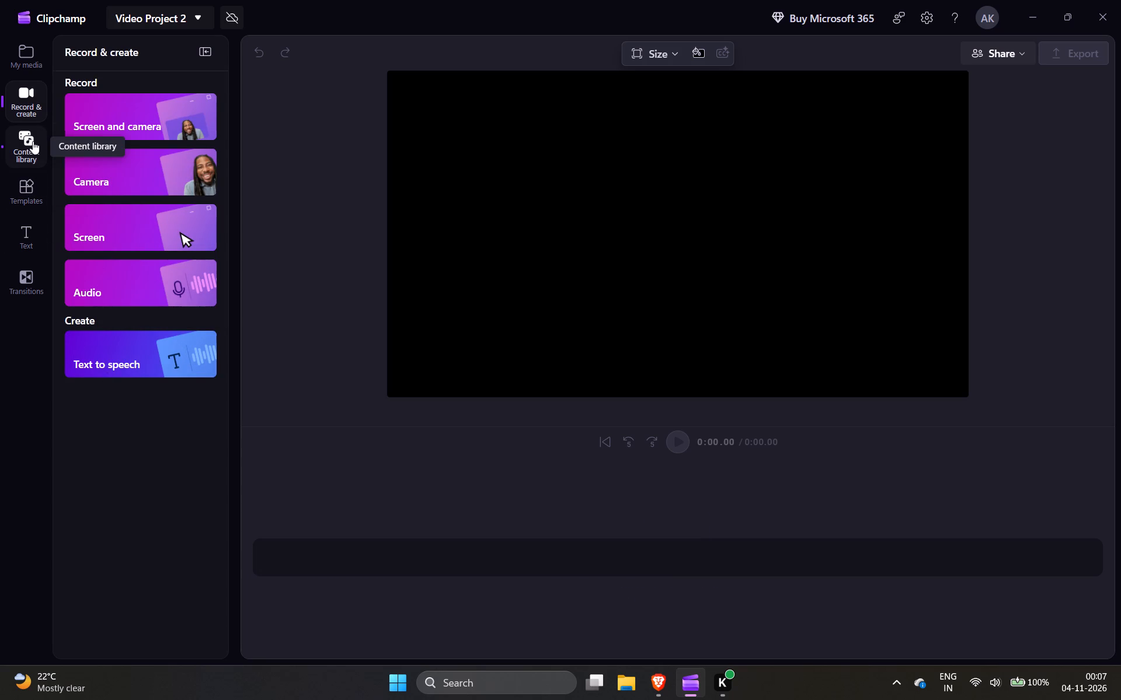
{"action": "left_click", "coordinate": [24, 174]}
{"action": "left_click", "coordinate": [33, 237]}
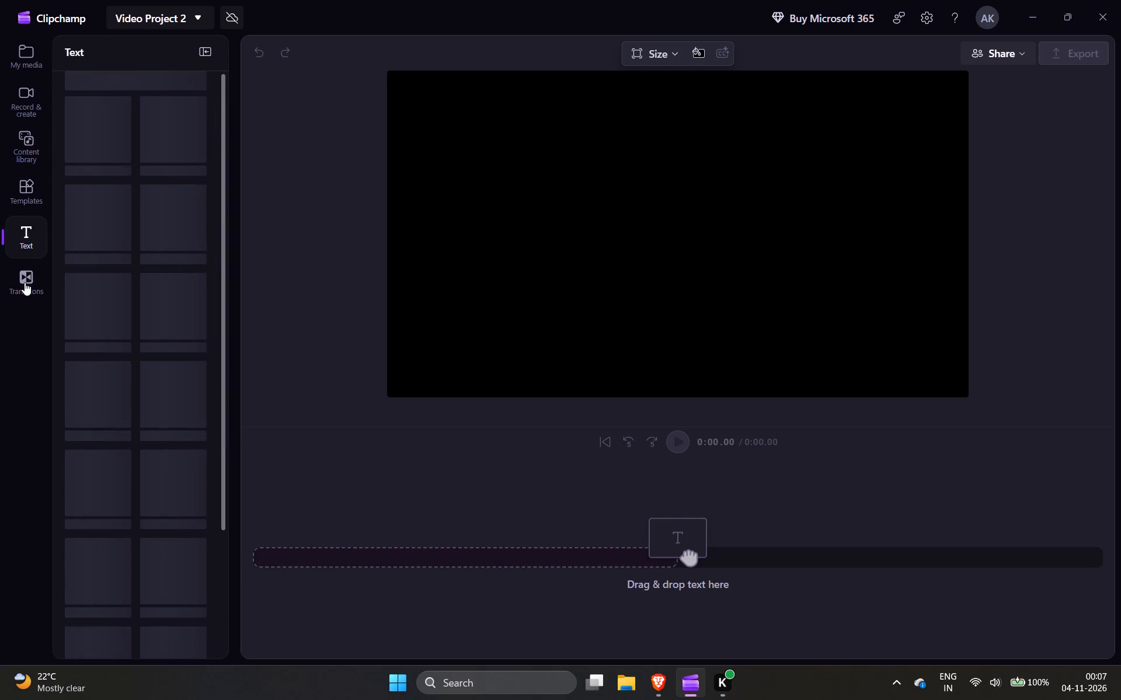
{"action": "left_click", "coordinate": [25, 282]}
Return to the home page, reopen the Ferris wheel project "Video Project" and briefly play its opening.
{"action": "left_click", "coordinate": [62, 22]}
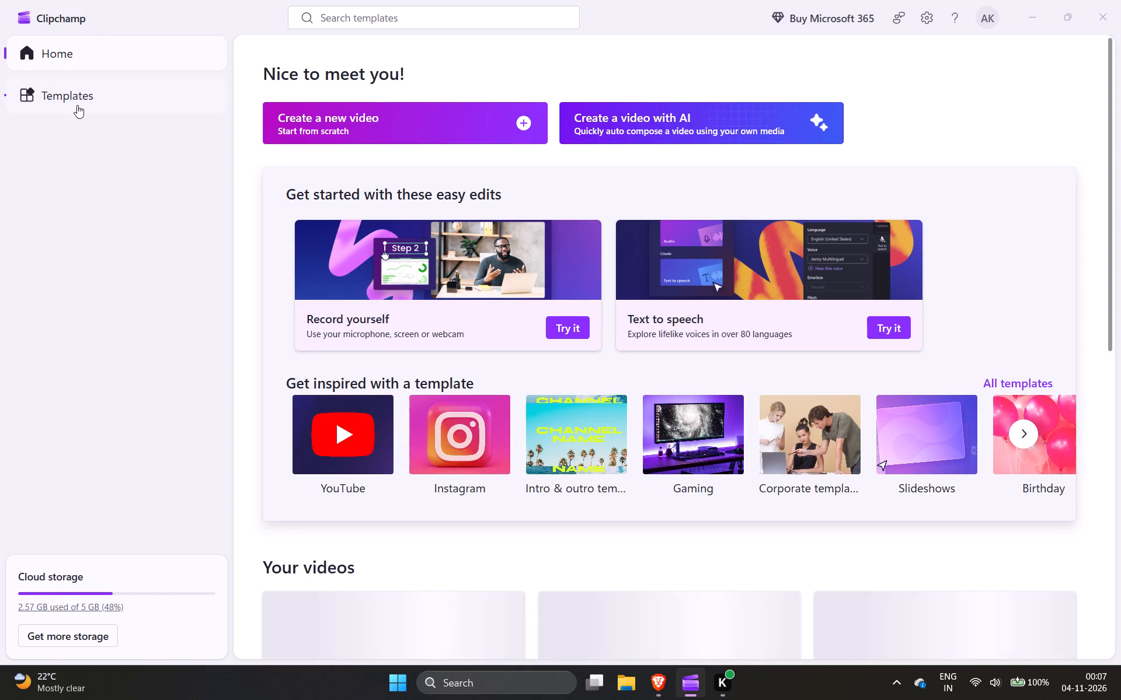
{"action": "scroll", "coordinate": [298, 316], "scroll_direction": "down", "scroll_amount": 1}
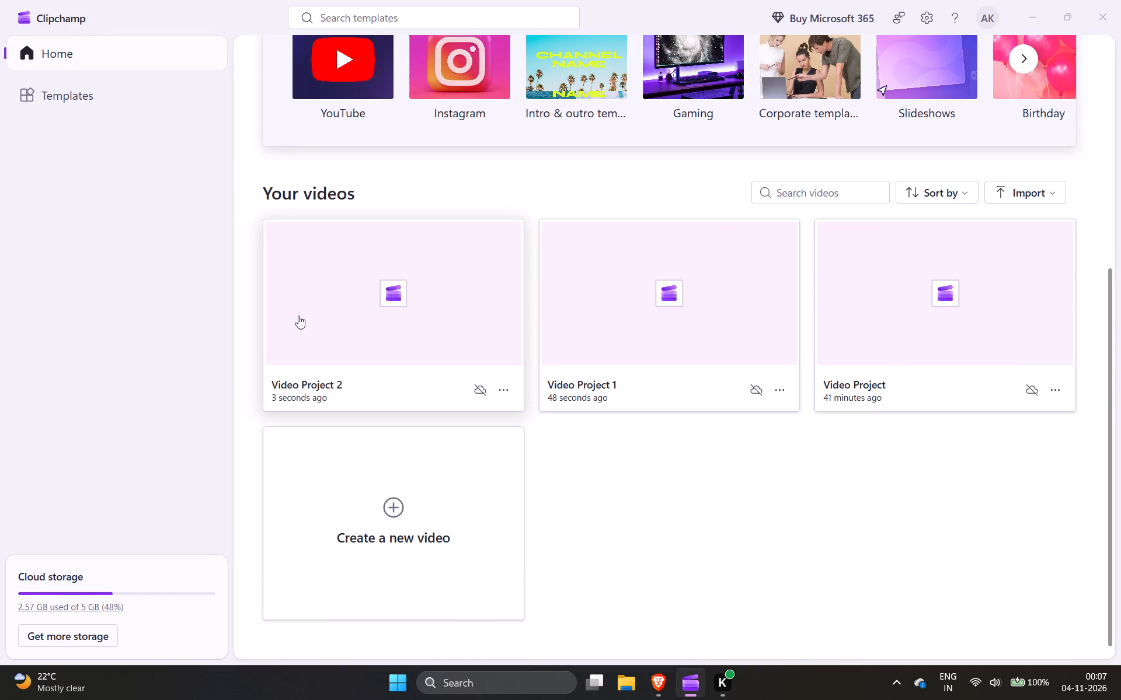
{"action": "scroll", "coordinate": [298, 316], "scroll_direction": "down", "scroll_amount": 2}
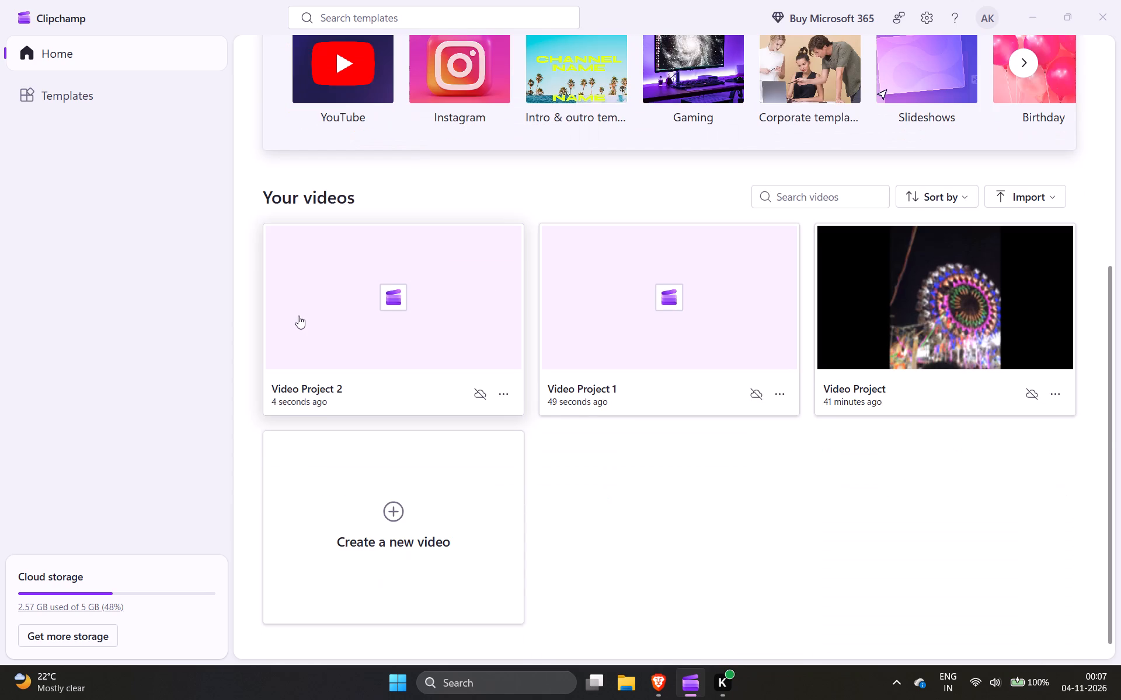
{"action": "left_click", "coordinate": [864, 339]}
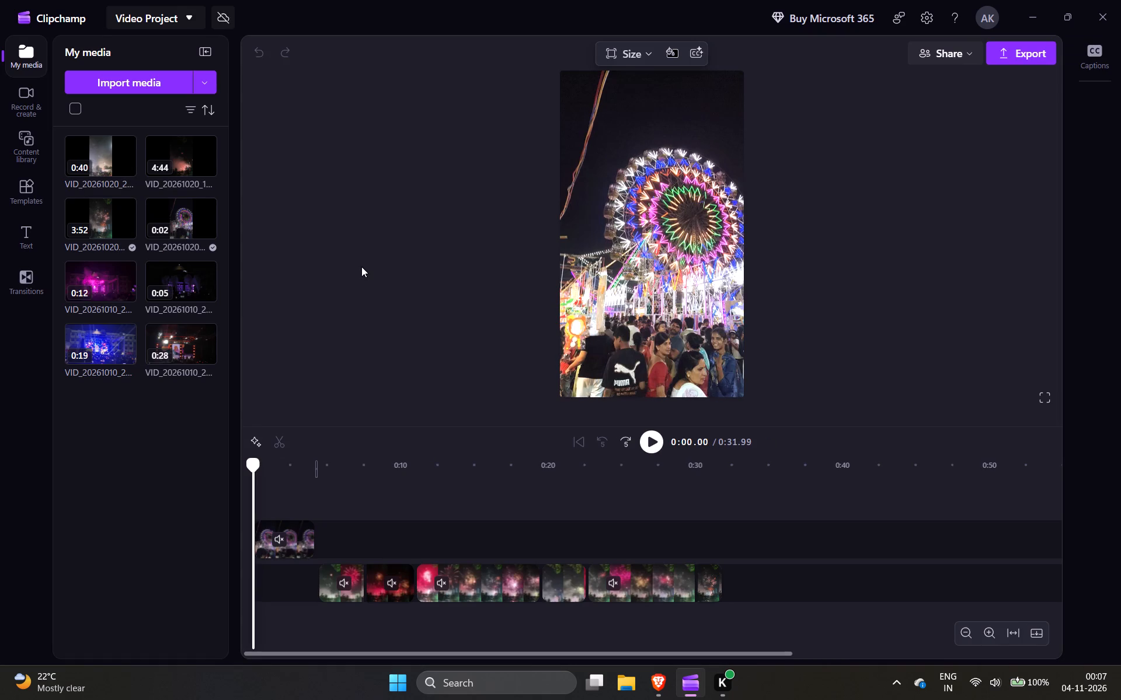
{"action": "key", "text": "space"}
{"action": "key", "text": "space"}
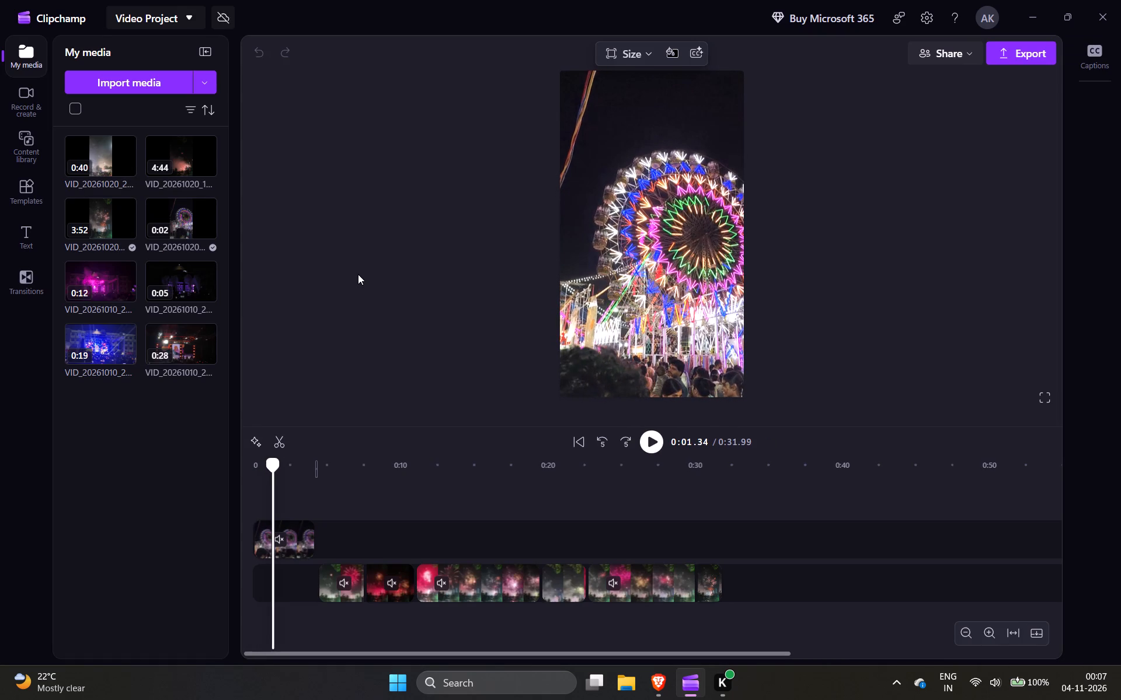
Start a 4K upscale of the 4.26-second Ferris wheel clip.
{"action": "left_click", "coordinate": [287, 537]}
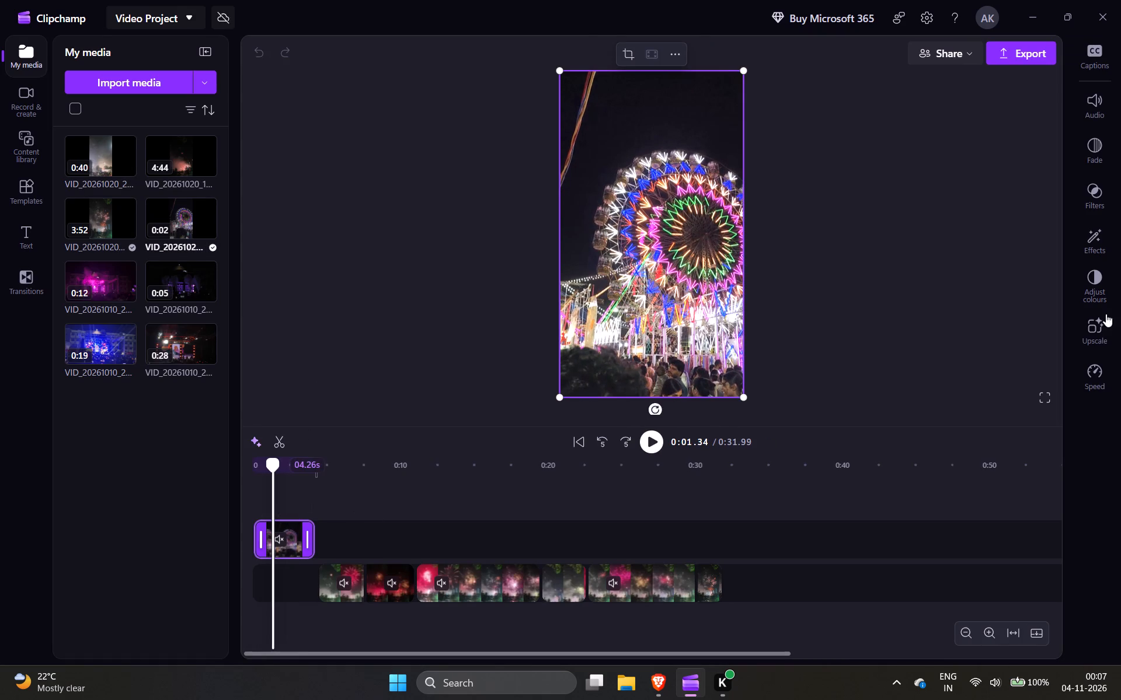
{"action": "left_click", "coordinate": [1095, 324]}
{"action": "left_click", "coordinate": [969, 142]}
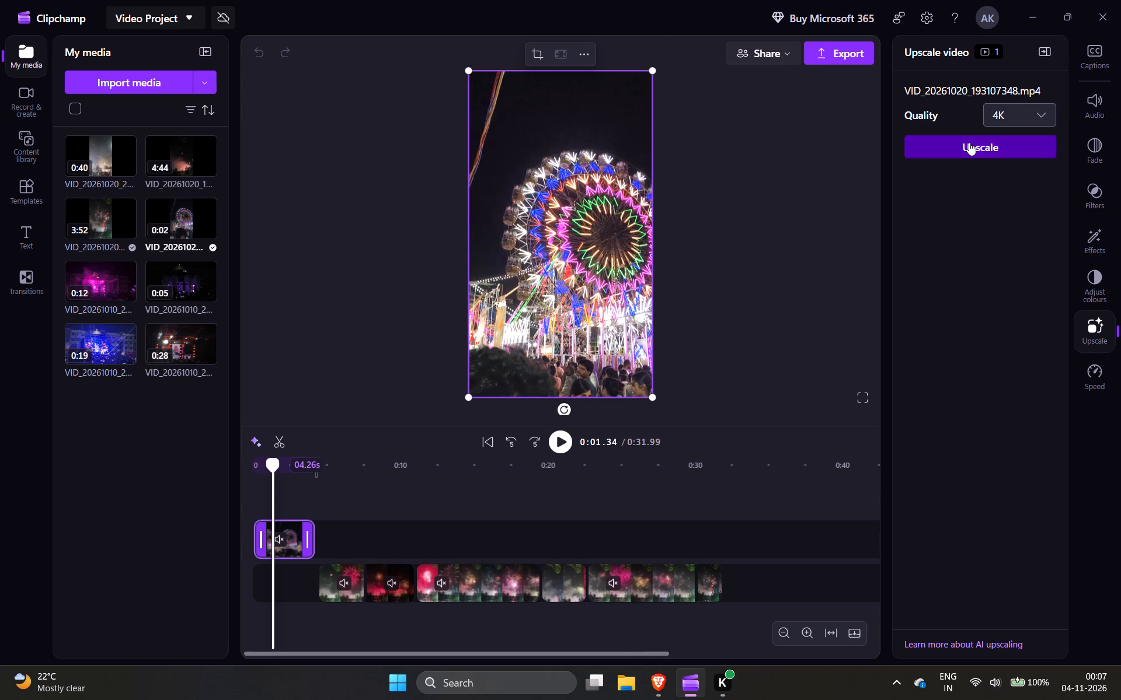
Start 4K upscales of the first three fireworks segments, lasting 3.23, 3.40 and 8.53 seconds.
{"action": "left_click", "coordinate": [346, 597]}
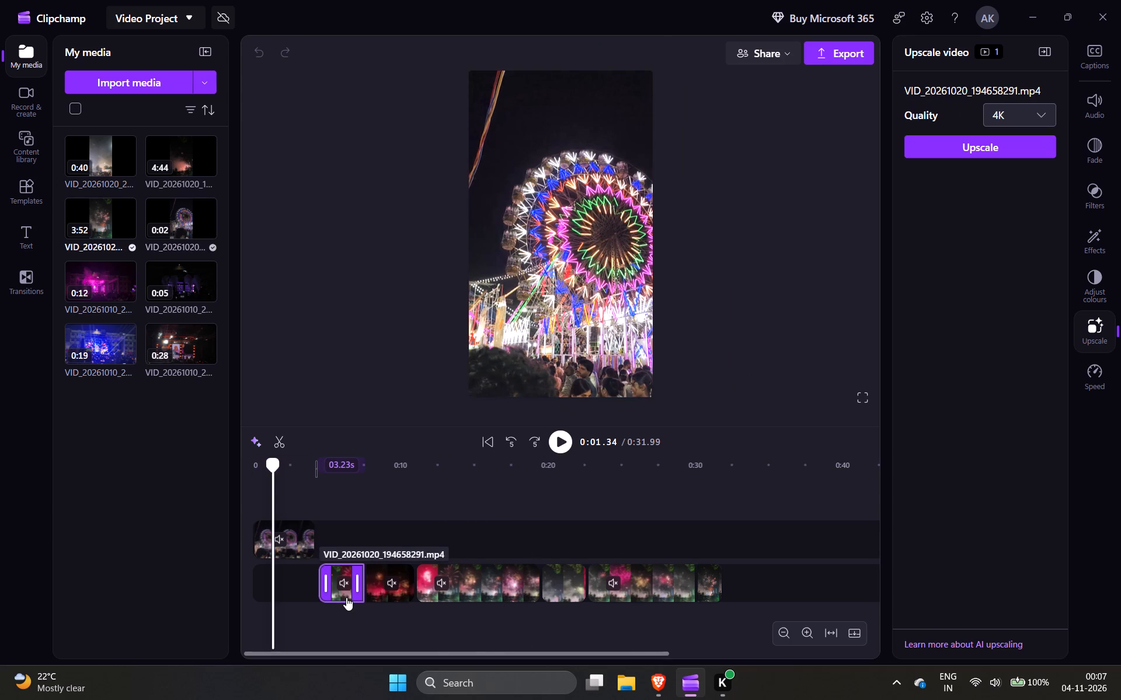
{"action": "left_click", "coordinate": [401, 597]}
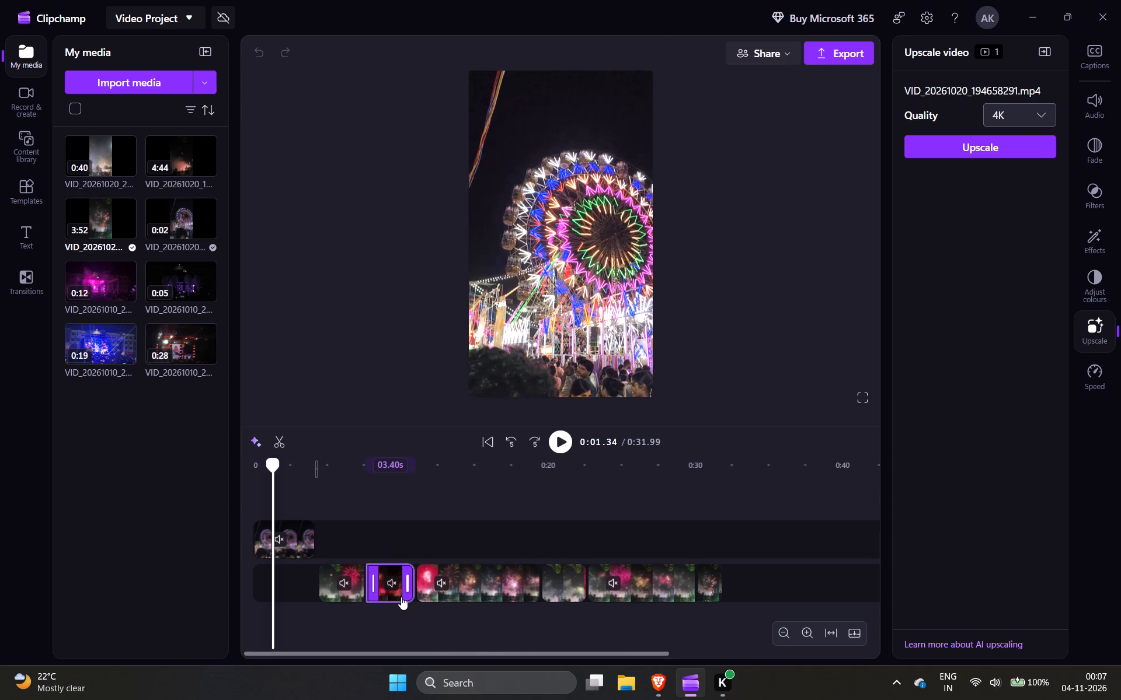
{"action": "left_click", "coordinate": [444, 594]}
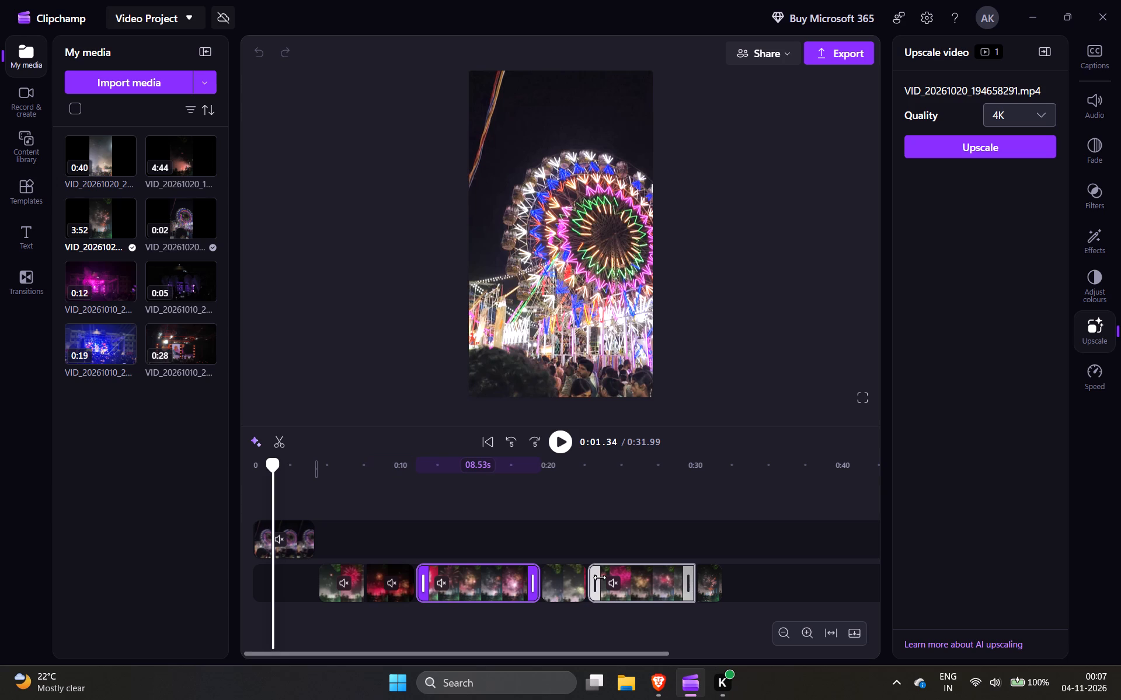
{"action": "left_click", "coordinate": [339, 598]}
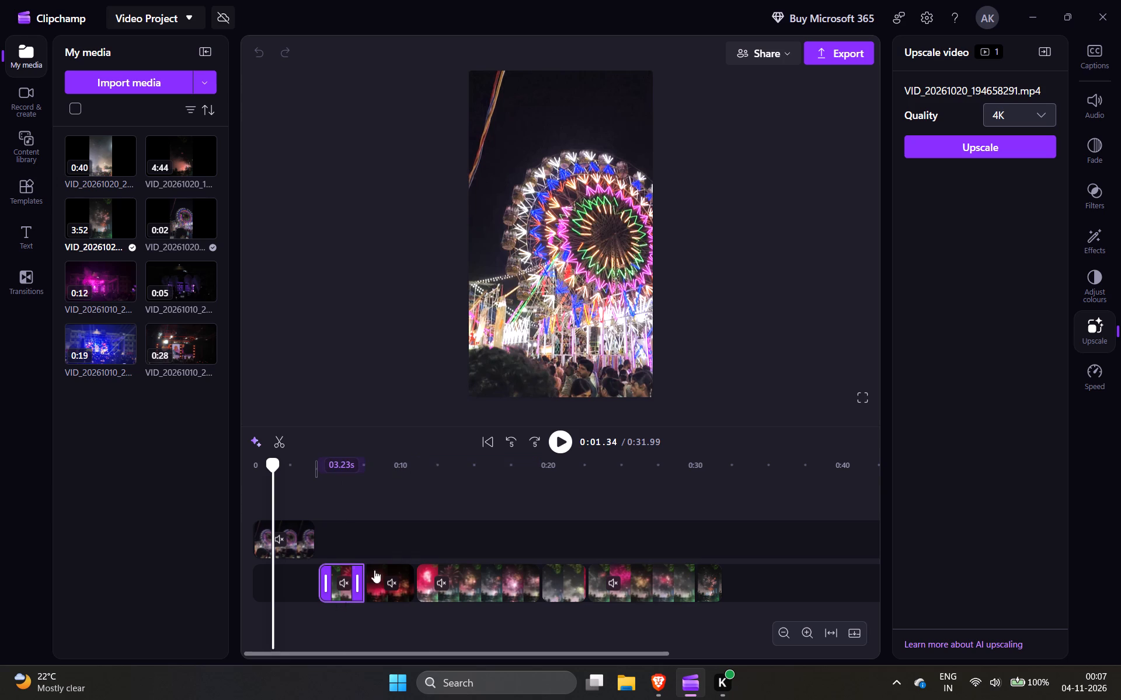
{"action": "left_click", "coordinate": [962, 147]}
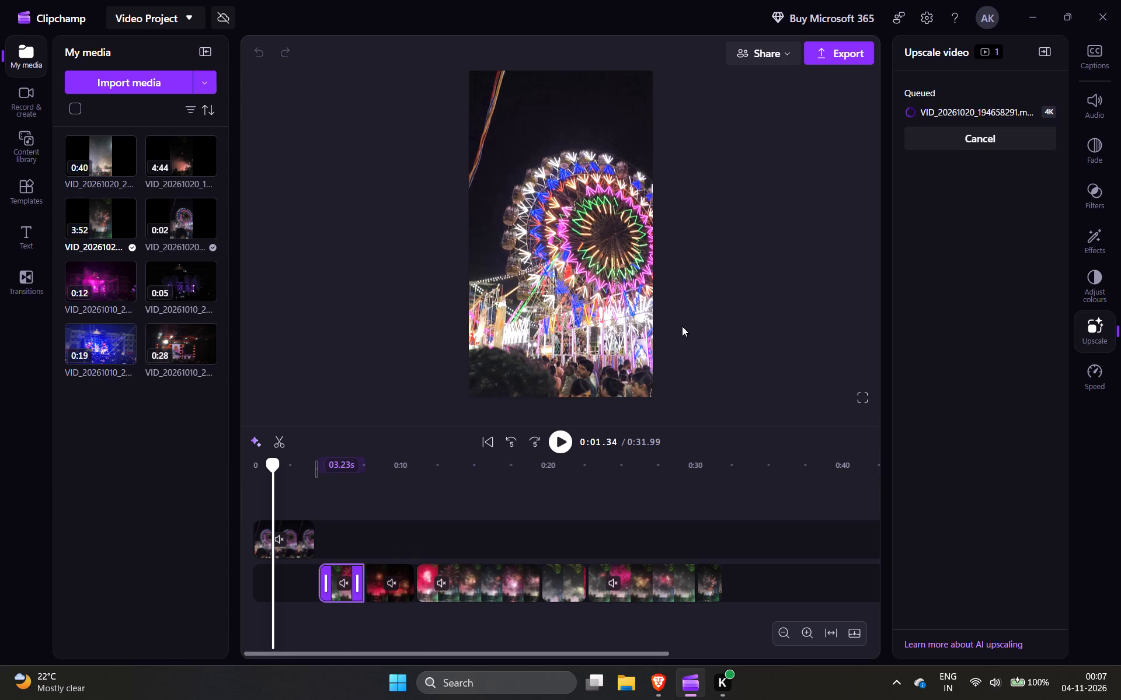
{"action": "left_click", "coordinate": [392, 591]}
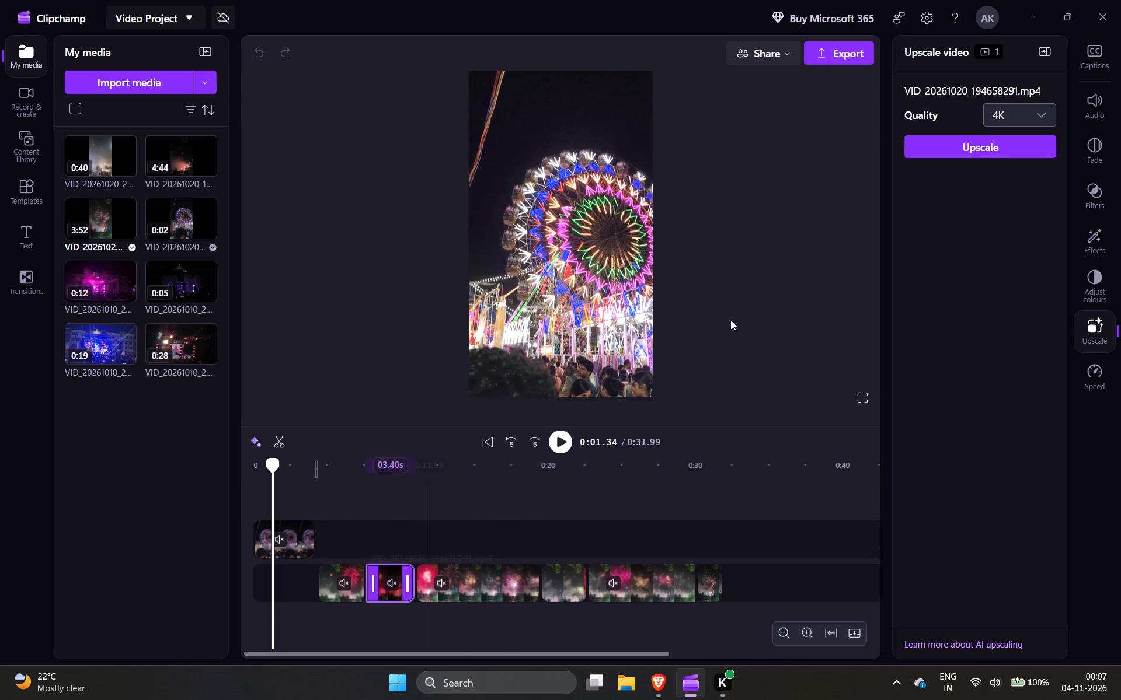
{"action": "left_click", "coordinate": [953, 149]}
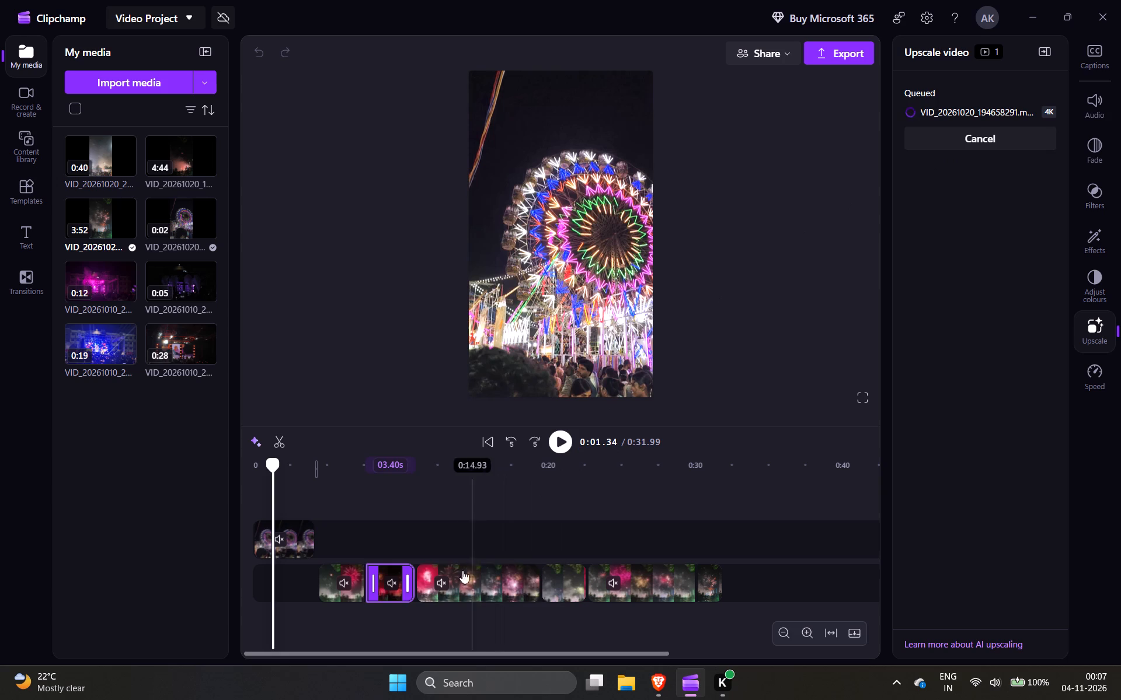
{"action": "left_click", "coordinate": [459, 580]}
{"action": "left_click", "coordinate": [959, 145]}
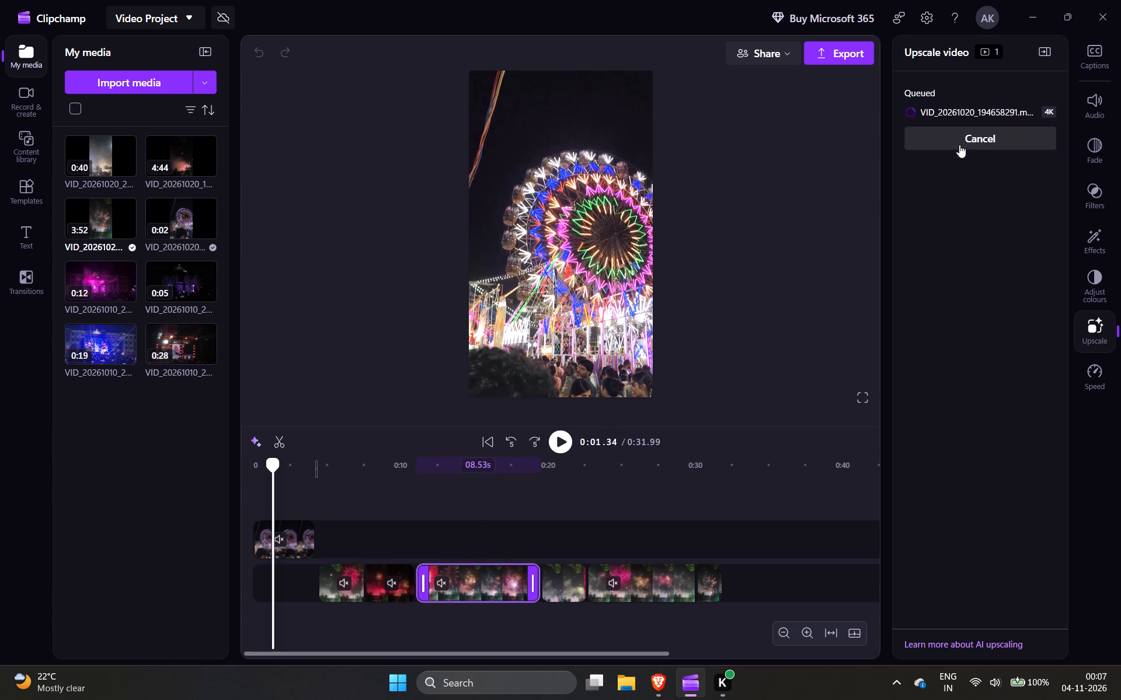
Start 4K upscales of the remaining three fireworks segments, lasting 3.13, 7.44 and 1.82 seconds.
{"action": "left_click", "coordinate": [560, 598]}
{"action": "left_click", "coordinate": [565, 591]}
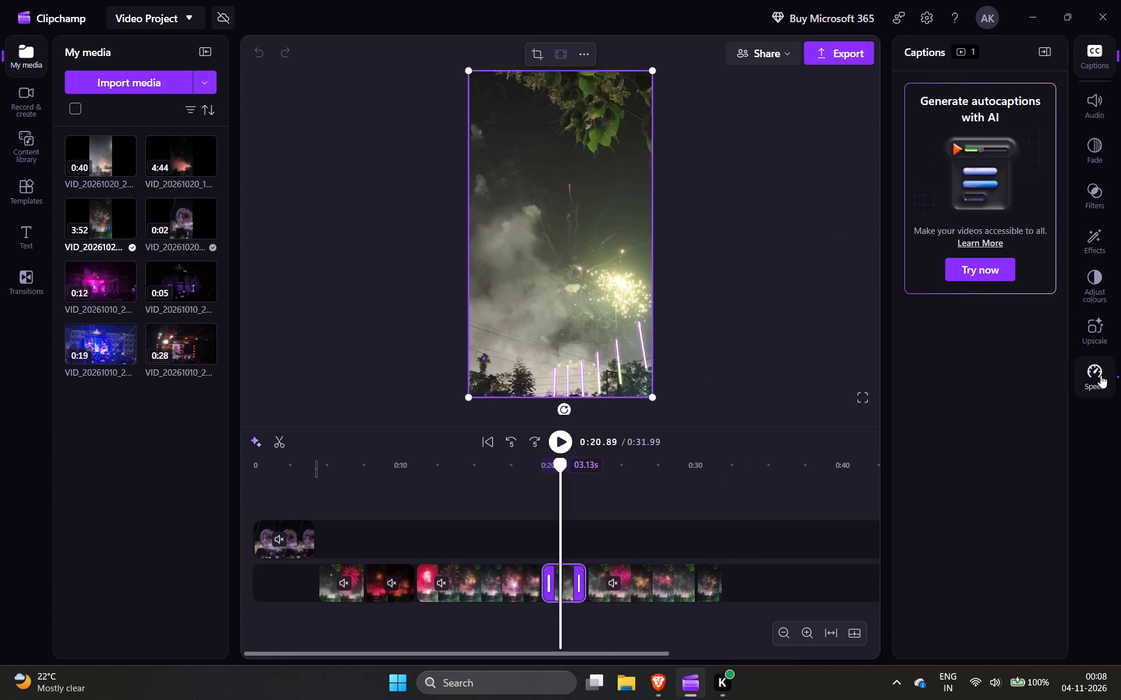
{"action": "left_click", "coordinate": [1095, 333]}
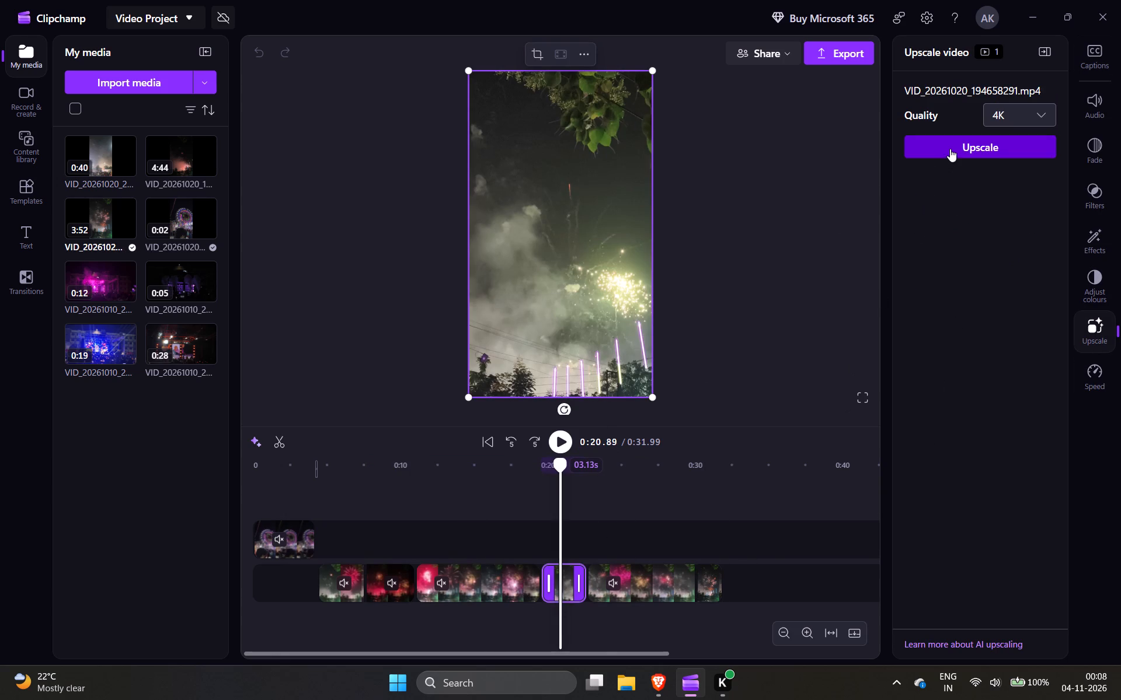
{"action": "left_click", "coordinate": [951, 149]}
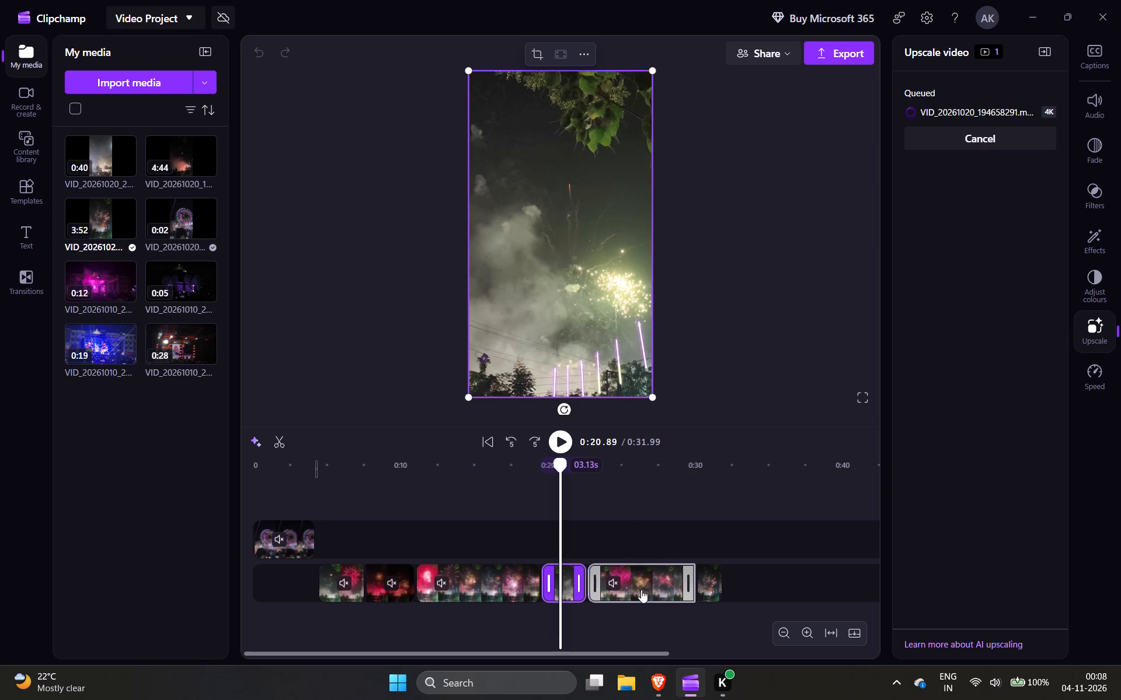
{"action": "left_click", "coordinate": [641, 590]}
{"action": "left_click", "coordinate": [944, 141]}
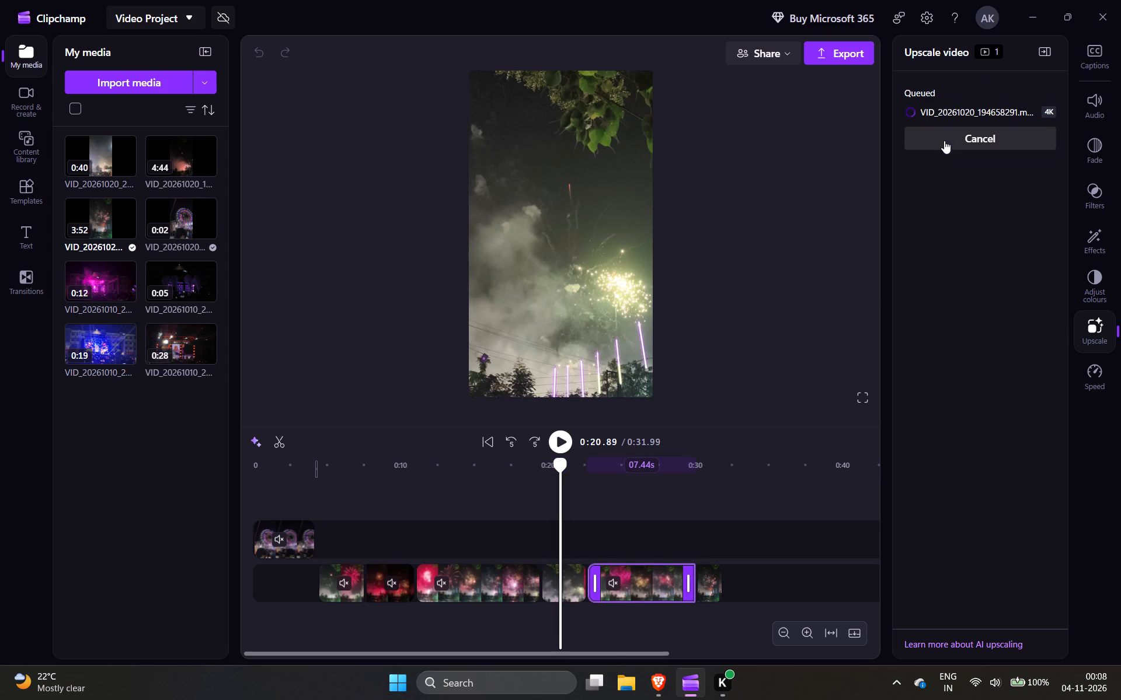
{"action": "left_click", "coordinate": [701, 578]}
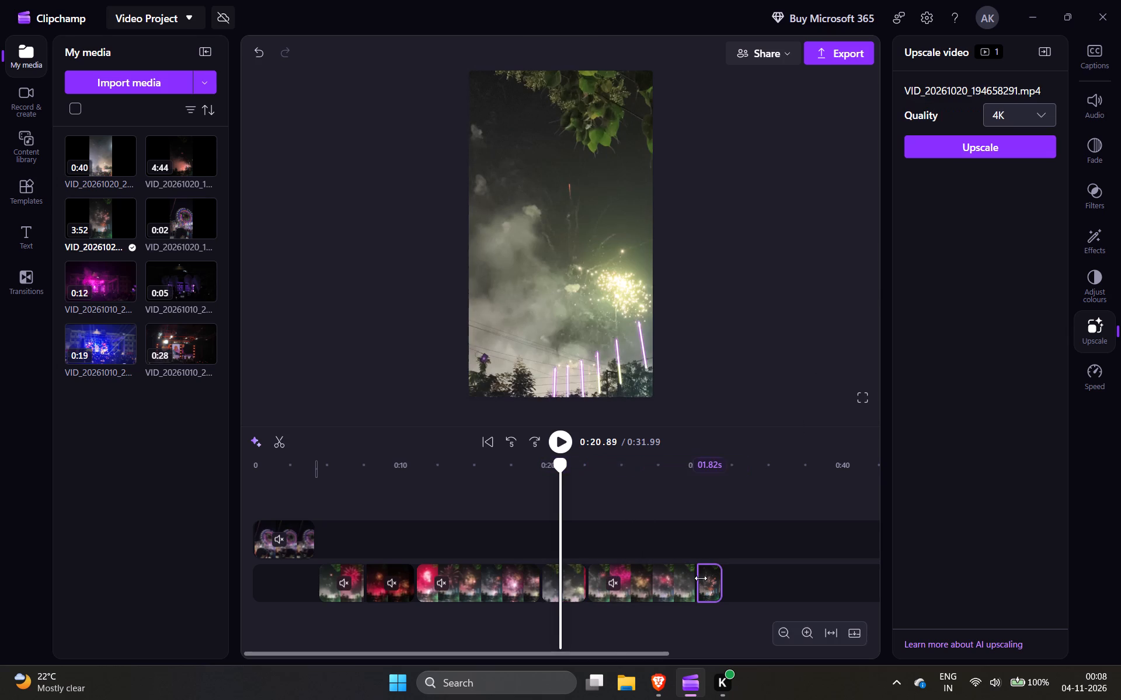
{"action": "left_click", "coordinate": [962, 140]}
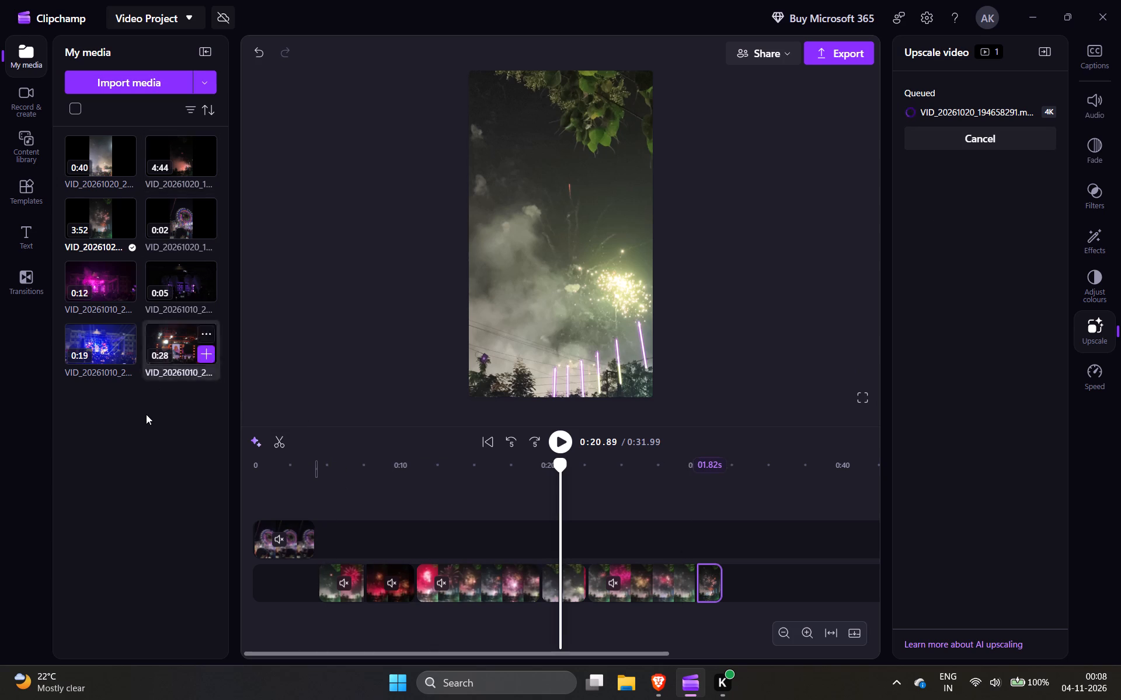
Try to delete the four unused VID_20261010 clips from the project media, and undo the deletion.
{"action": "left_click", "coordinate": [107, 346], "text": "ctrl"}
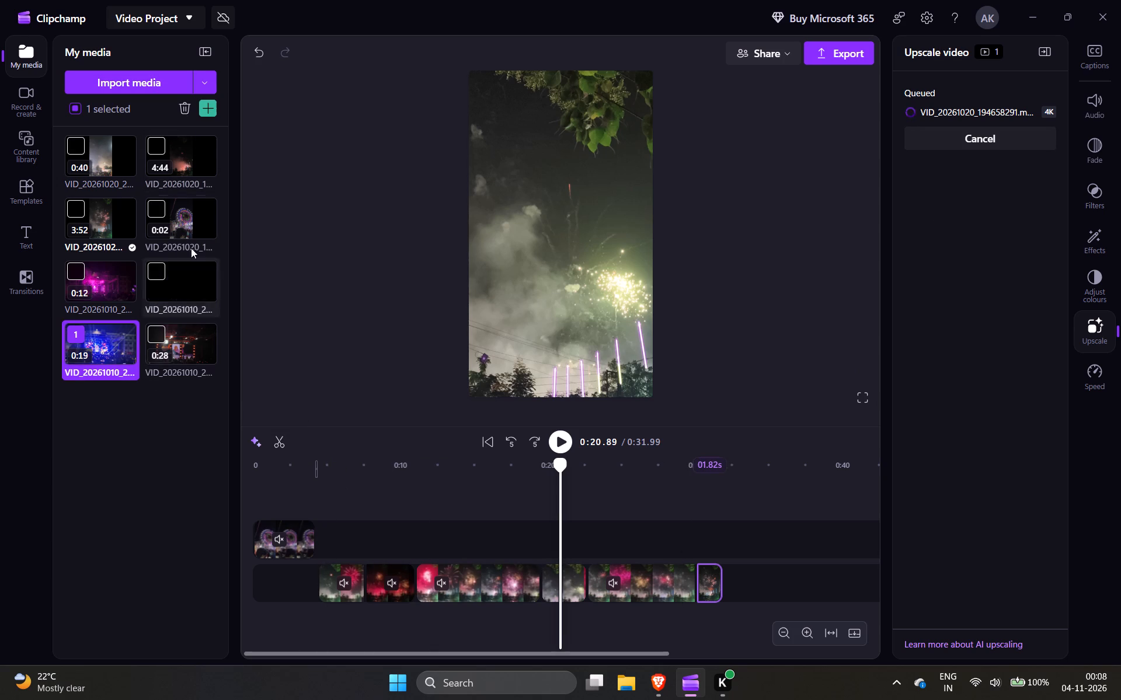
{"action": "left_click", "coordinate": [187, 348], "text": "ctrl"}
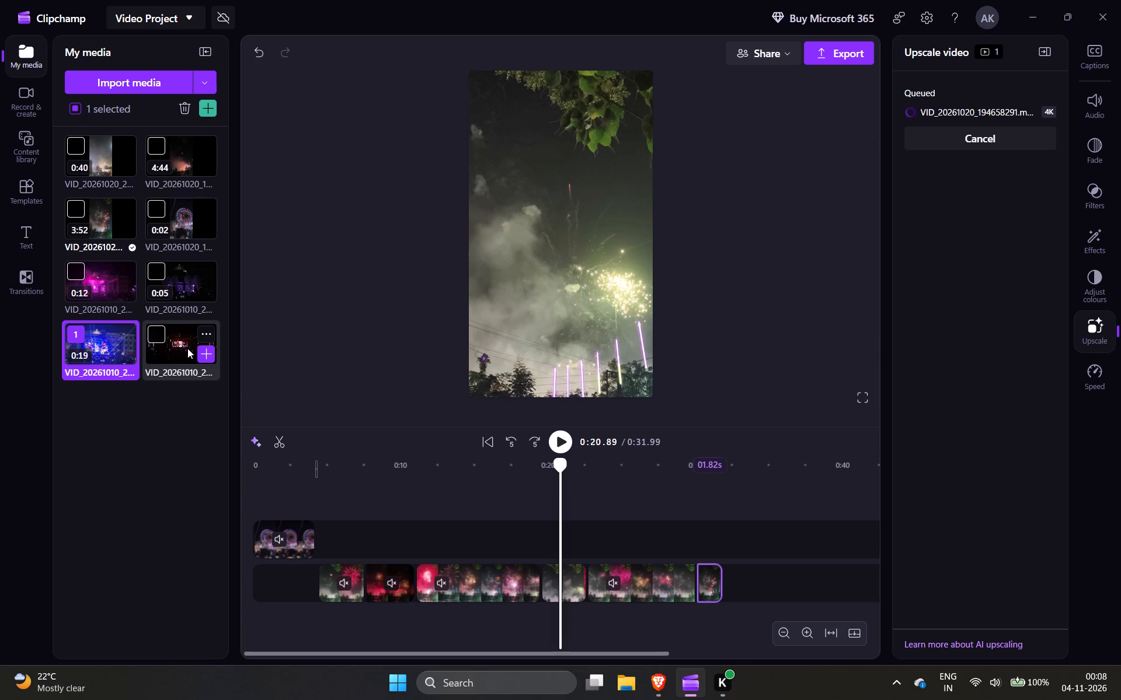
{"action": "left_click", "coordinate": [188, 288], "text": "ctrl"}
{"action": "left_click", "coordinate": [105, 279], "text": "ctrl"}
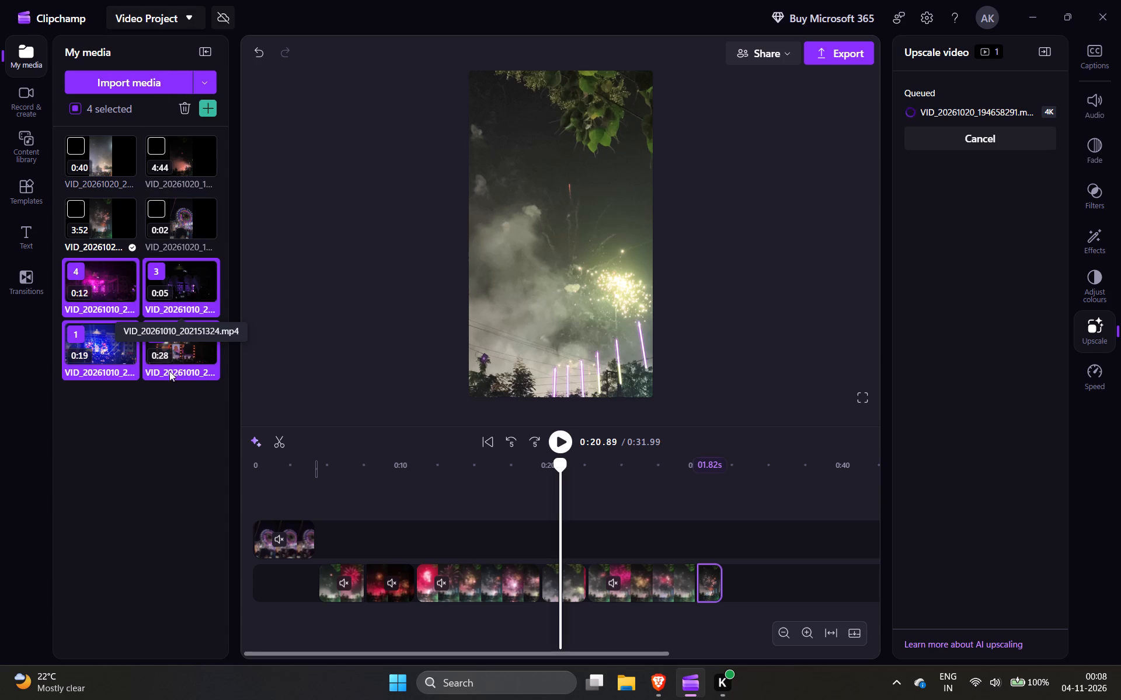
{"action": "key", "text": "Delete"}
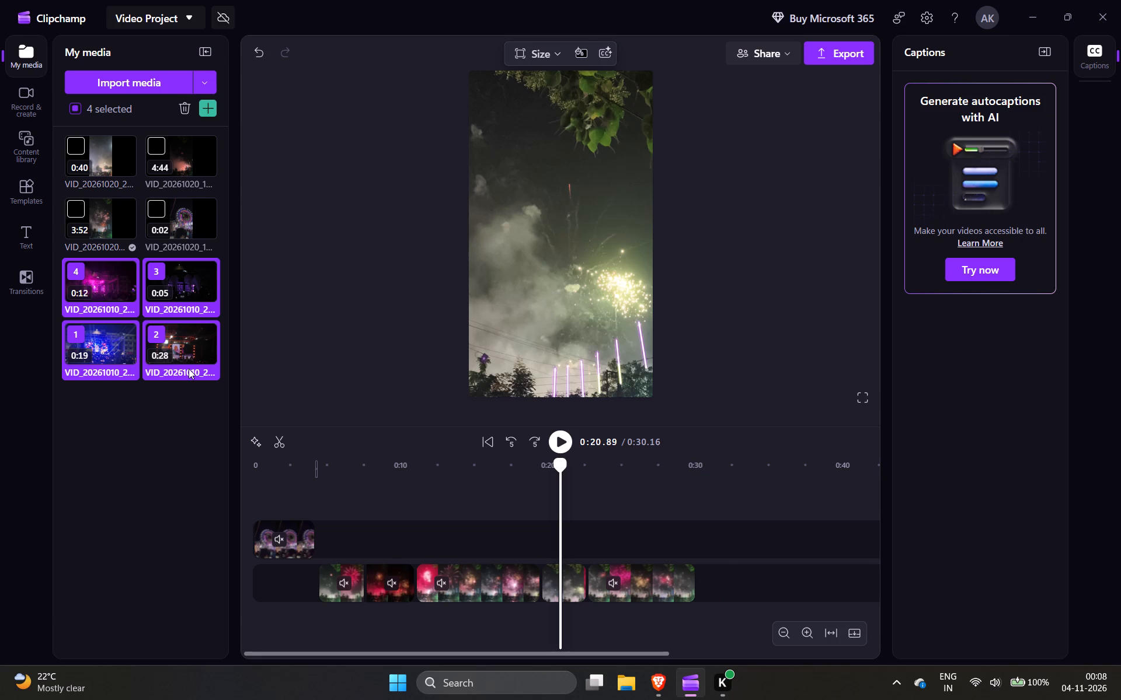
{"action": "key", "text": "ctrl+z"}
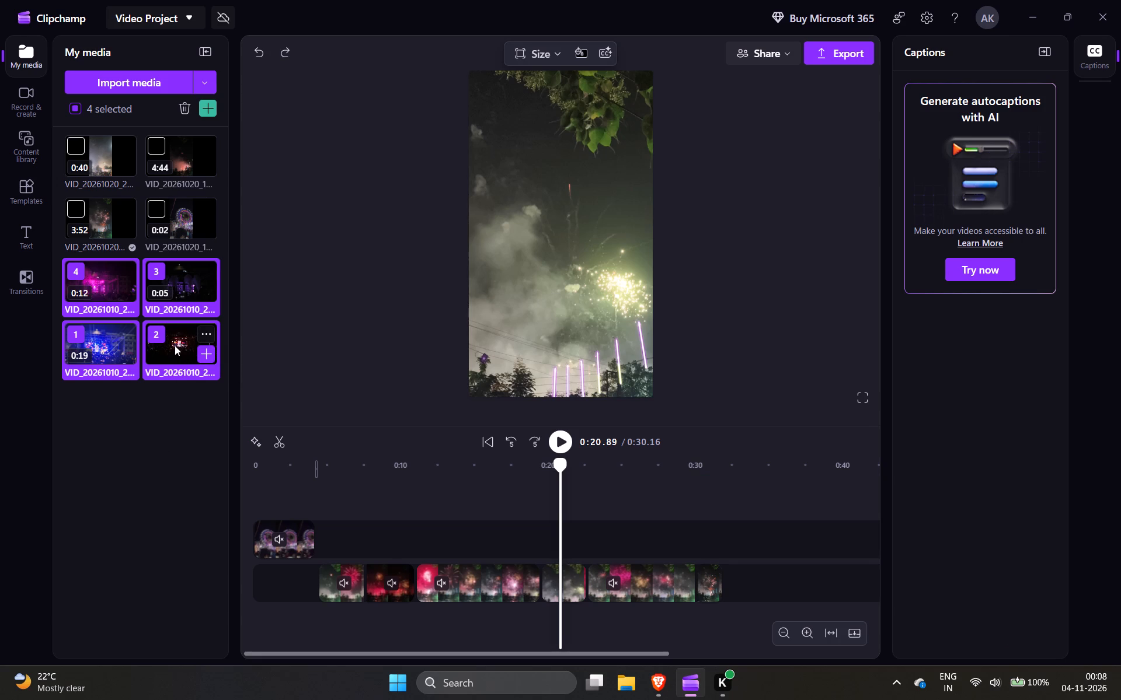
Clear the selection of the four VID_20261010 clips in the project media.
{"action": "right_click", "coordinate": [175, 345]}
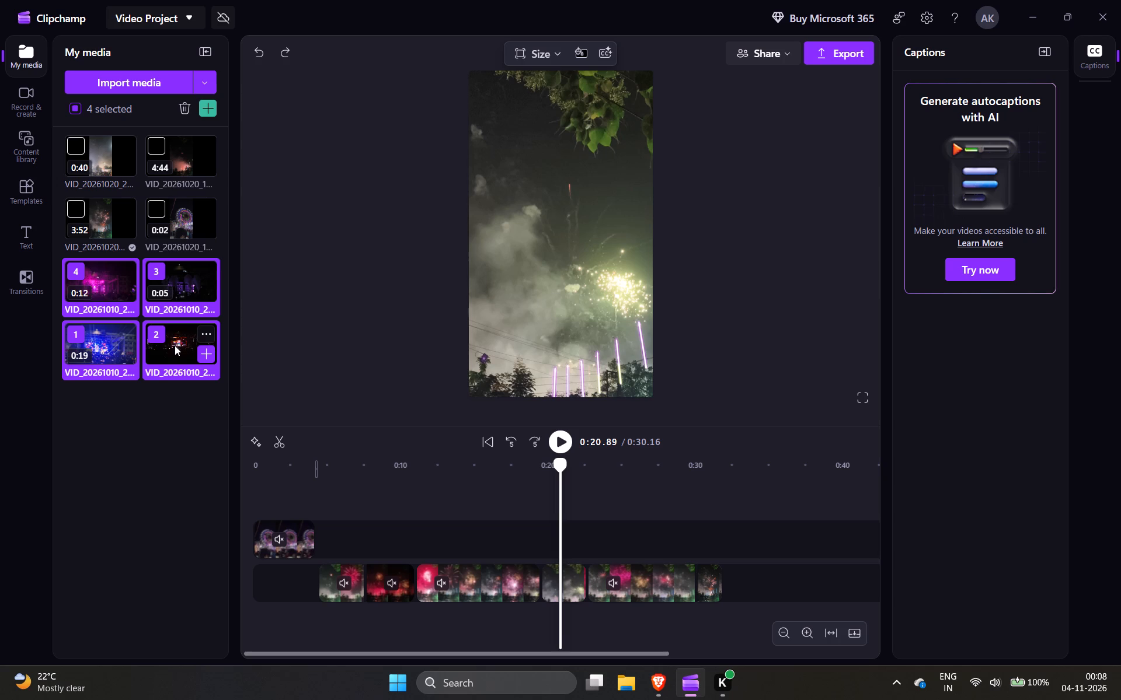
{"action": "right_click", "coordinate": [175, 345]}
{"action": "left_click", "coordinate": [175, 345]}
{"action": "left_click", "coordinate": [227, 480]}
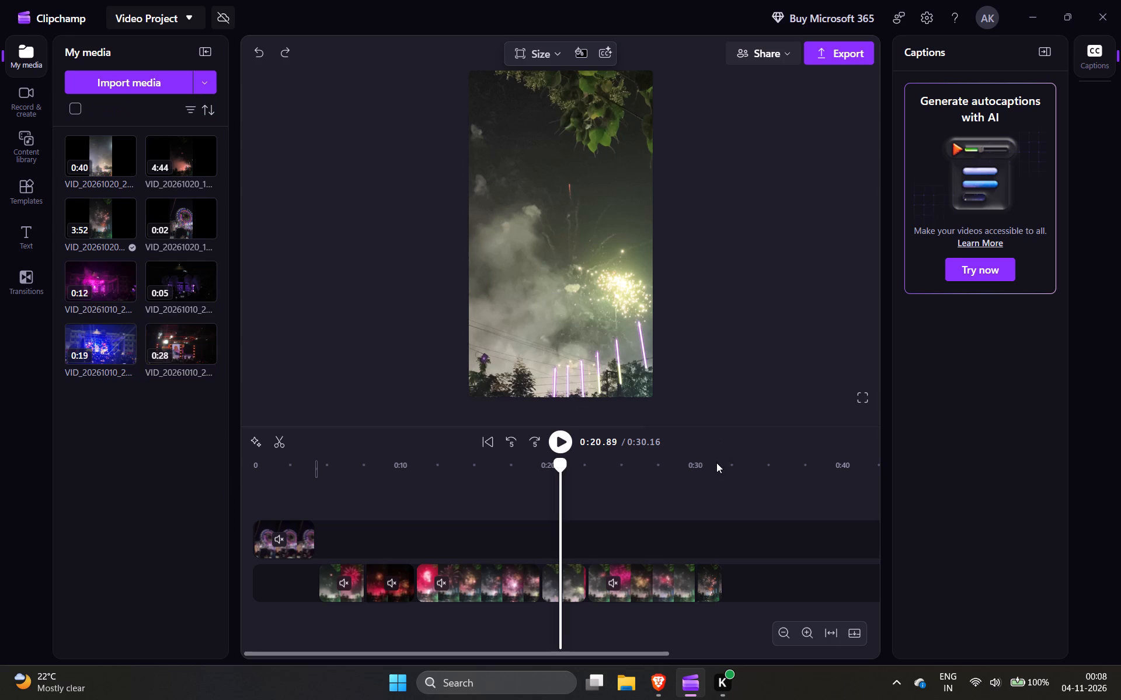
Undo the remaining recent edits to the project.
{"action": "key", "text": "ctrl+z"}
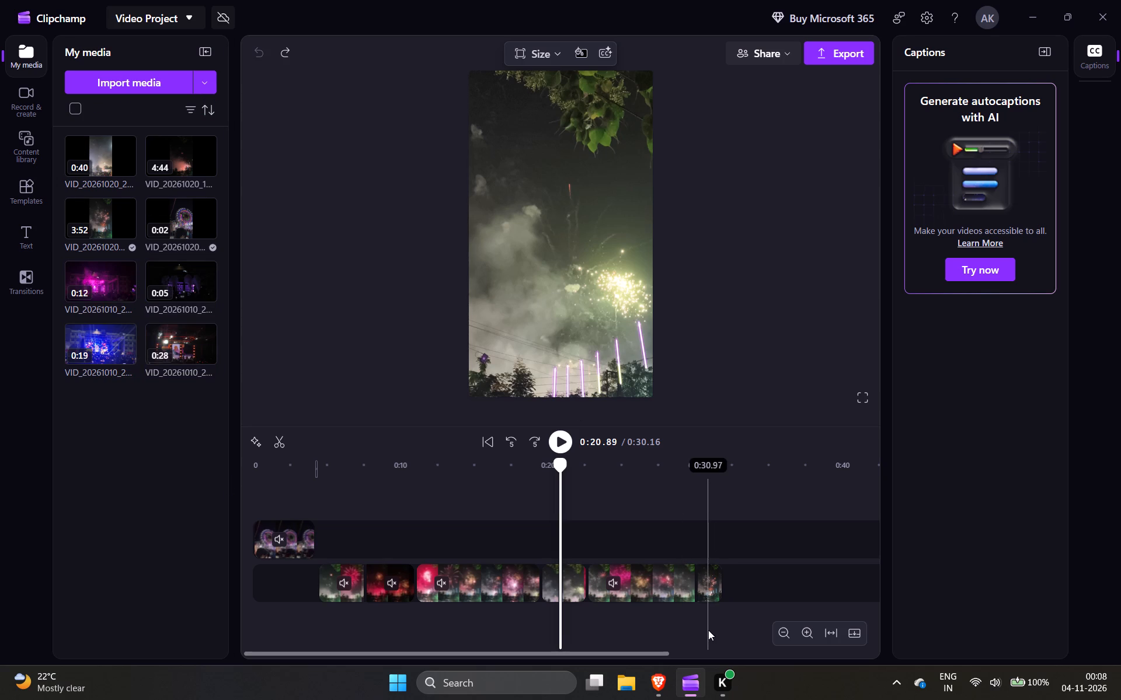
{"action": "key", "text": "ctrl+z"}
{"action": "key", "text": "ctrl+z"}
{"action": "key", "text": "ctrl+z"}
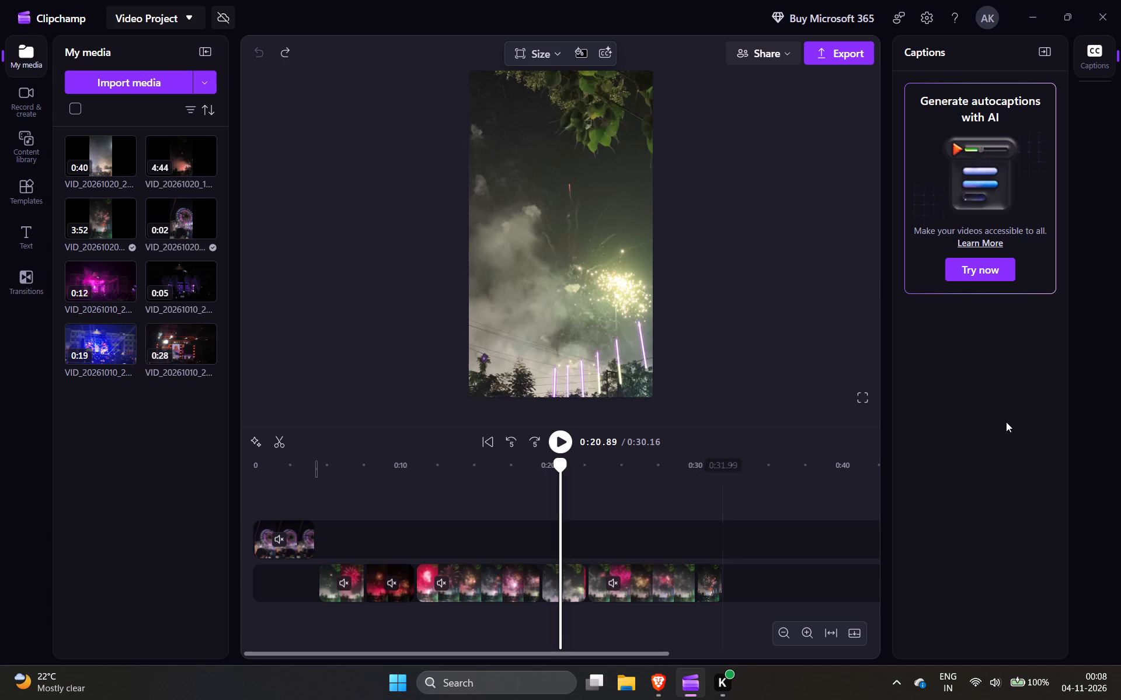
Check the 4K upscale status of the 8.53-second and final 1.82-second fireworks segments.
{"action": "left_click", "coordinate": [478, 590]}
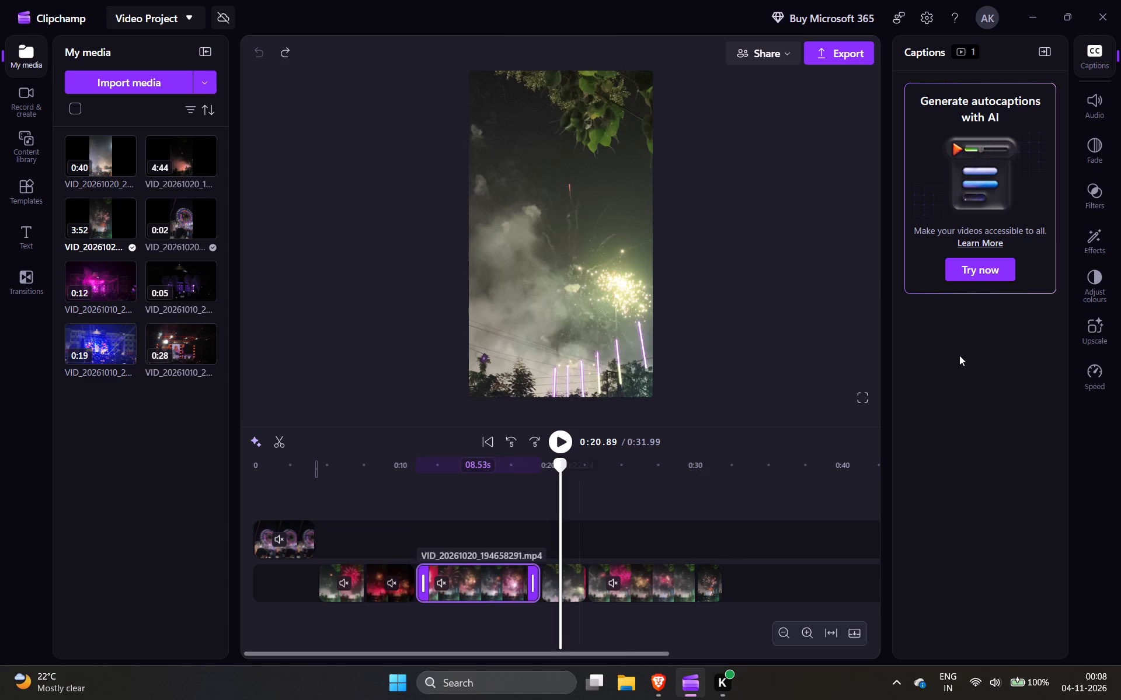
{"action": "left_click", "coordinate": [1085, 339]}
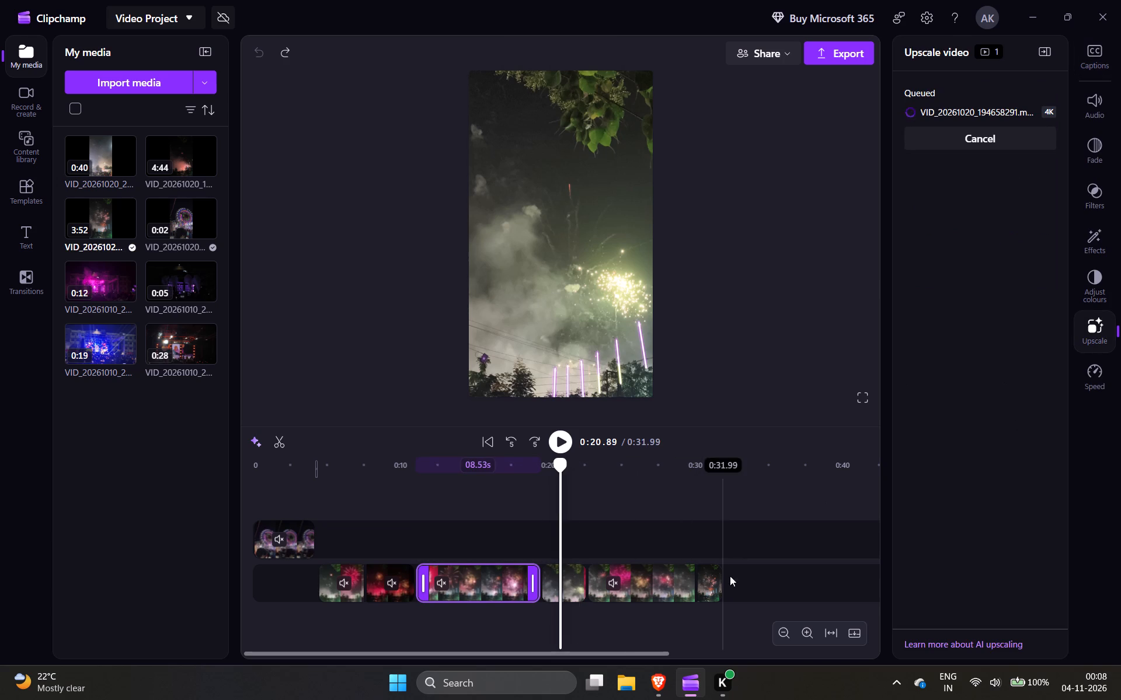
{"action": "left_click", "coordinate": [700, 591]}
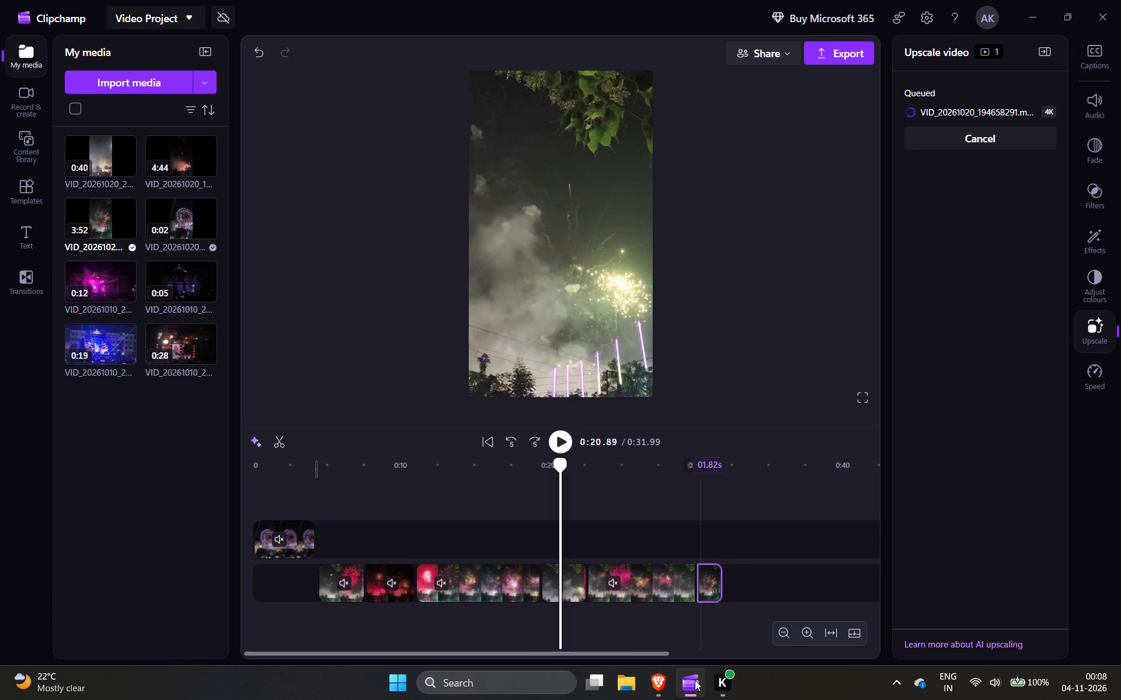
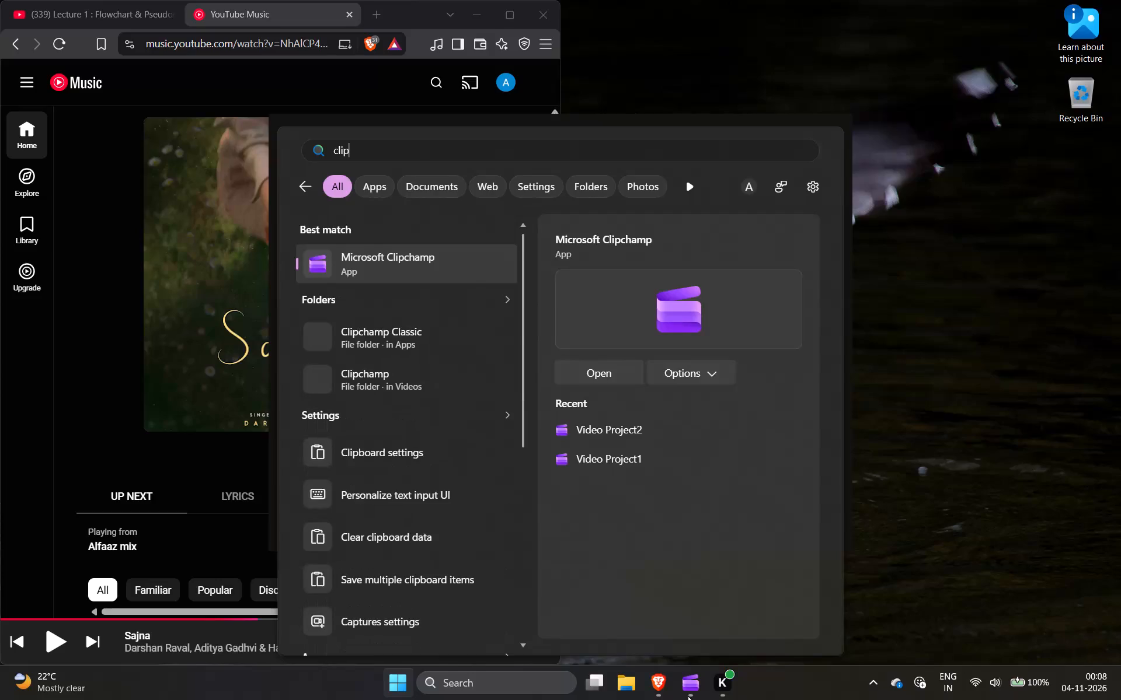
Switch back to Clipchamp, start exporting the Ferris wheel and fireworks video, and delete all visual gaps from its timeline.
{"action": "key", "text": "Return"}
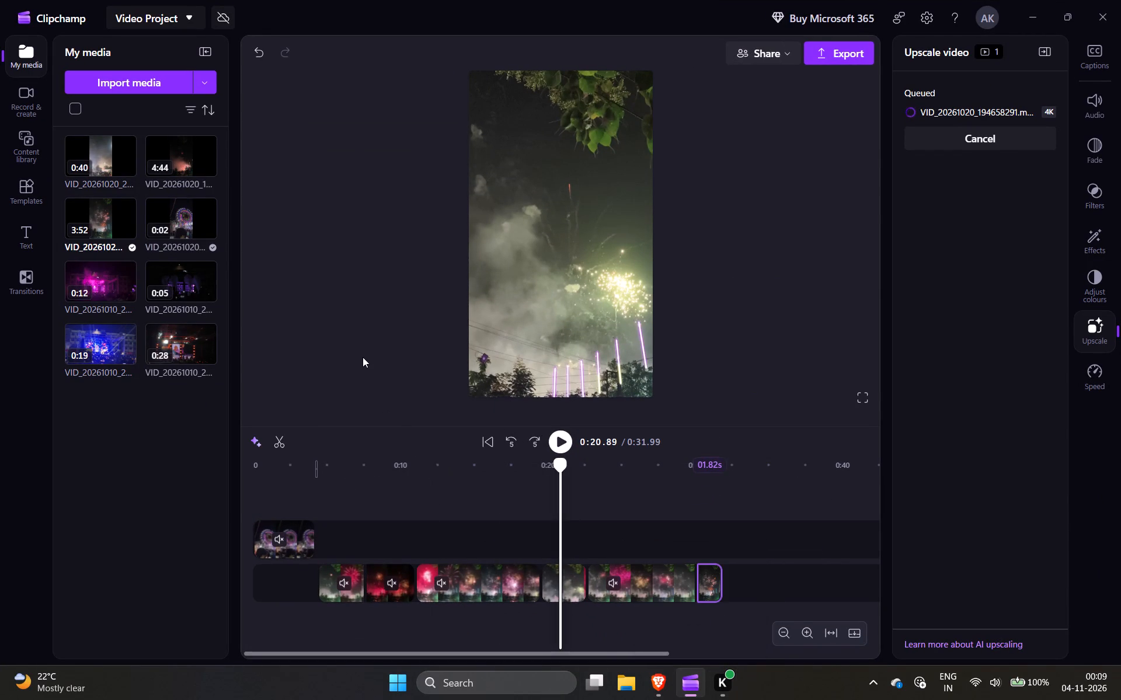
{"action": "left_click", "coordinate": [290, 537]}
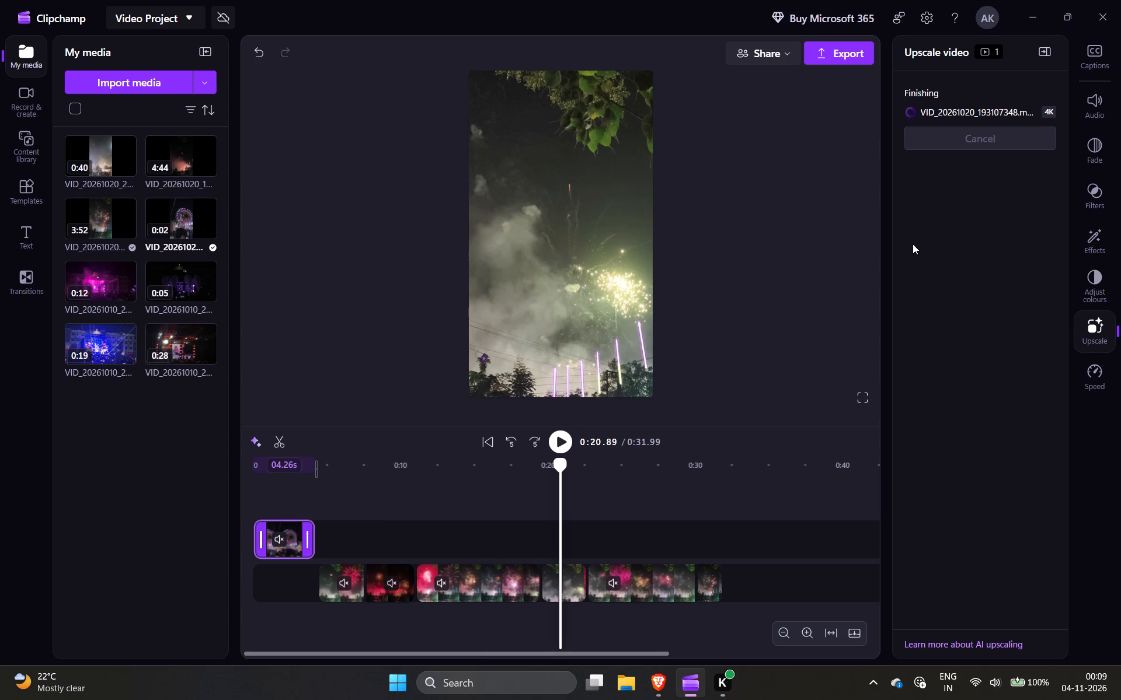
{"action": "left_click", "coordinate": [828, 53]}
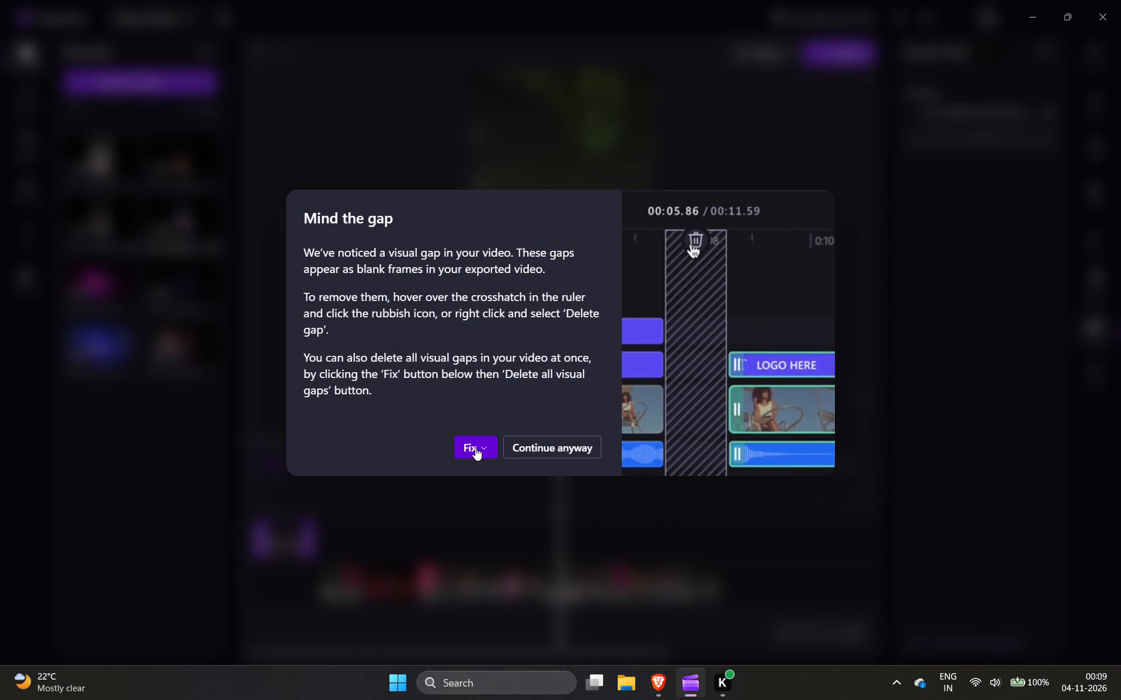
{"action": "left_click", "coordinate": [475, 447]}
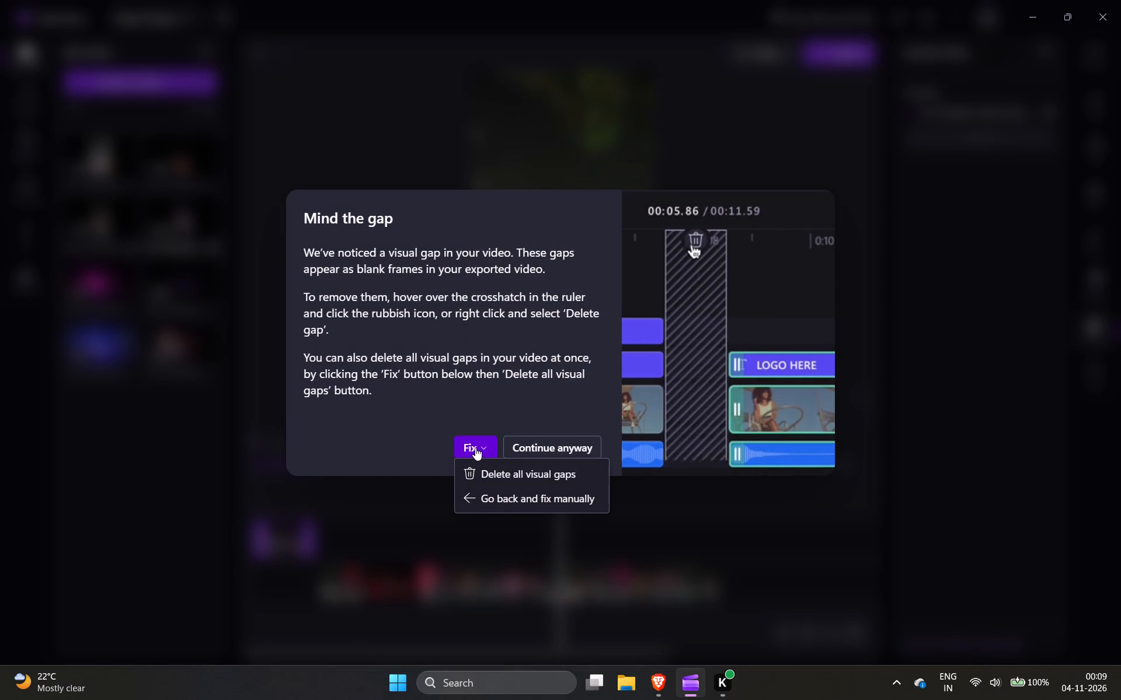
{"action": "left_click", "coordinate": [475, 447]}
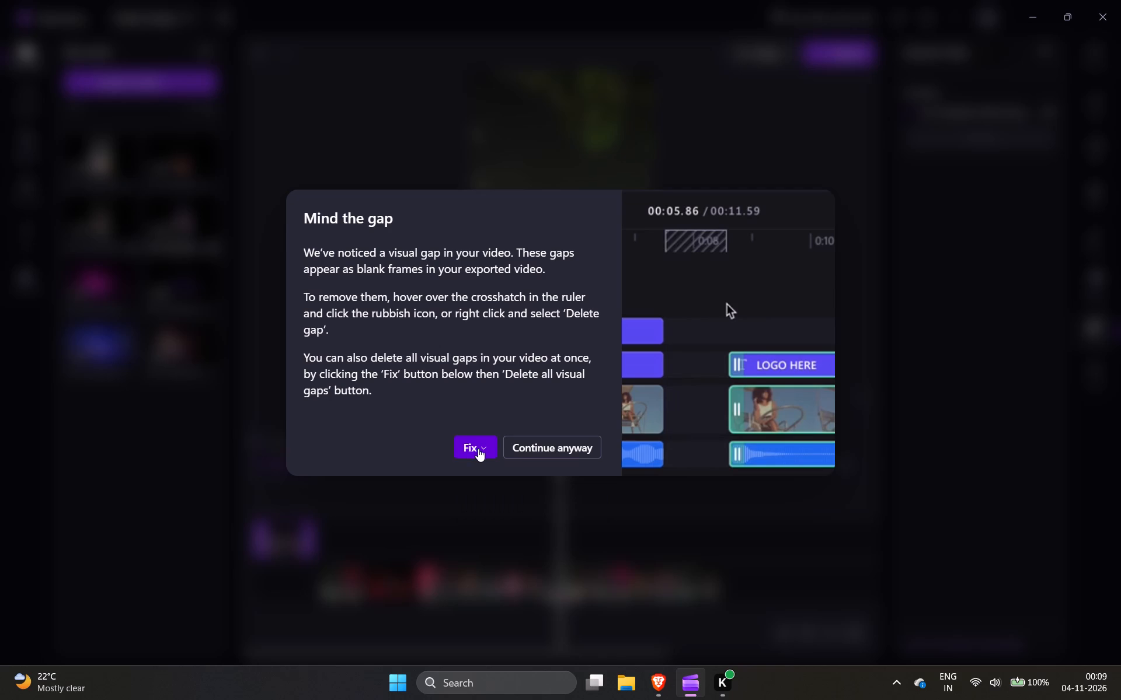
{"action": "left_click", "coordinate": [472, 456]}
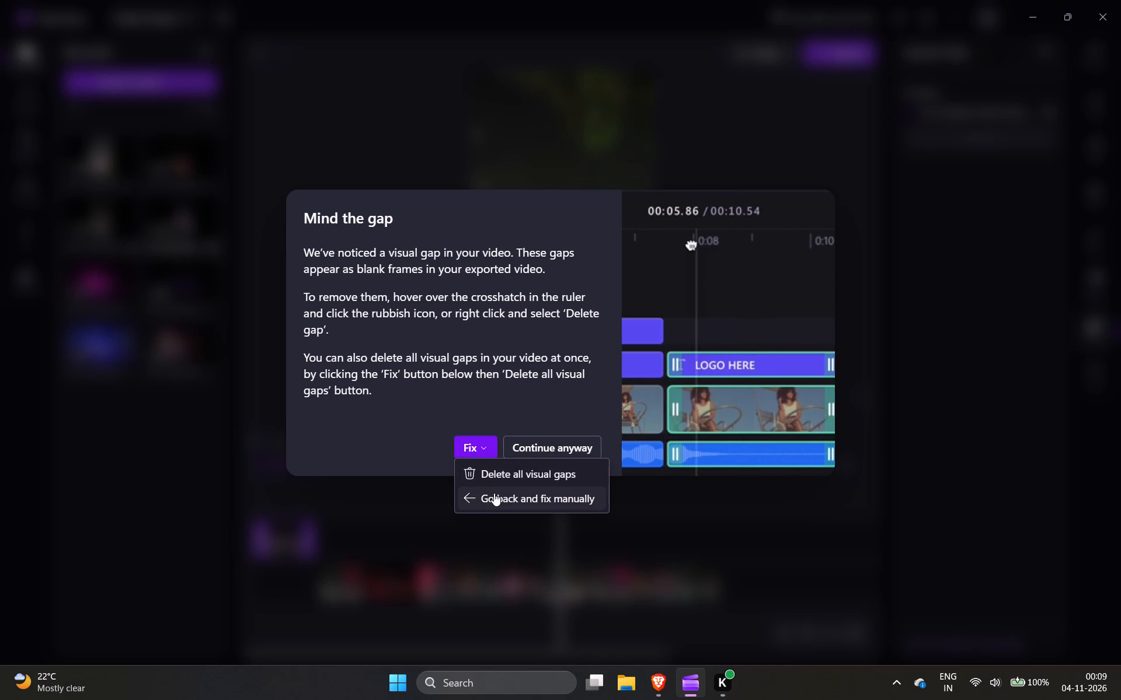
{"action": "left_click", "coordinate": [530, 470]}
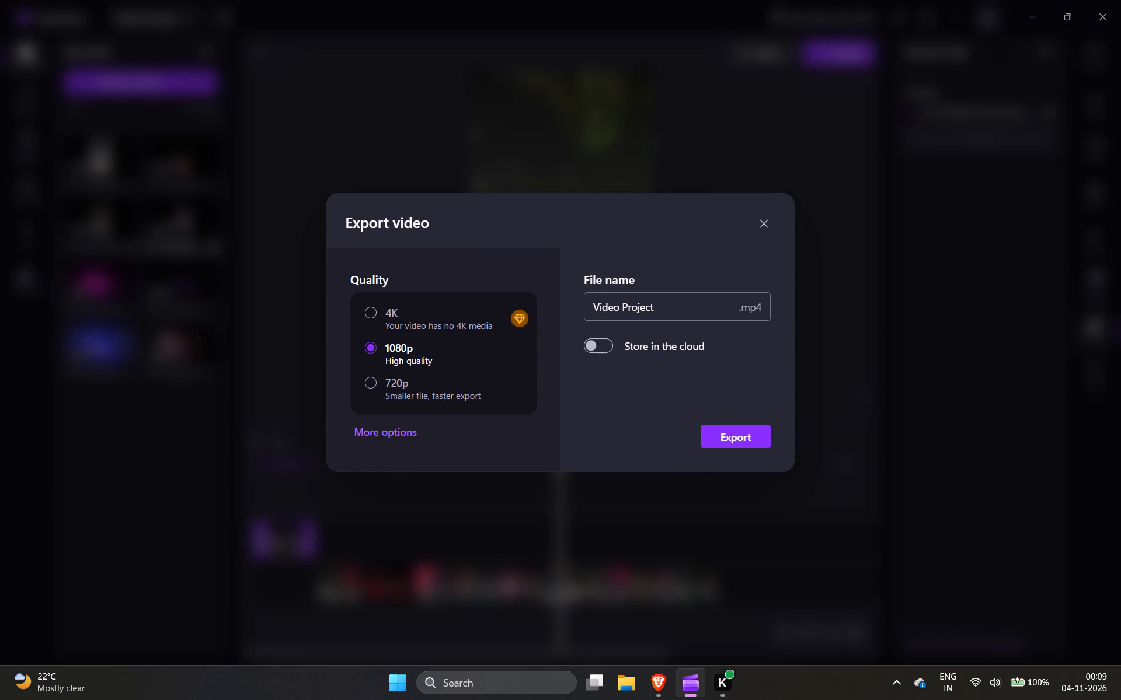
Export the video at 1080p with the file name DUSHERRA, and dismiss the downloads list and satisfaction survey.
{"action": "left_click", "coordinate": [681, 296]}
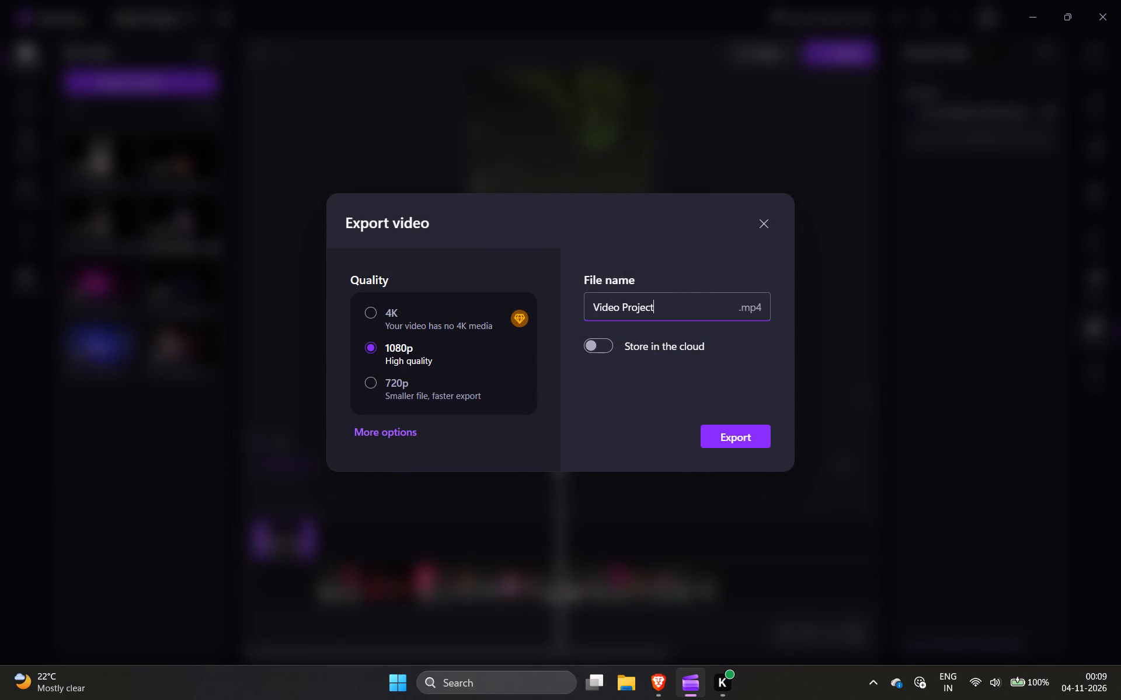
{"action": "key", "text": "BackSpace"}
{"action": "key", "text": "BackSpace"}
{"action": "key", "text": "BackSpace"}
{"action": "key", "text": "BackSpace"}
{"action": "key", "text": "BackSpace"}
{"action": "key", "text": "BackSpace"}
{"action": "key", "text": "BackSpace"}
{"action": "key", "text": "BackSpace"}
{"action": "key", "text": "BackSpace"}
{"action": "key", "text": "BackSpace"}
{"action": "key", "text": "BackSpace"}
{"action": "key", "text": "BackSpace"}
{"action": "key", "text": "BackSpace"}
{"action": "key", "text": "BackSpace"}
{"action": "key", "text": "BackSpace"}
{"action": "key", "text": "BackSpace"}
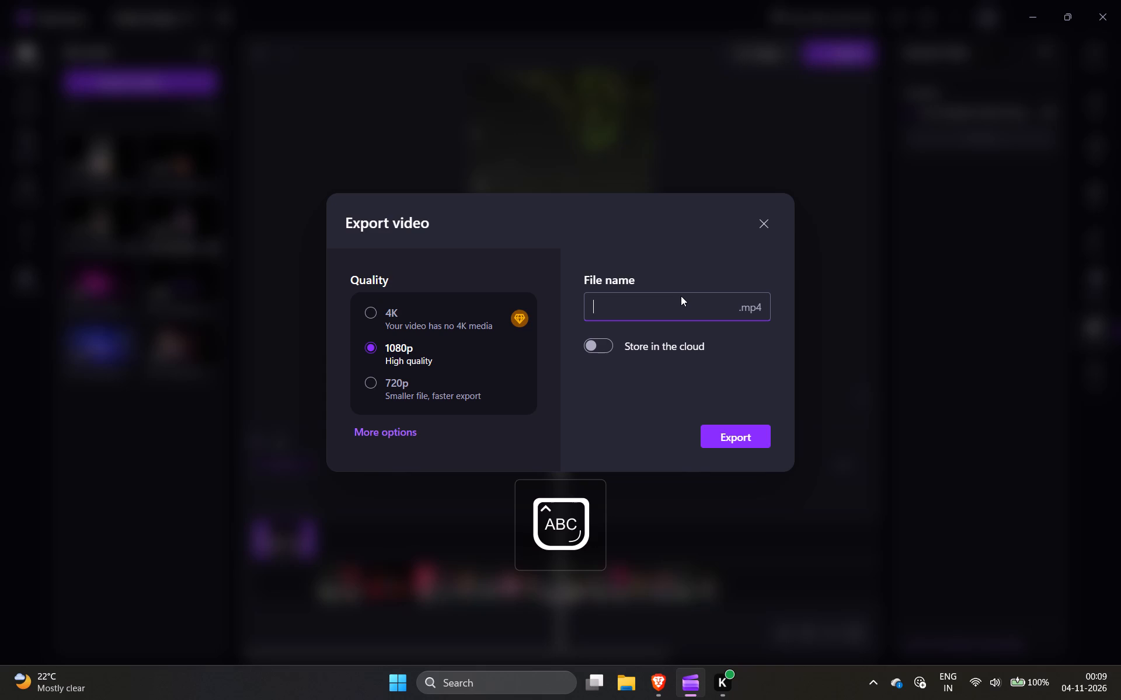
{"action": "type", "text": "DUSHERRA"}
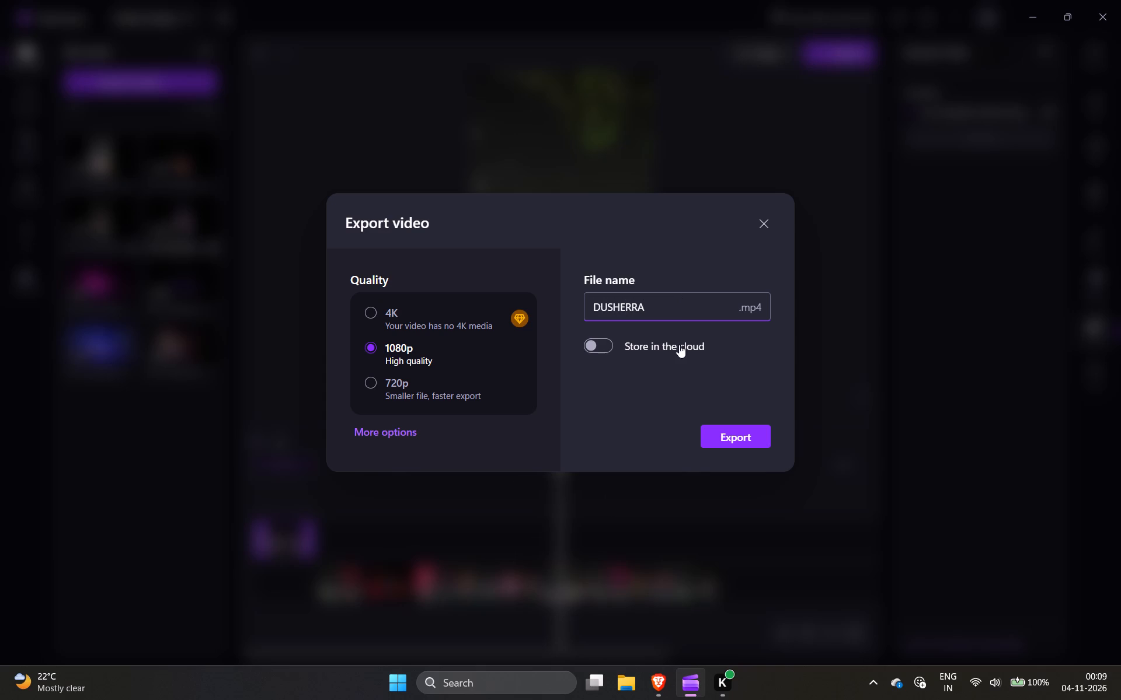
{"action": "left_click", "coordinate": [712, 440]}
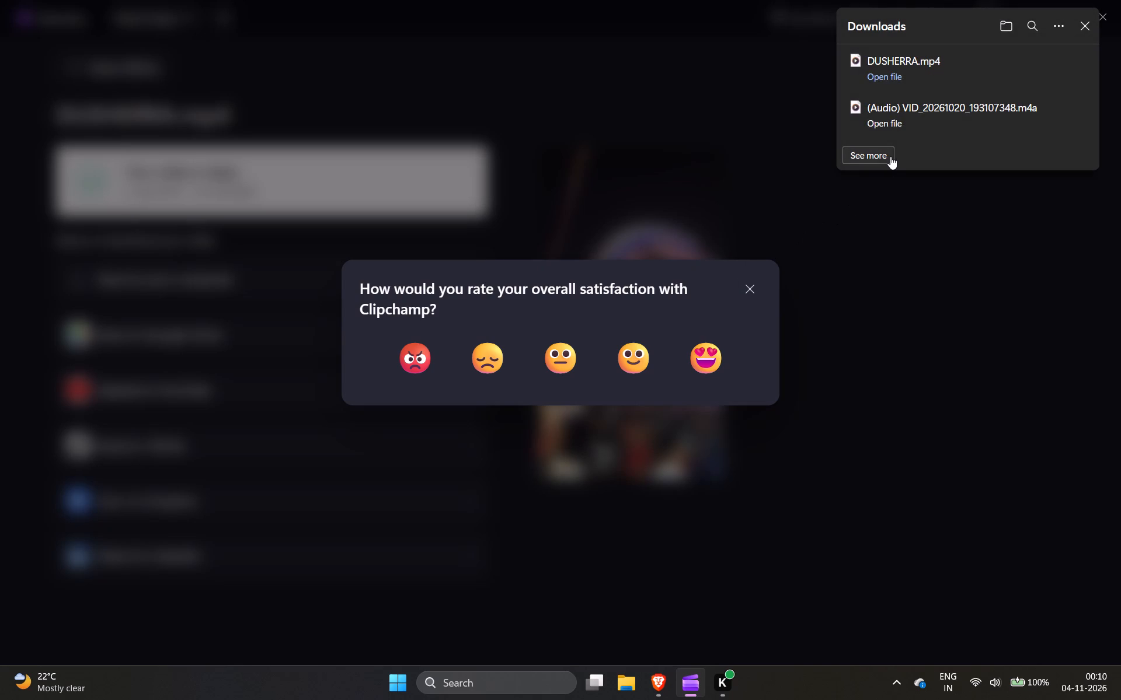
{"action": "left_click", "coordinate": [1086, 23]}
{"action": "left_click", "coordinate": [743, 288]}
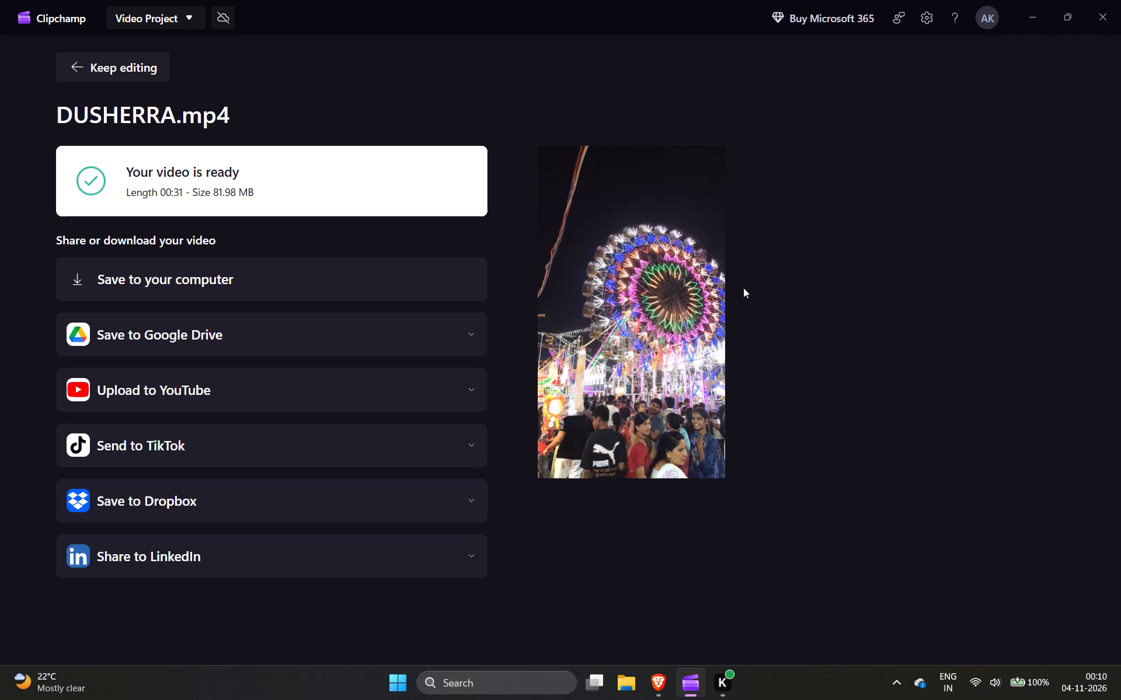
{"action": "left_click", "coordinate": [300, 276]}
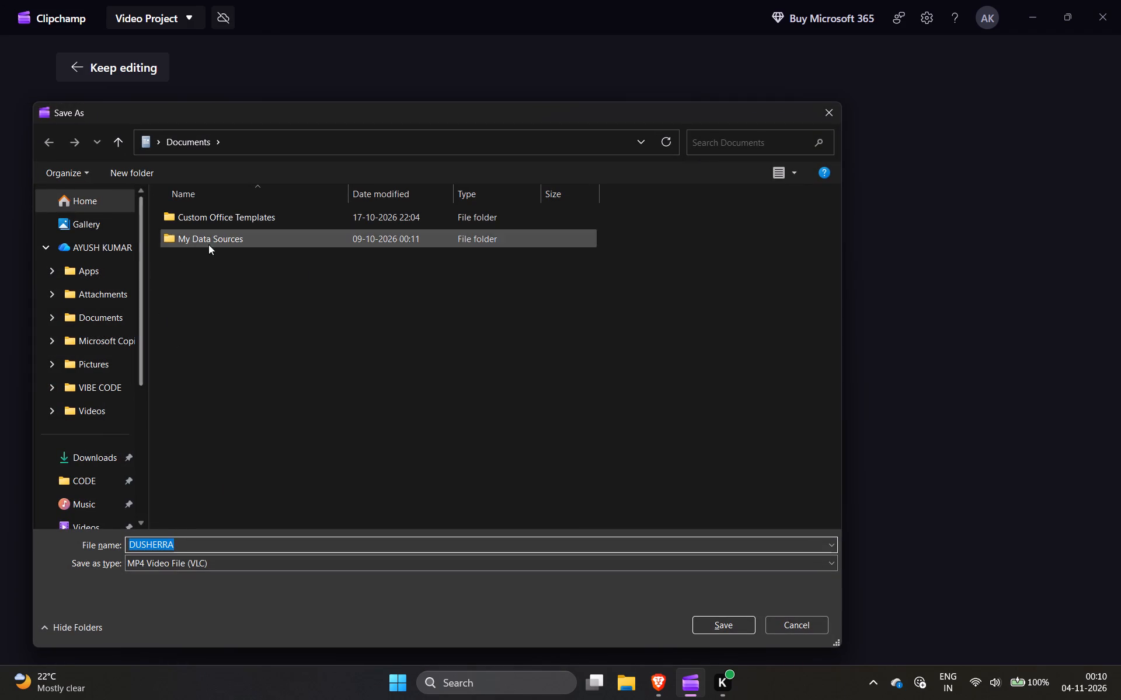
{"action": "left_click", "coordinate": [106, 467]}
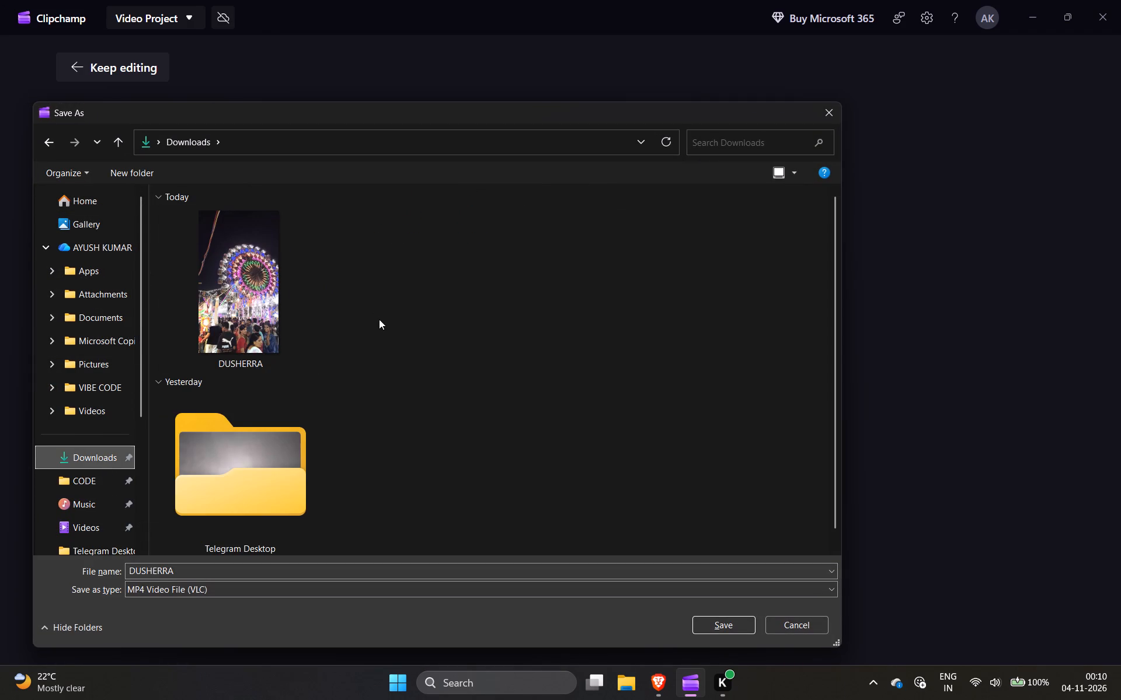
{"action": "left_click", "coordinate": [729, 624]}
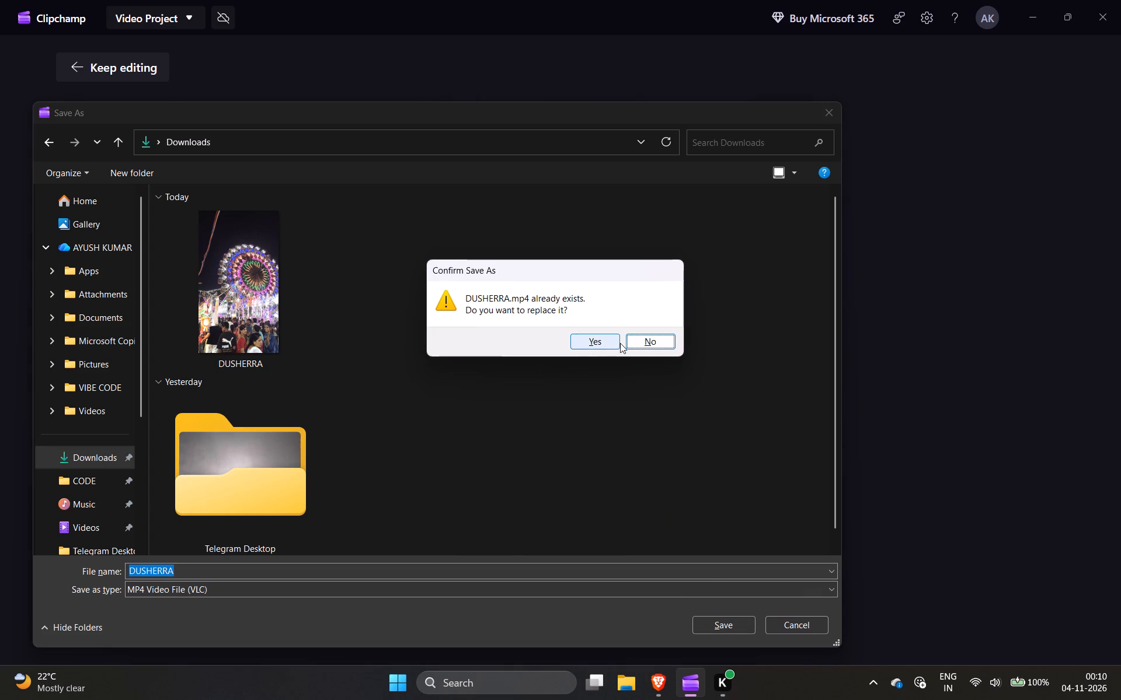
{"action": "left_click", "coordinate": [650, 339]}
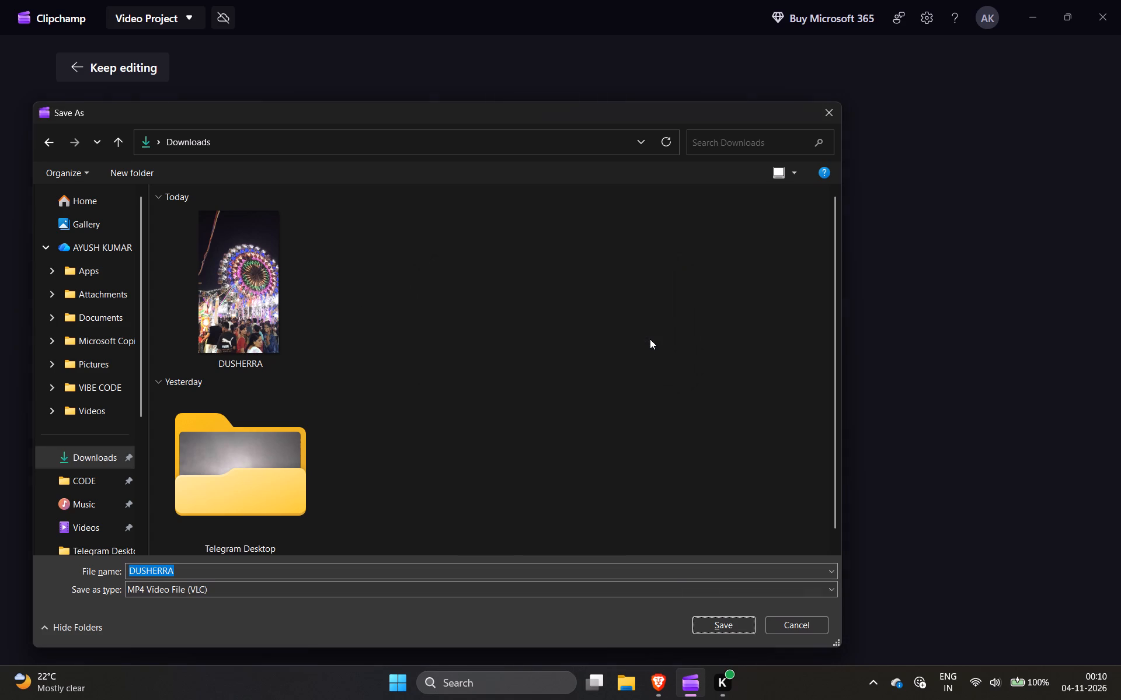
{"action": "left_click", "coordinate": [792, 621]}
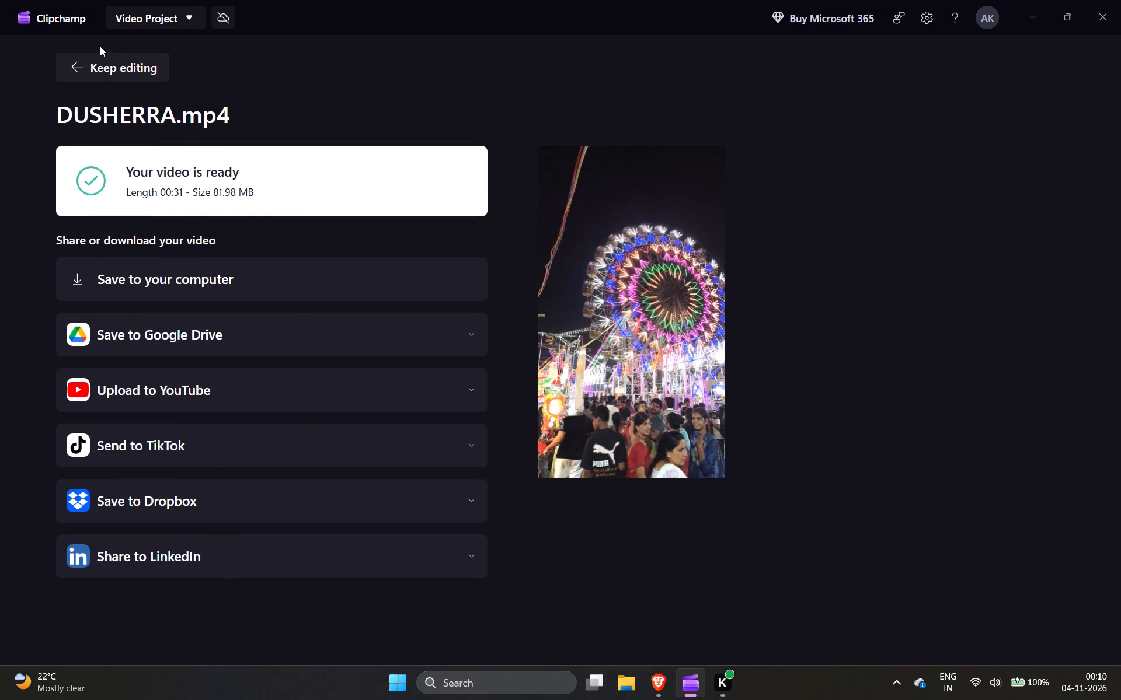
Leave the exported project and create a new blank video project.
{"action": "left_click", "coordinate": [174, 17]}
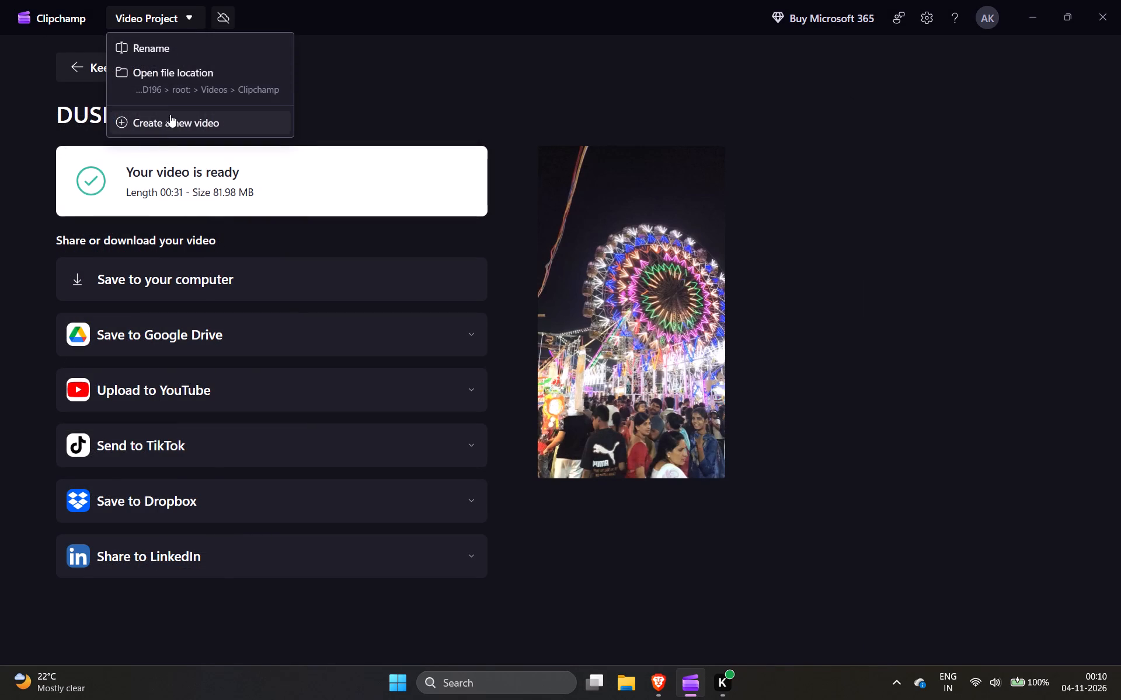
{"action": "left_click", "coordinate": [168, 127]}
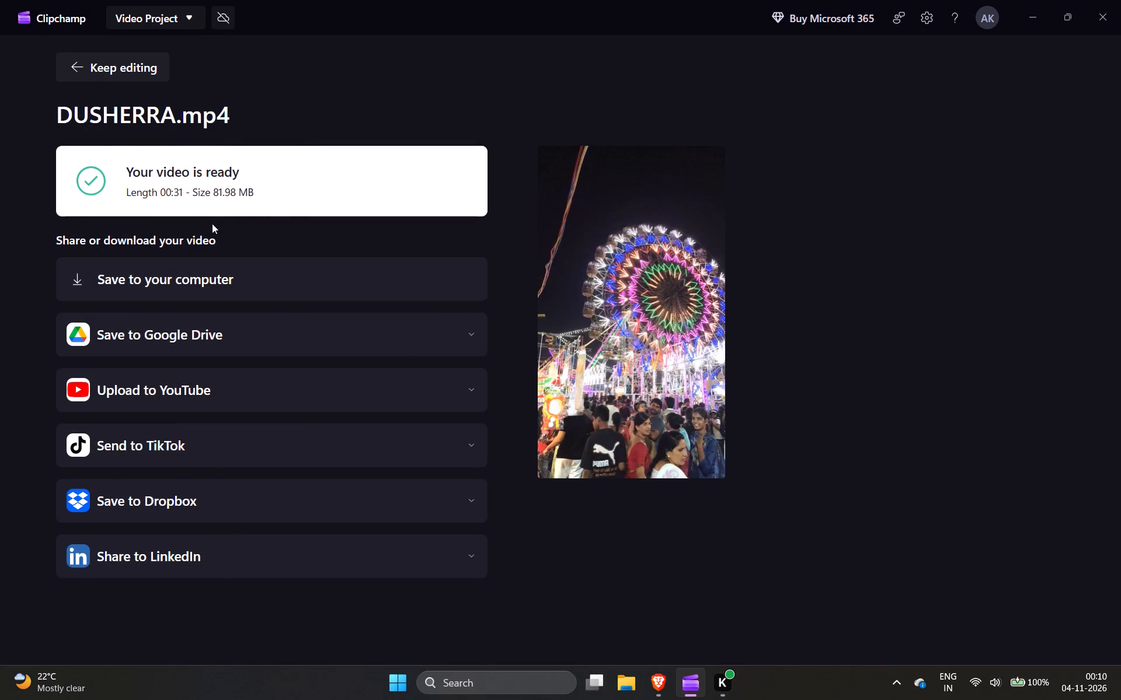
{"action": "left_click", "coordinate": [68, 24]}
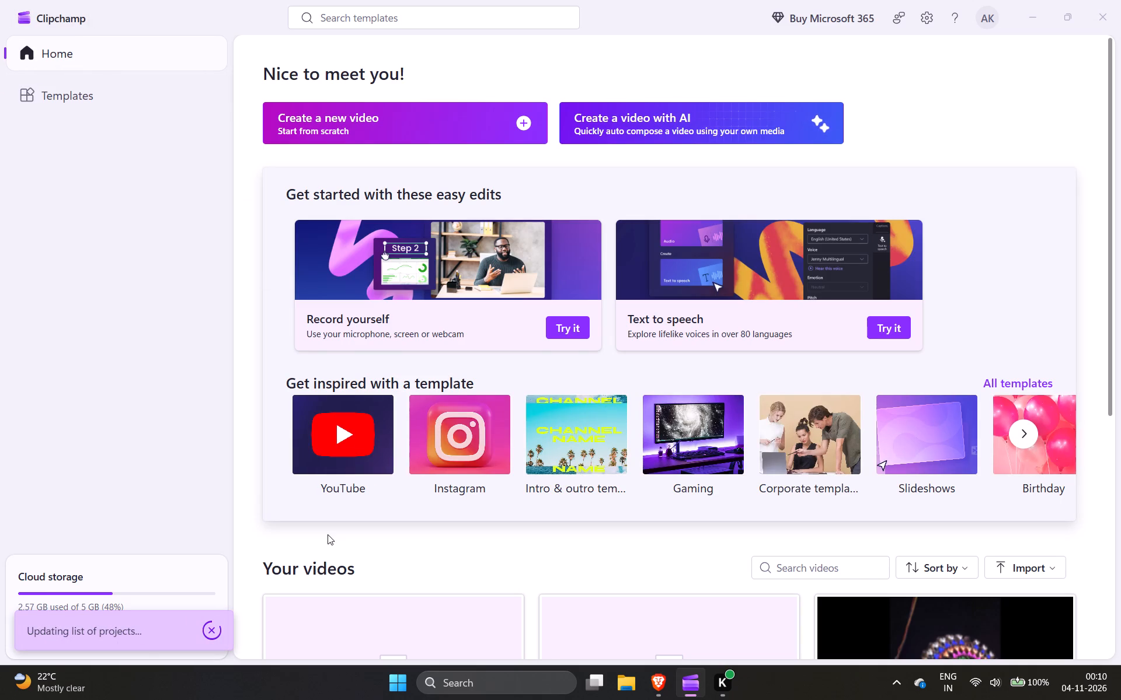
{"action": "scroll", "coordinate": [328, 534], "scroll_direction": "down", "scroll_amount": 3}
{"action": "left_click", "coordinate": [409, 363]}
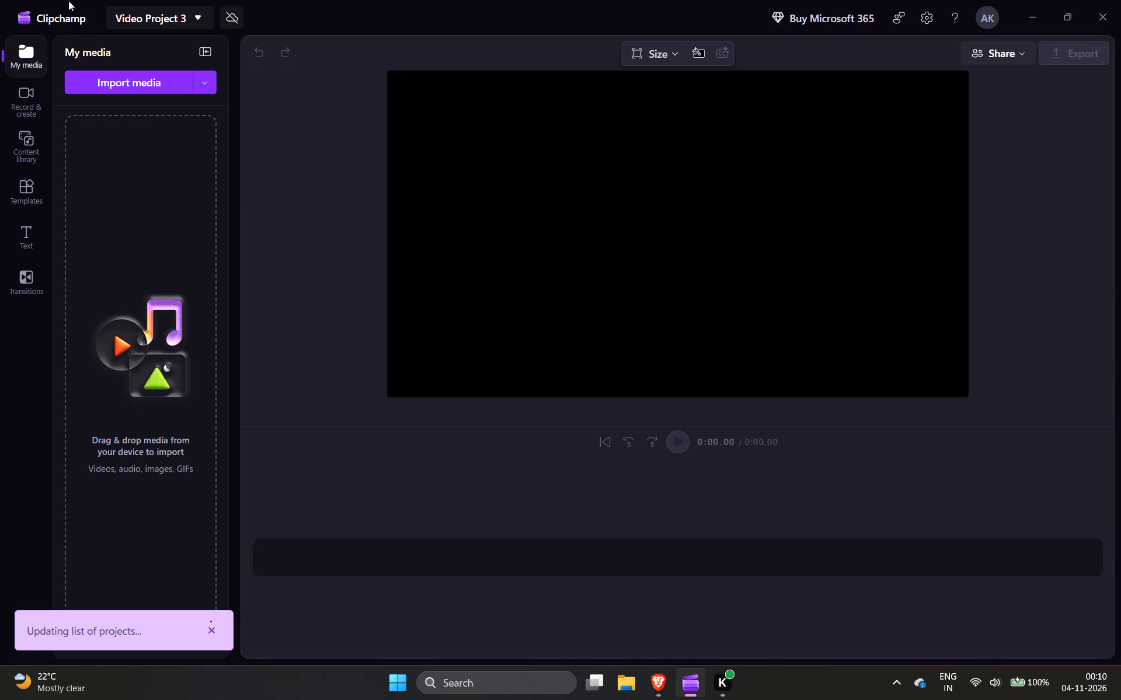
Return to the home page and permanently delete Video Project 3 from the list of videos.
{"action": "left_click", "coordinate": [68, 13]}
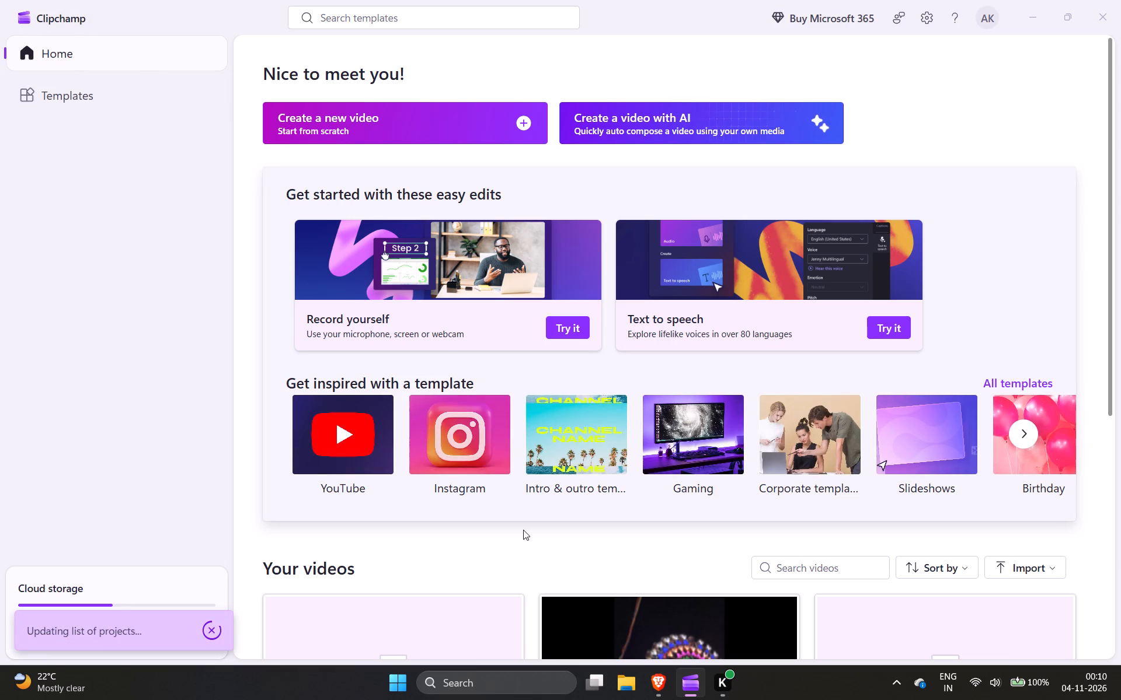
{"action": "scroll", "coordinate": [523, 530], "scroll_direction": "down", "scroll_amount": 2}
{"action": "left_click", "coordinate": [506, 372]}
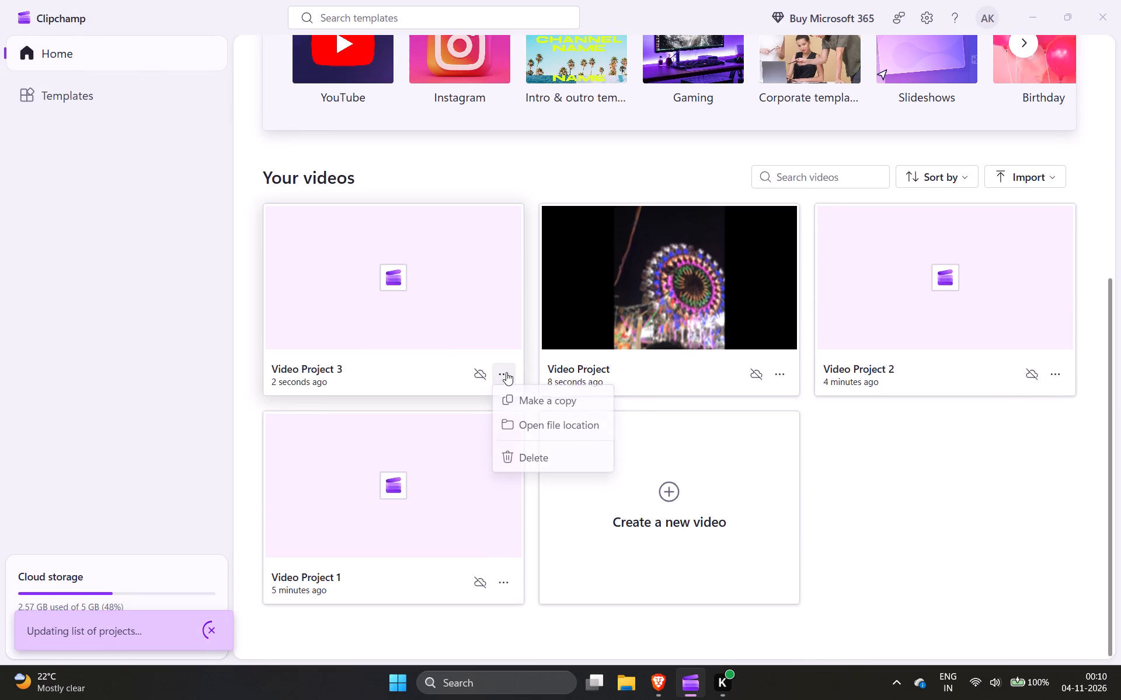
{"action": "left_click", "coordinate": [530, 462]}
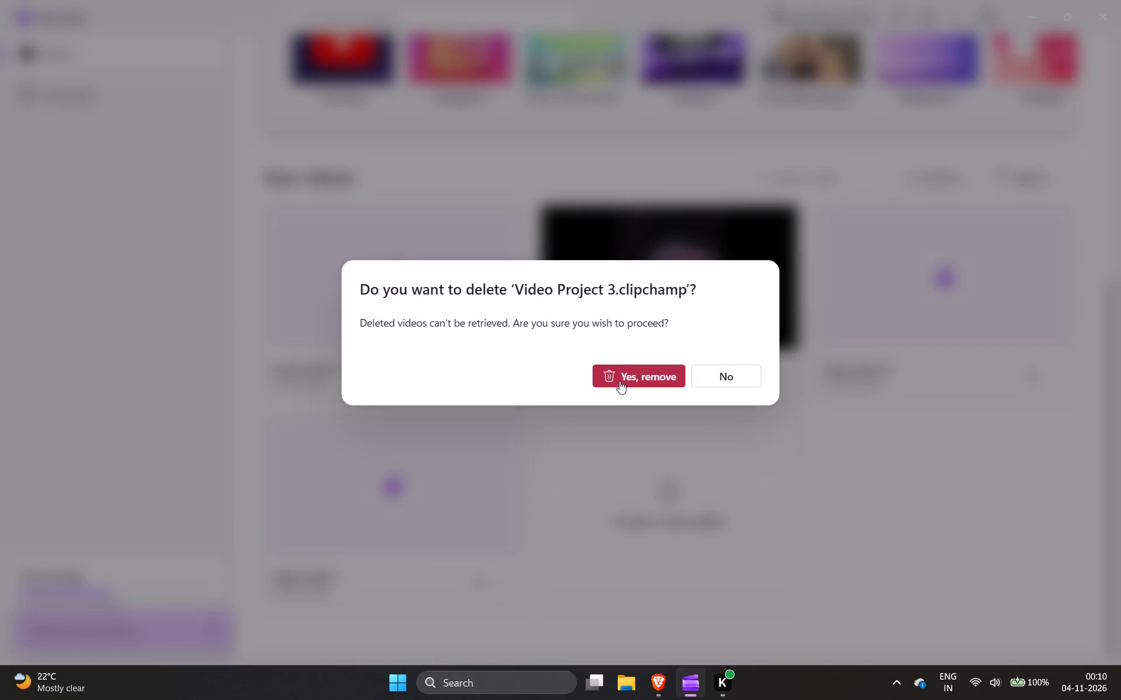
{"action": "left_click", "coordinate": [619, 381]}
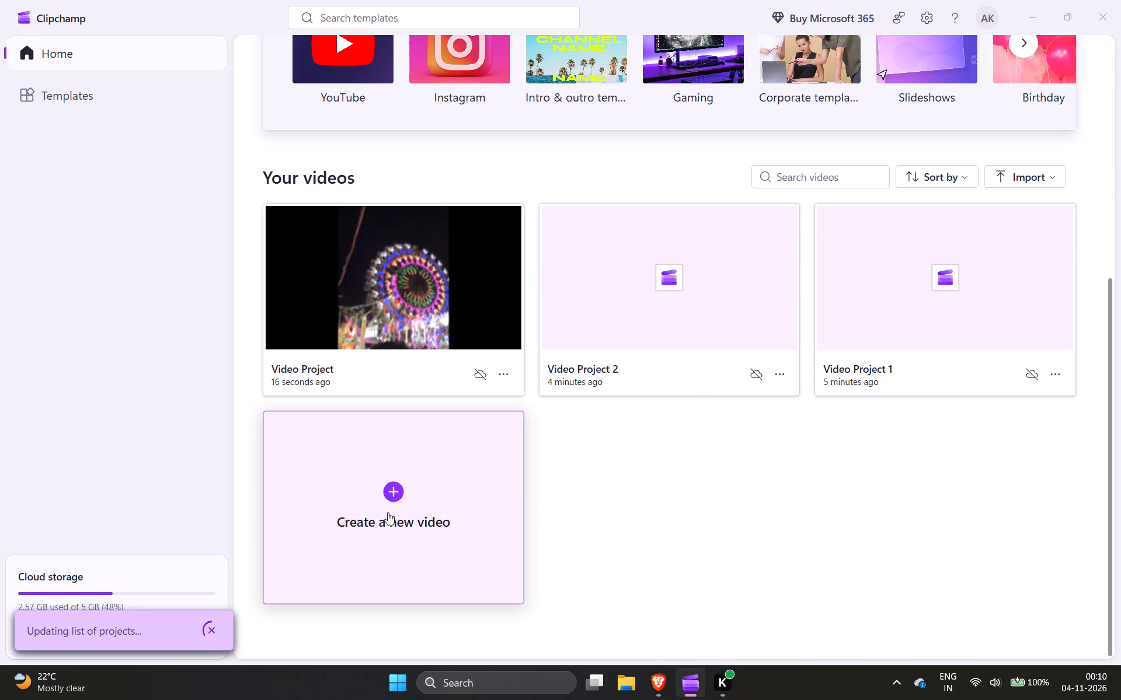
Look inside Video Project 1 to check its contents, and permanently delete that project from the list of videos.
{"action": "left_click", "coordinate": [927, 304]}
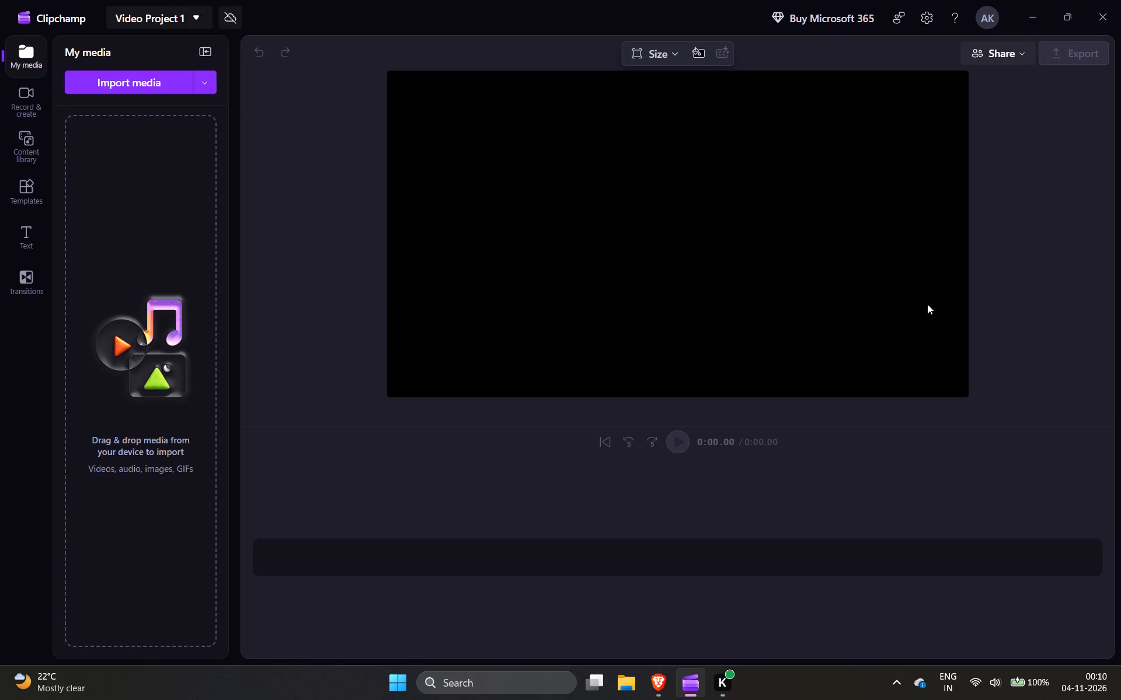
{"action": "left_click", "coordinate": [63, 23]}
{"action": "scroll", "coordinate": [806, 583], "scroll_direction": "down", "scroll_amount": 3}
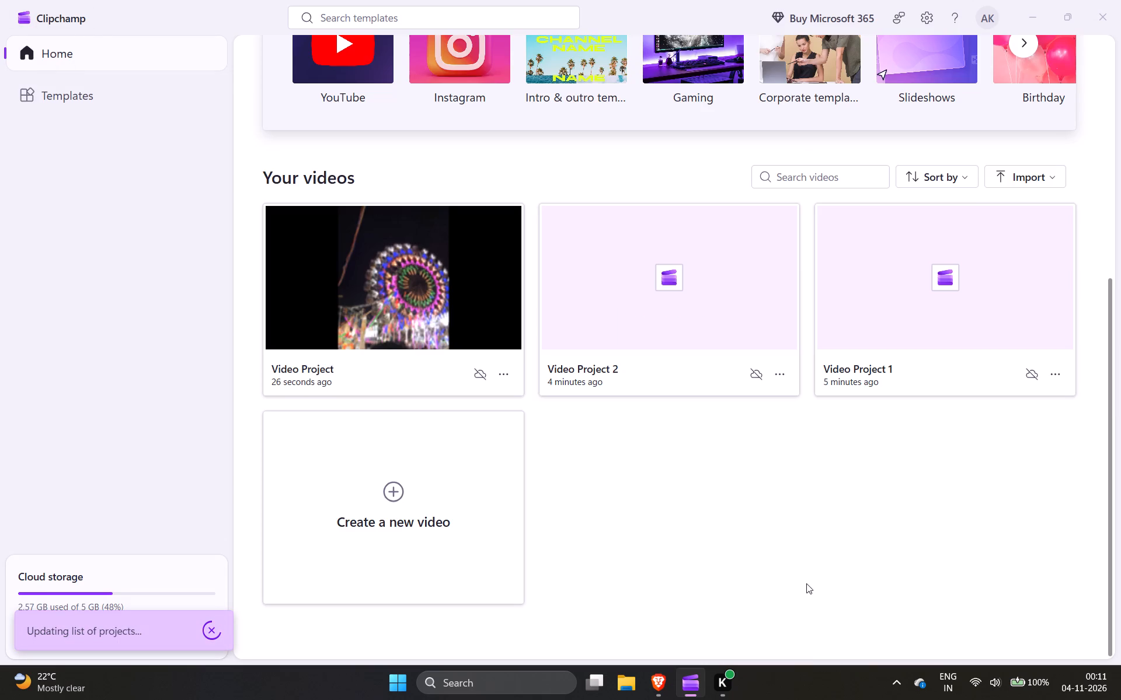
{"action": "left_click", "coordinate": [1054, 376]}
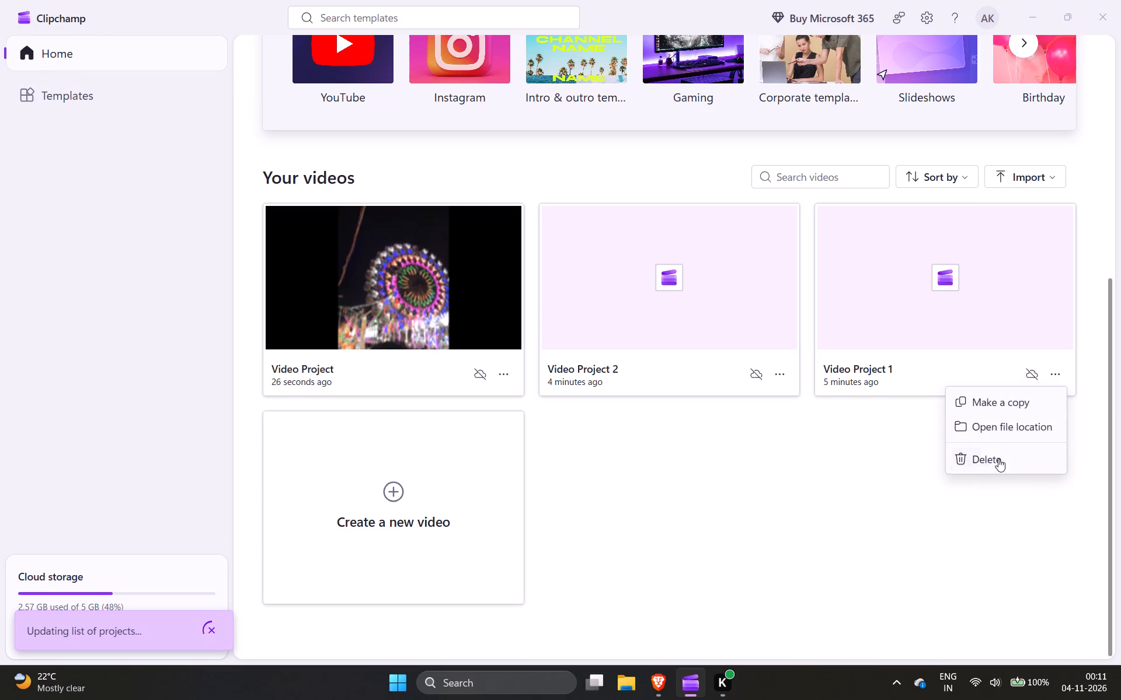
{"action": "left_click", "coordinate": [997, 466]}
{"action": "left_click", "coordinate": [638, 374]}
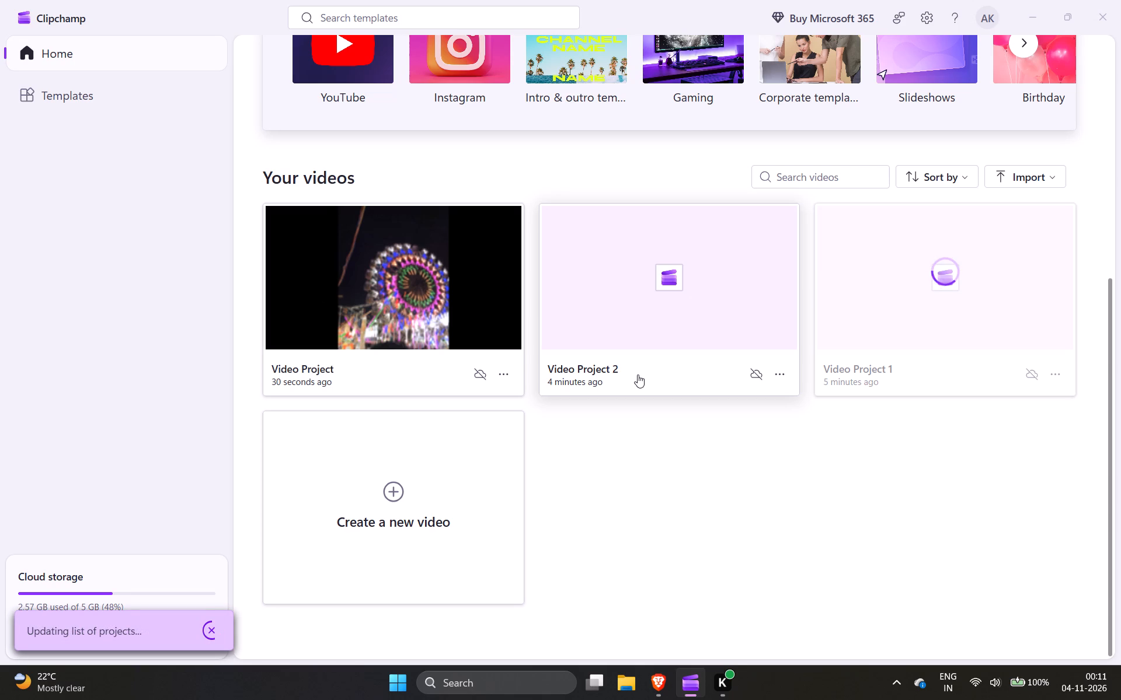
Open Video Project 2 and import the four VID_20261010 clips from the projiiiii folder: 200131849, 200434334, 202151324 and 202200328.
{"action": "left_click", "coordinate": [645, 489]}
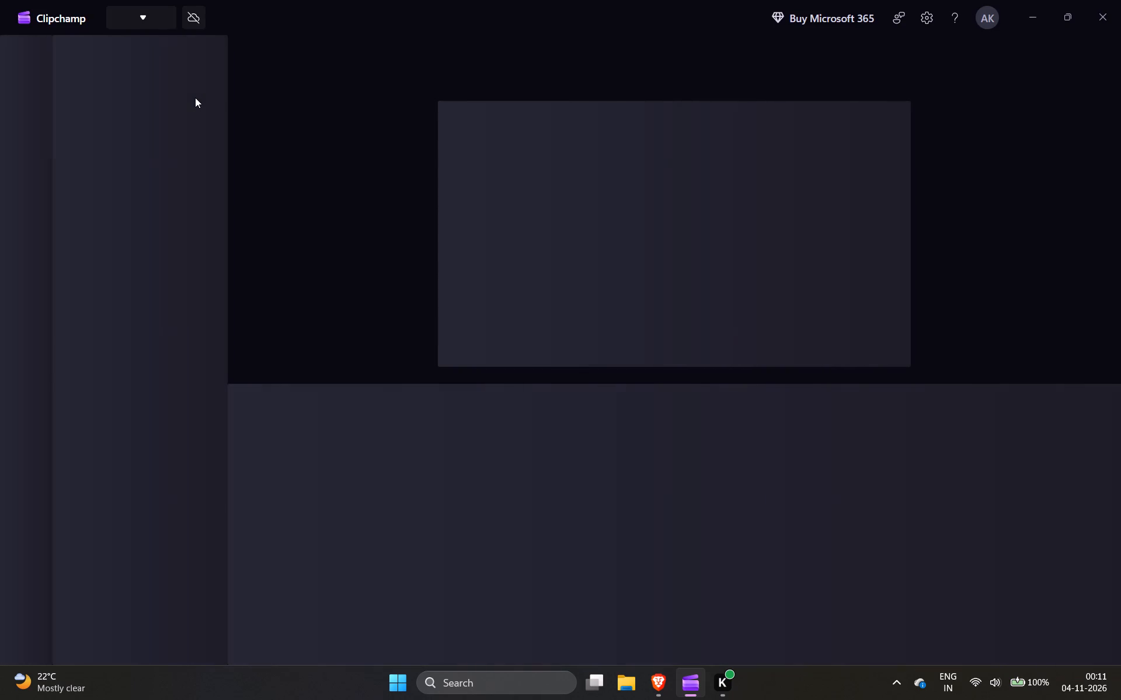
{"action": "left_click", "coordinate": [152, 75]}
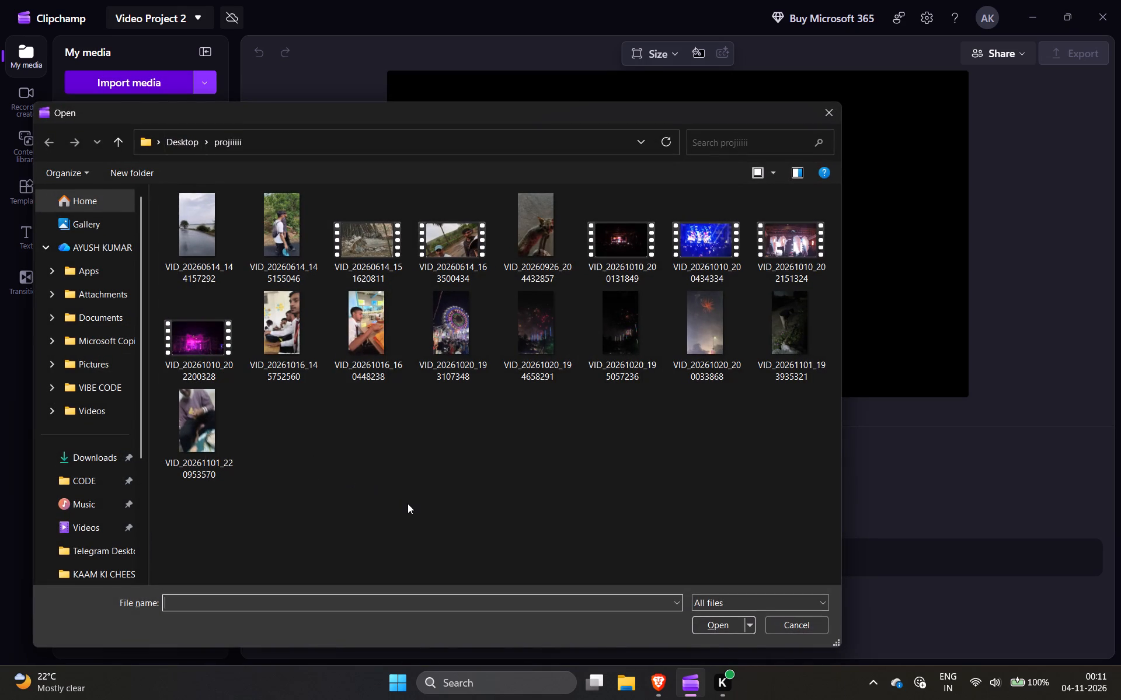
{"action": "left_click", "coordinate": [208, 353], "text": "ctrl"}
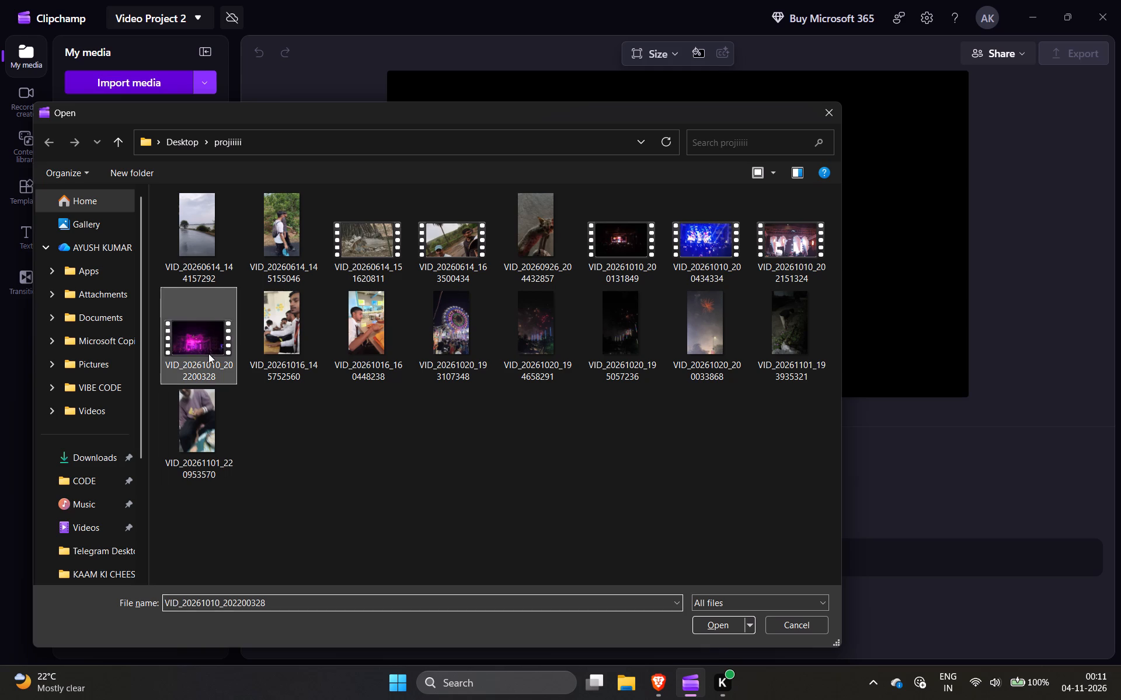
{"action": "left_click", "coordinate": [612, 270], "text": "ctrl"}
{"action": "left_click", "coordinate": [716, 243], "text": "ctrl"}
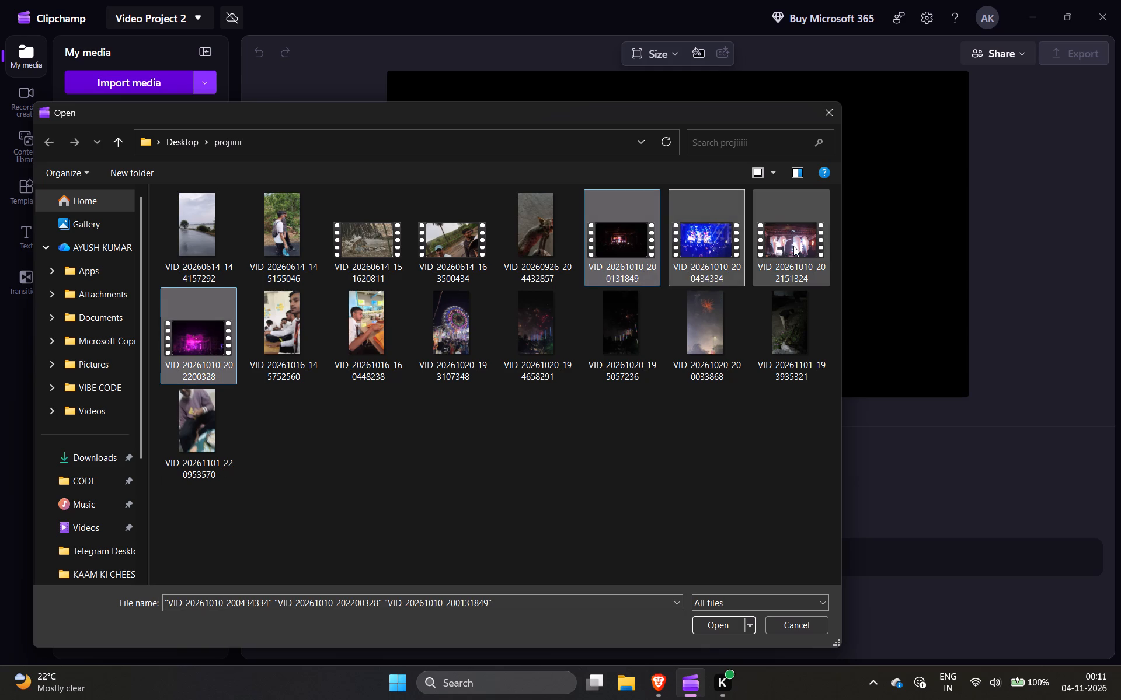
{"action": "left_click", "coordinate": [793, 246], "text": "ctrl"}
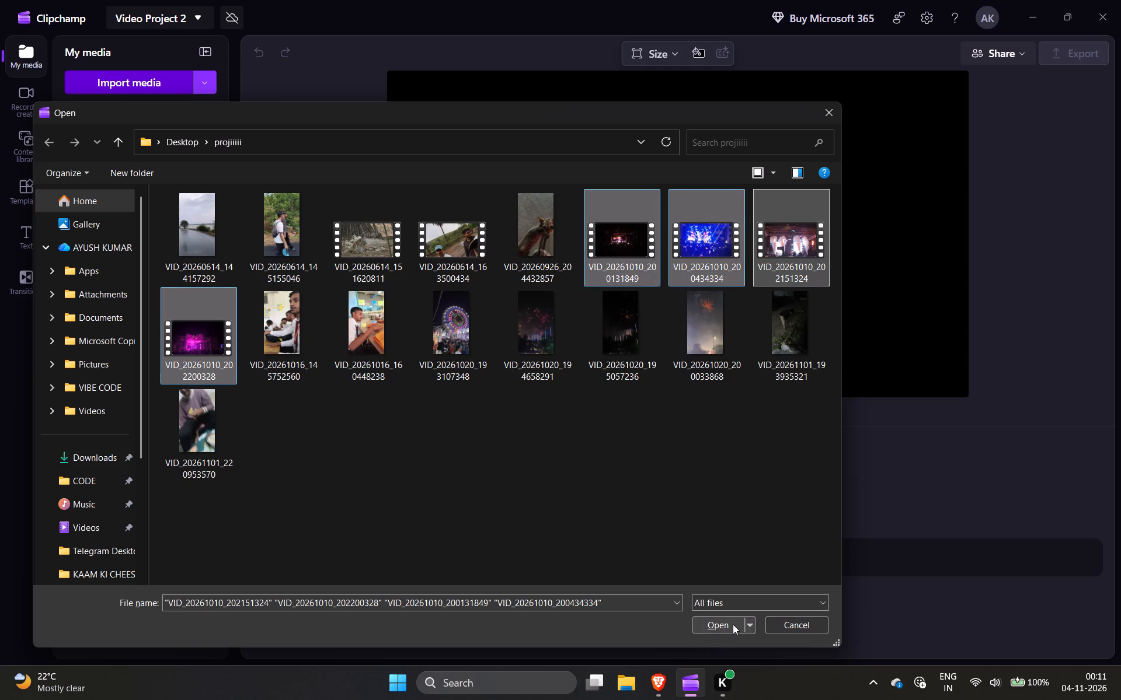
{"action": "left_click", "coordinate": [733, 624]}
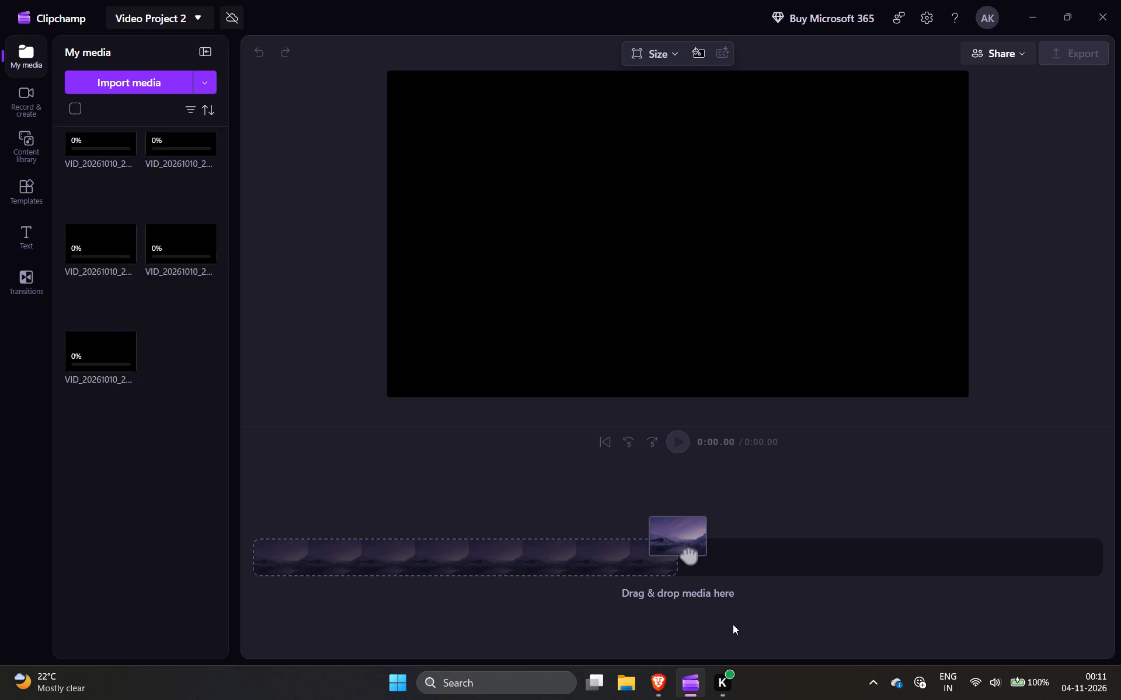
{"action": "left_click", "coordinate": [185, 406]}
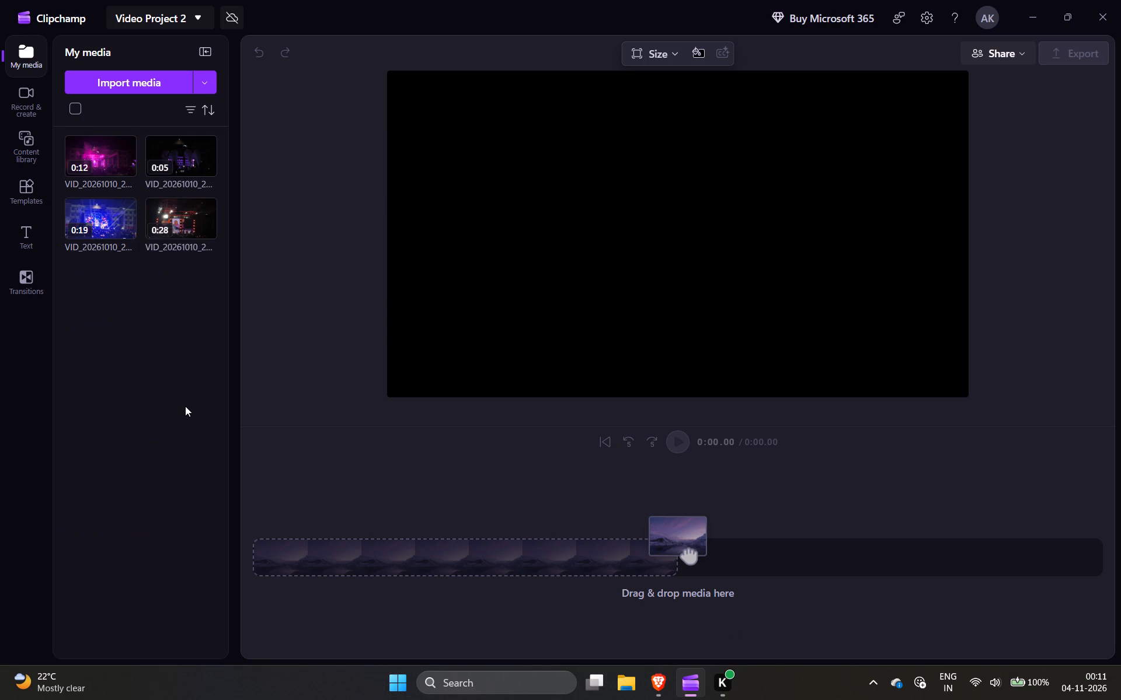
Browse the stock video collections in the content library.
{"action": "left_click", "coordinate": [22, 141]}
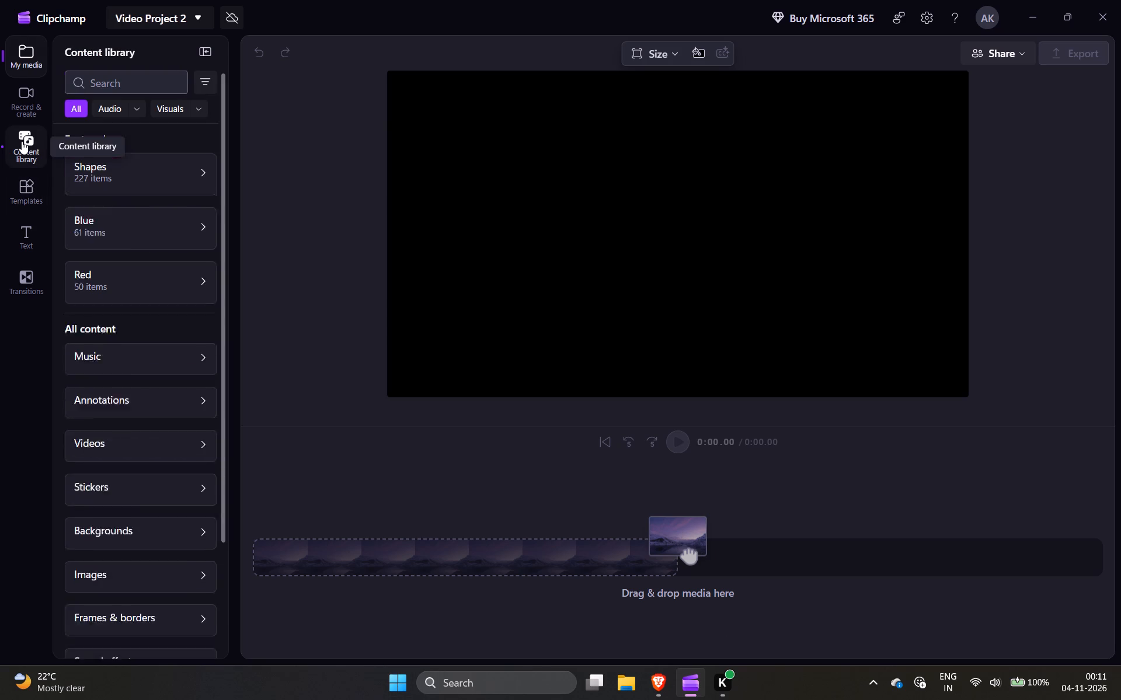
{"action": "scroll", "coordinate": [138, 379], "scroll_direction": "down", "scroll_amount": 2}
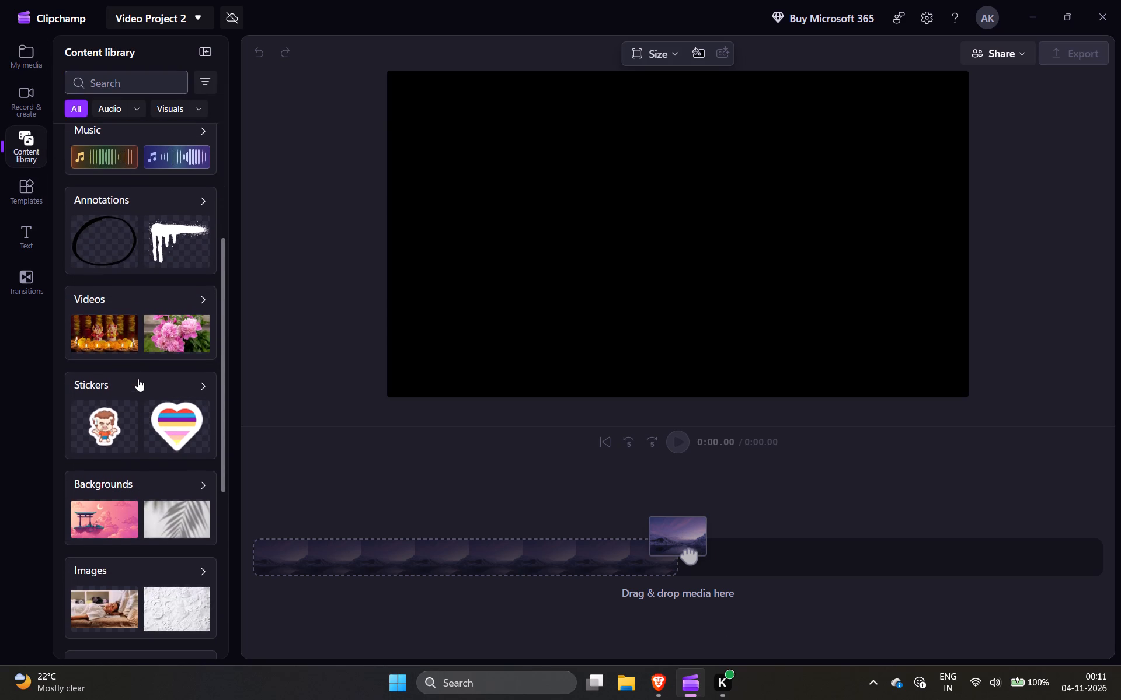
{"action": "scroll", "coordinate": [138, 379], "scroll_direction": "down", "scroll_amount": 1}
{"action": "left_click", "coordinate": [197, 298]}
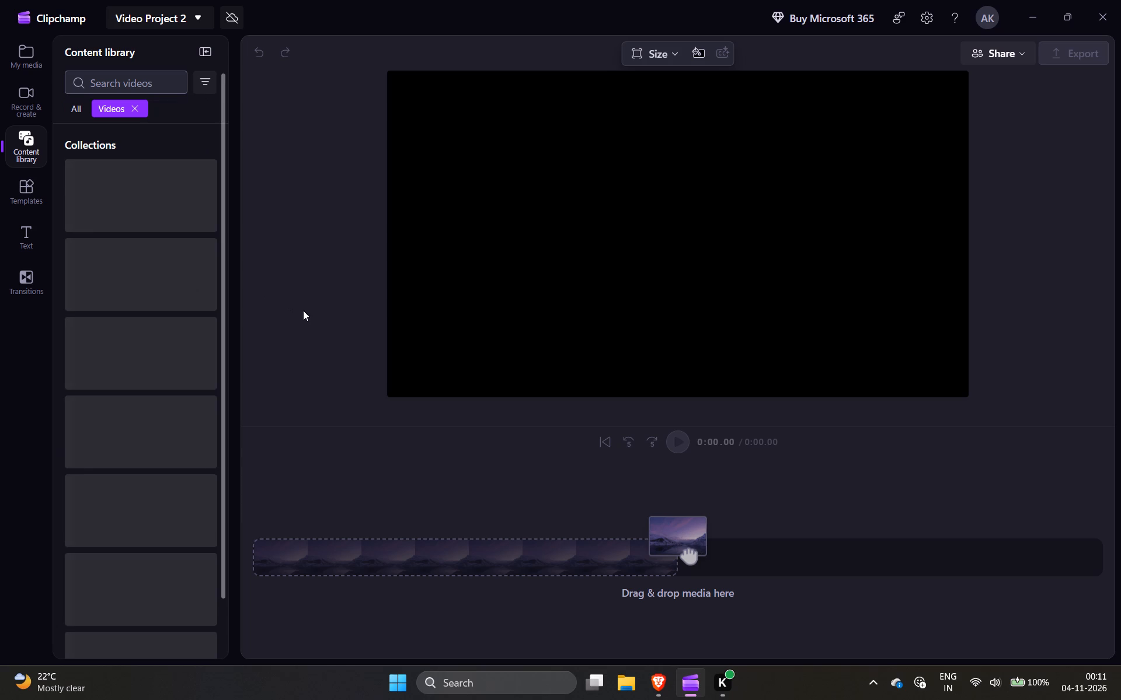
{"action": "scroll", "coordinate": [187, 461], "scroll_direction": "down", "scroll_amount": 1}
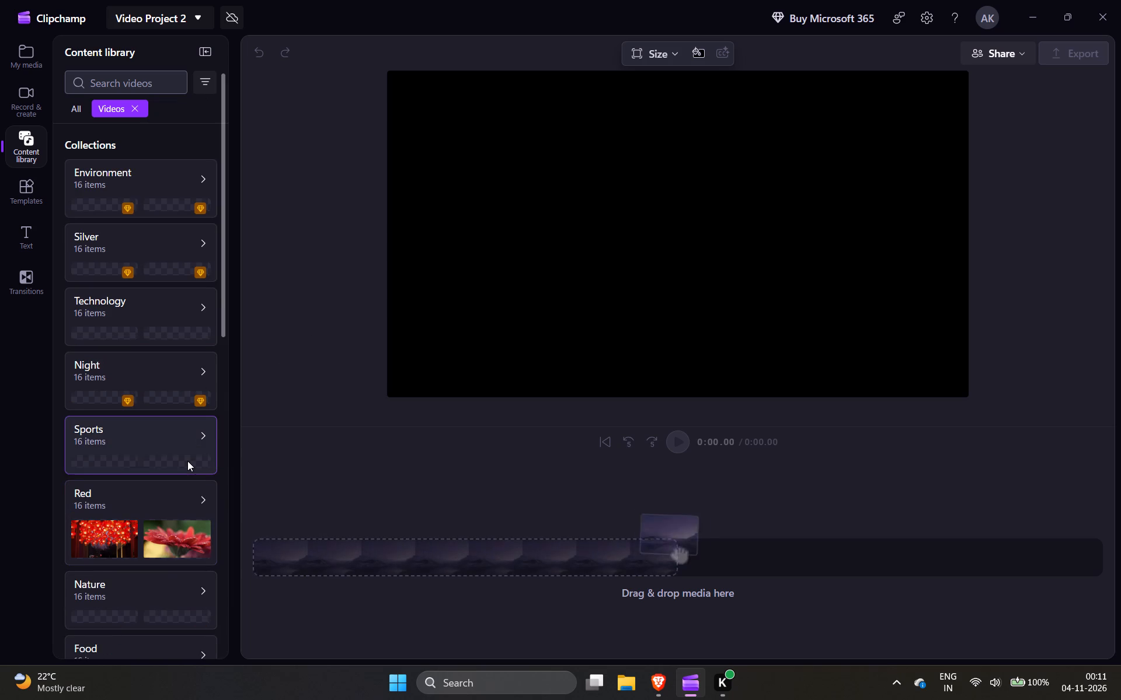
{"action": "scroll", "coordinate": [187, 461], "scroll_direction": "down", "scroll_amount": 2}
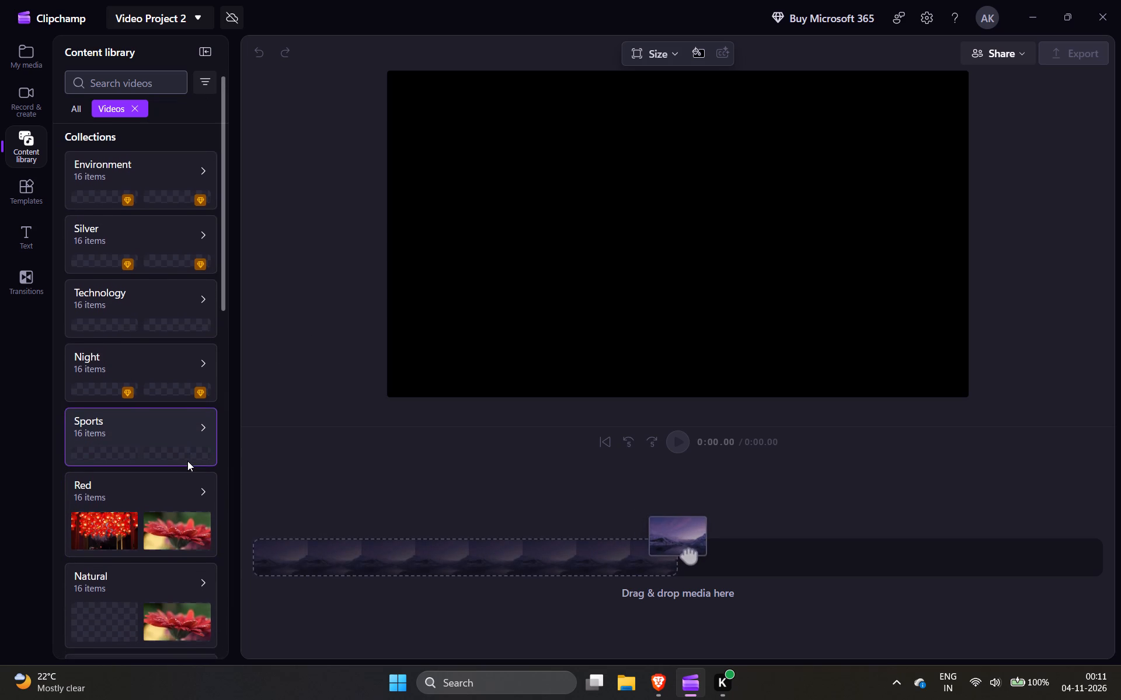
{"action": "scroll", "coordinate": [187, 461], "scroll_direction": "down", "scroll_amount": 1}
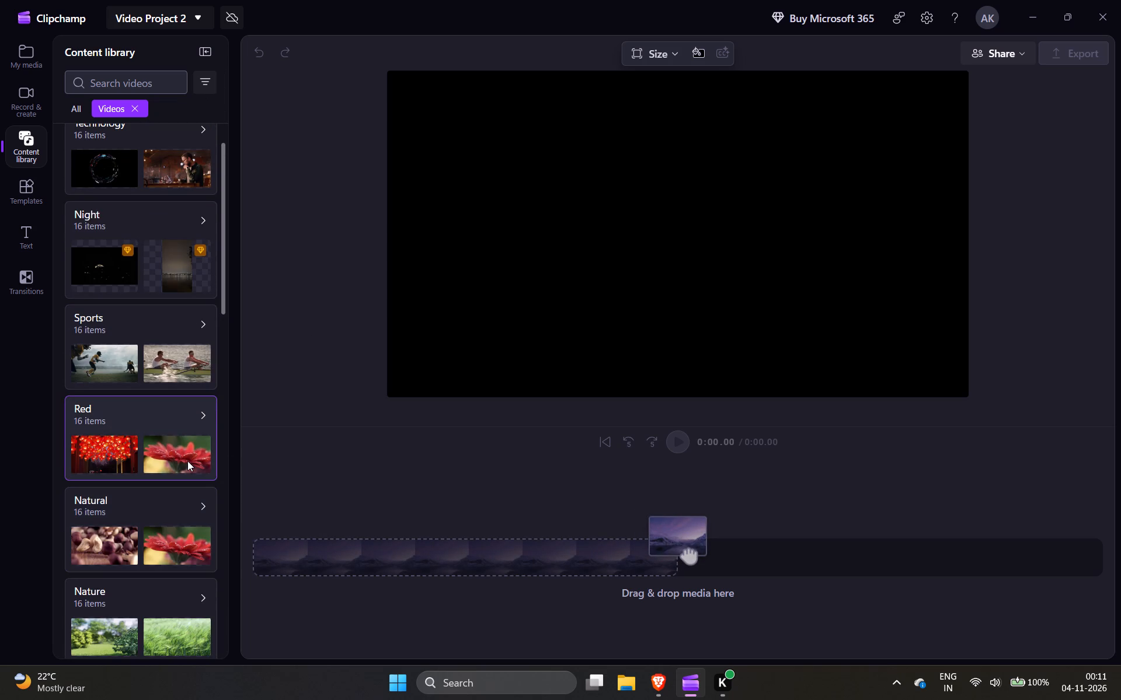
{"action": "scroll", "coordinate": [187, 461], "scroll_direction": "down", "scroll_amount": 1}
{"action": "scroll", "coordinate": [187, 461], "scroll_direction": "right", "scroll_amount": 2}
{"action": "scroll", "coordinate": [187, 461], "scroll_direction": "down", "scroll_amount": 1}
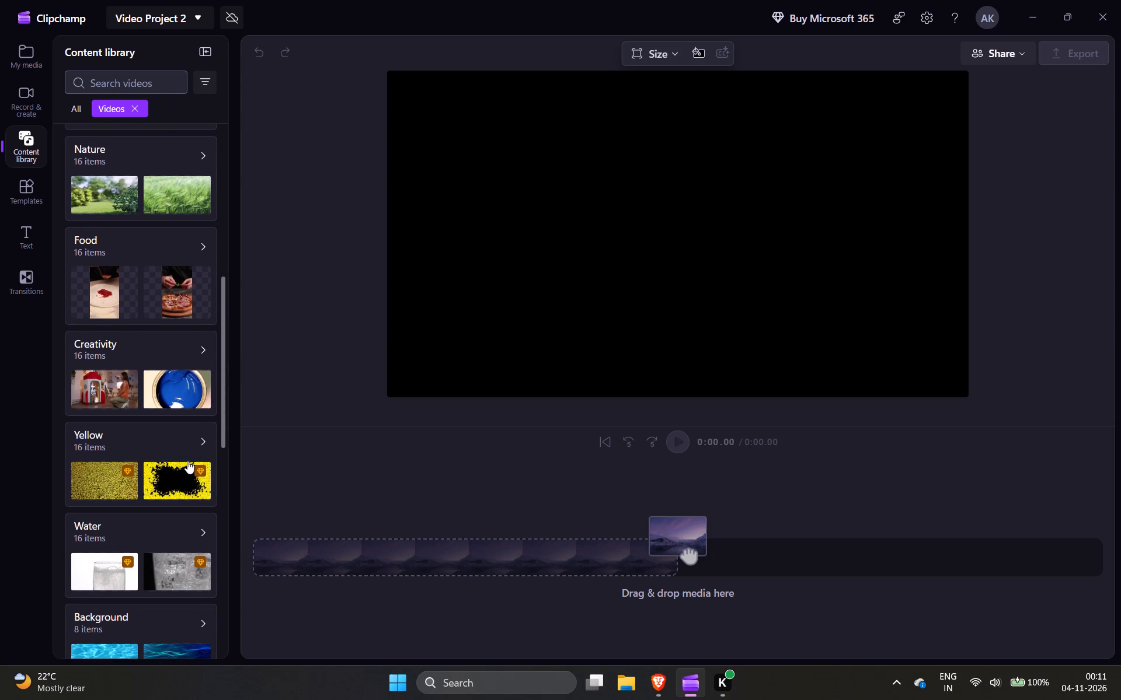
{"action": "scroll", "coordinate": [187, 461], "scroll_direction": "down", "scroll_amount": 2}
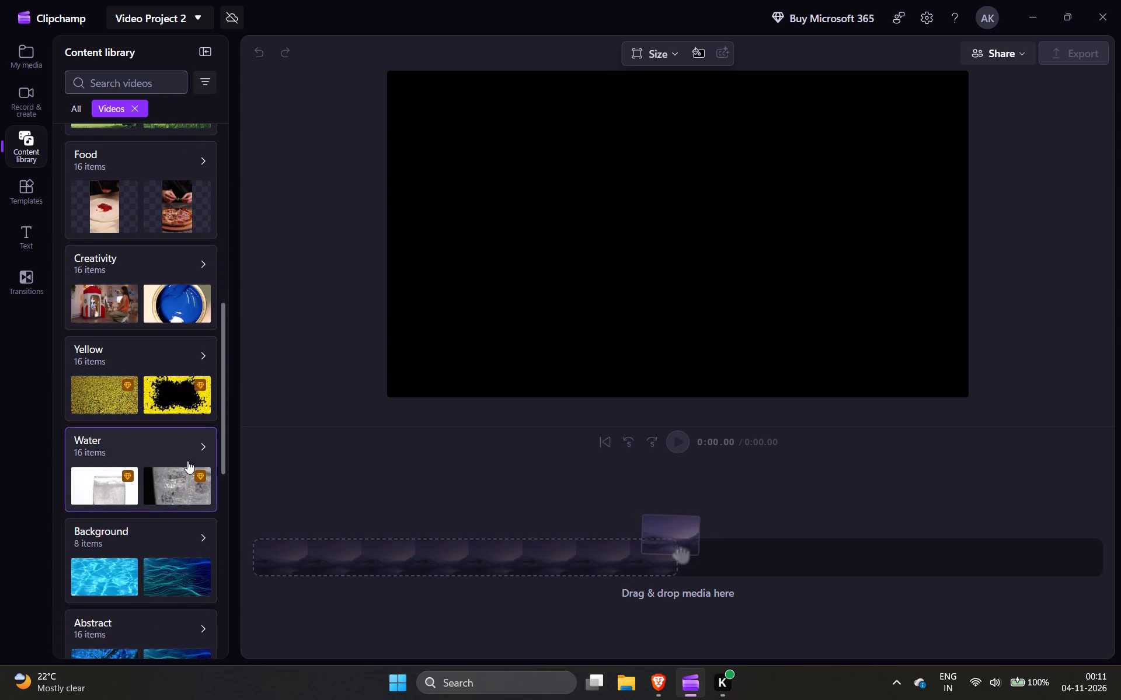
{"action": "scroll", "coordinate": [187, 461], "scroll_direction": "down", "scroll_amount": 3}
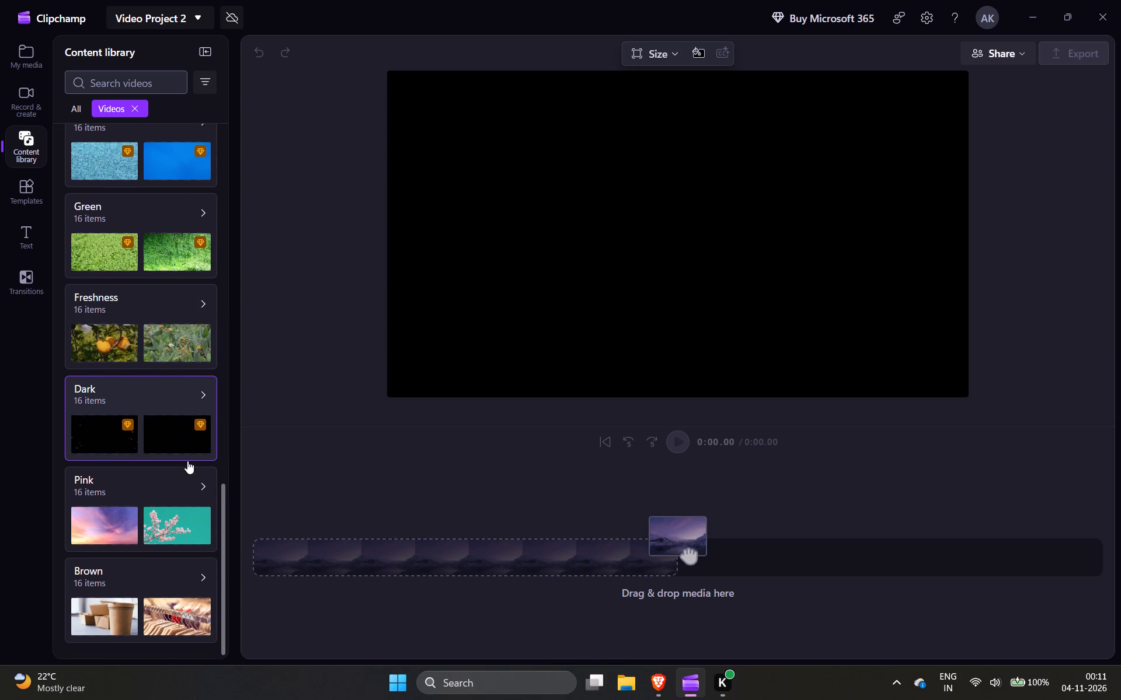
{"action": "scroll", "coordinate": [187, 461], "scroll_direction": "down", "scroll_amount": 1}
{"action": "scroll", "coordinate": [187, 461], "scroll_direction": "up", "scroll_amount": 2}
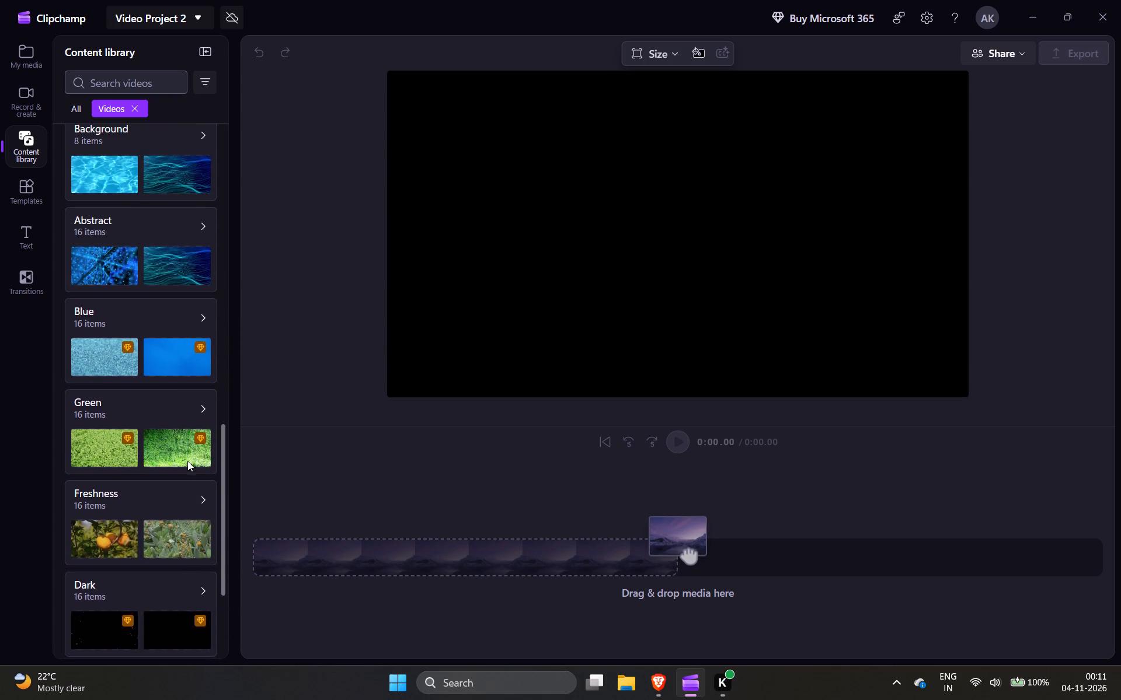
{"action": "scroll", "coordinate": [187, 461], "scroll_direction": "up", "scroll_amount": 4}
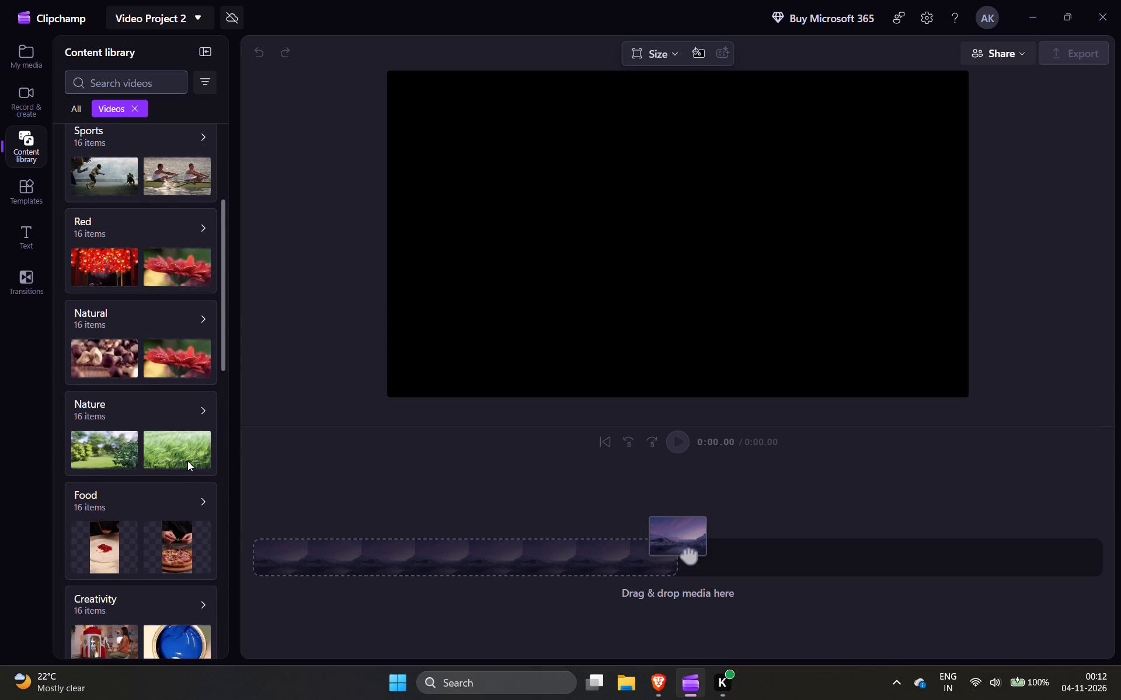
{"action": "scroll", "coordinate": [187, 461], "scroll_direction": "up", "scroll_amount": 4}
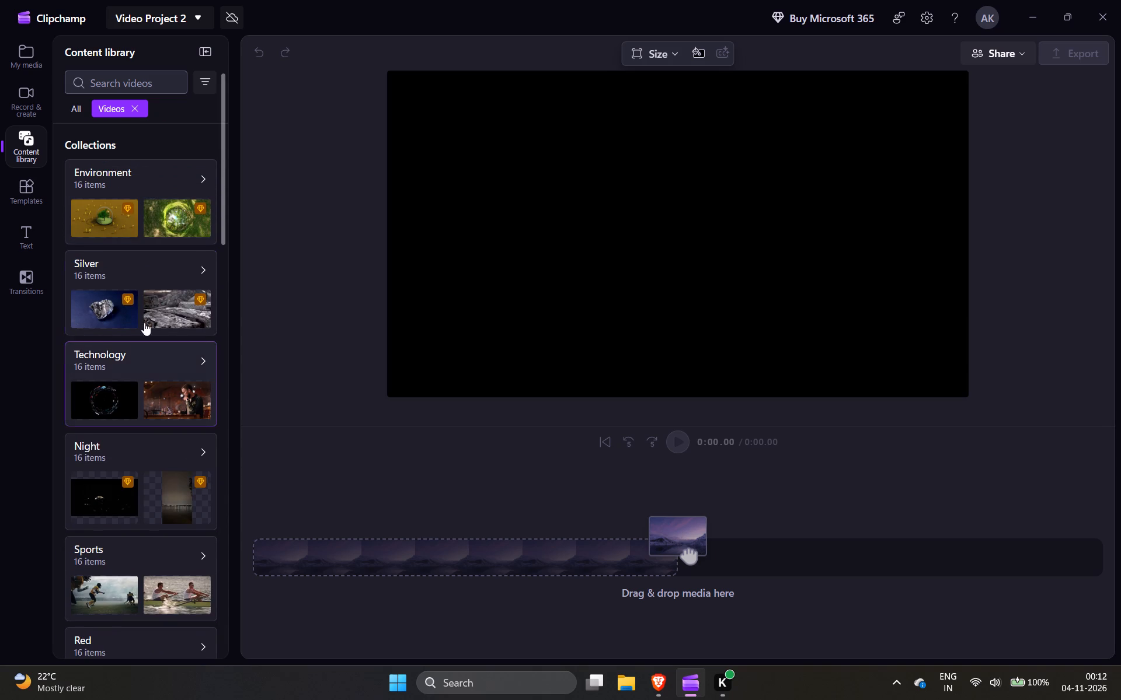
Browse the YouTube video templates.
{"action": "left_click", "coordinate": [30, 187]}
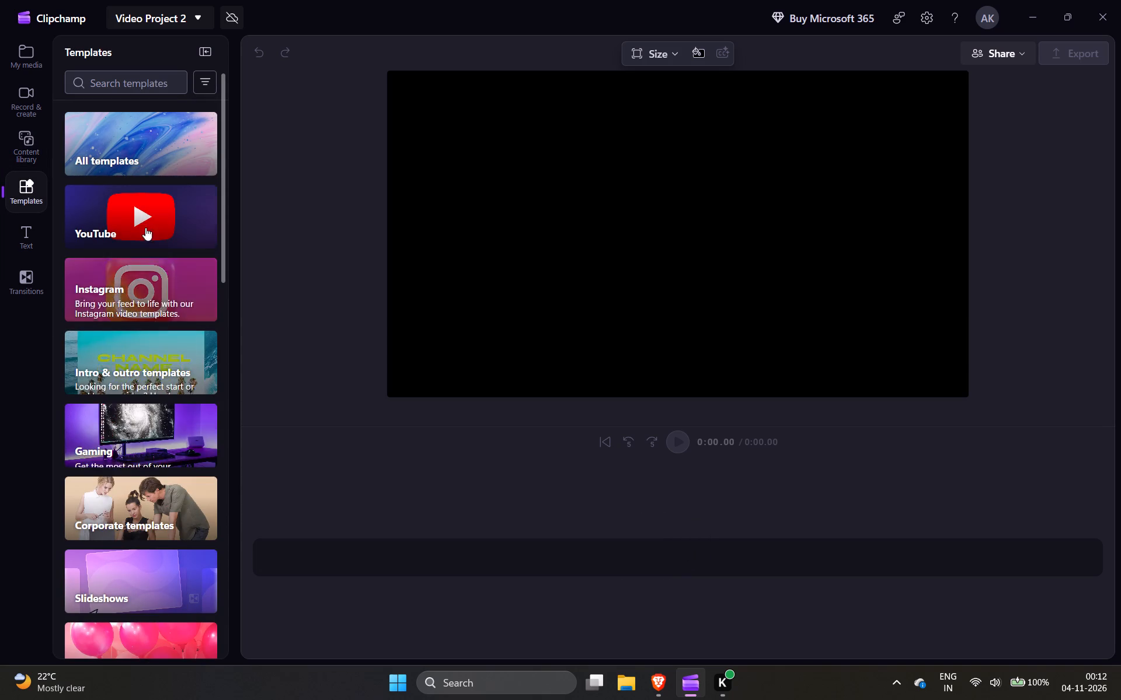
{"action": "left_click", "coordinate": [143, 200]}
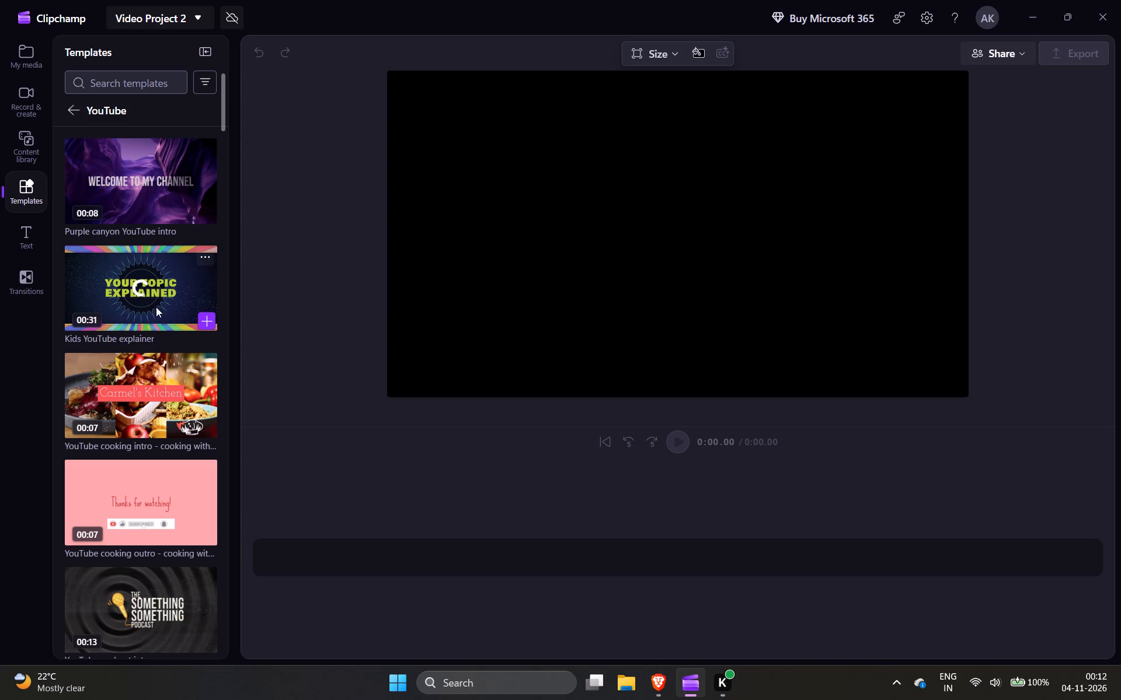
{"action": "scroll", "coordinate": [159, 341], "scroll_direction": "down", "scroll_amount": 1}
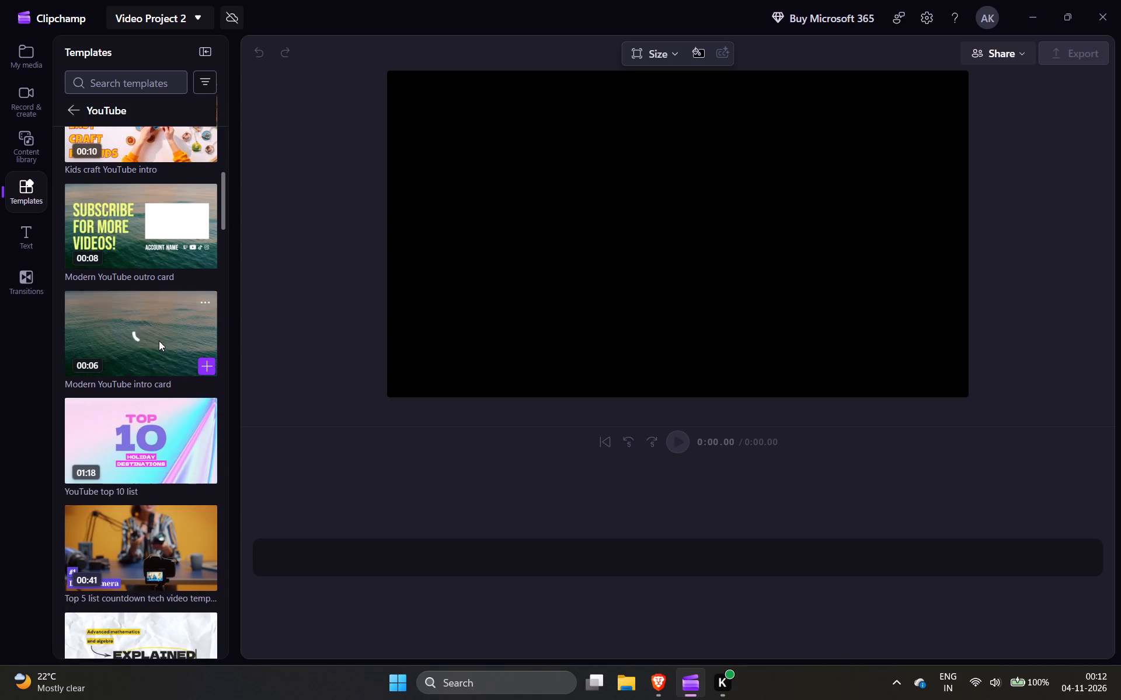
{"action": "scroll", "coordinate": [159, 341], "scroll_direction": "down", "scroll_amount": 1}
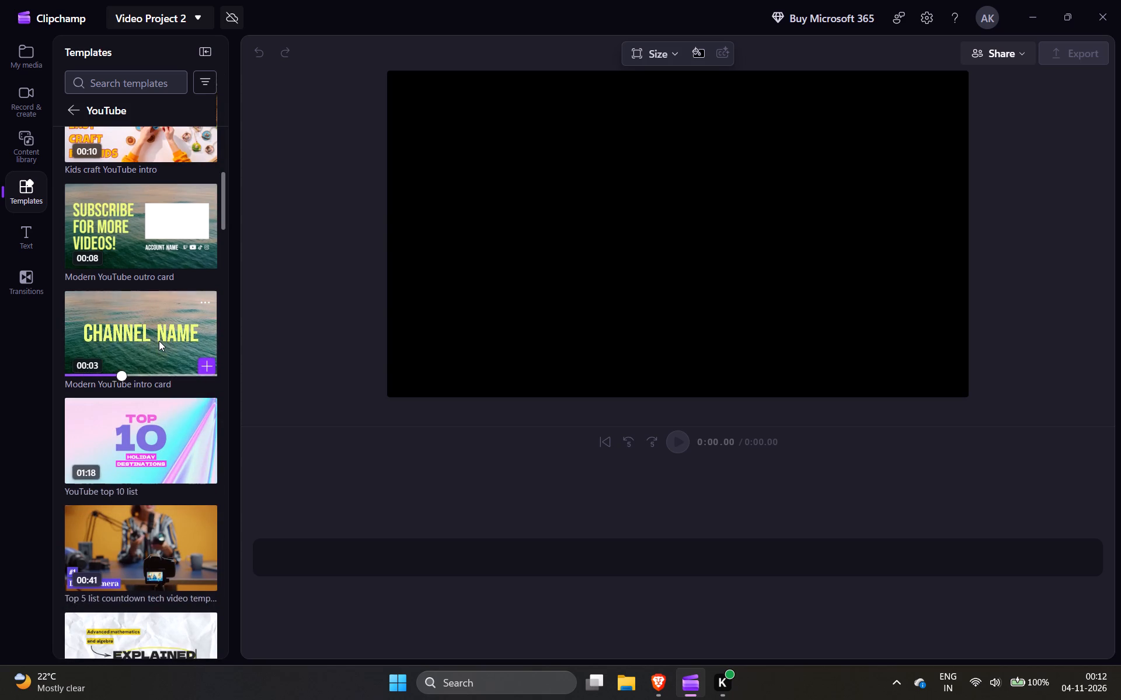
{"action": "scroll", "coordinate": [159, 341], "scroll_direction": "down", "scroll_amount": 3}
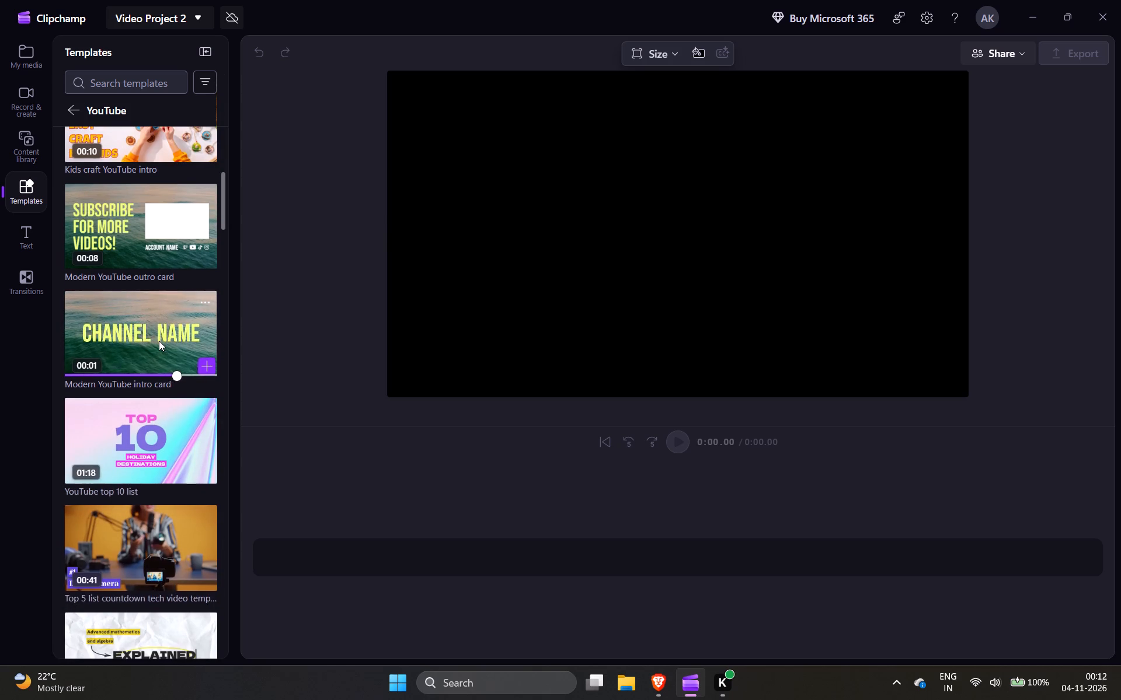
{"action": "scroll", "coordinate": [159, 341], "scroll_direction": "down", "scroll_amount": 1}
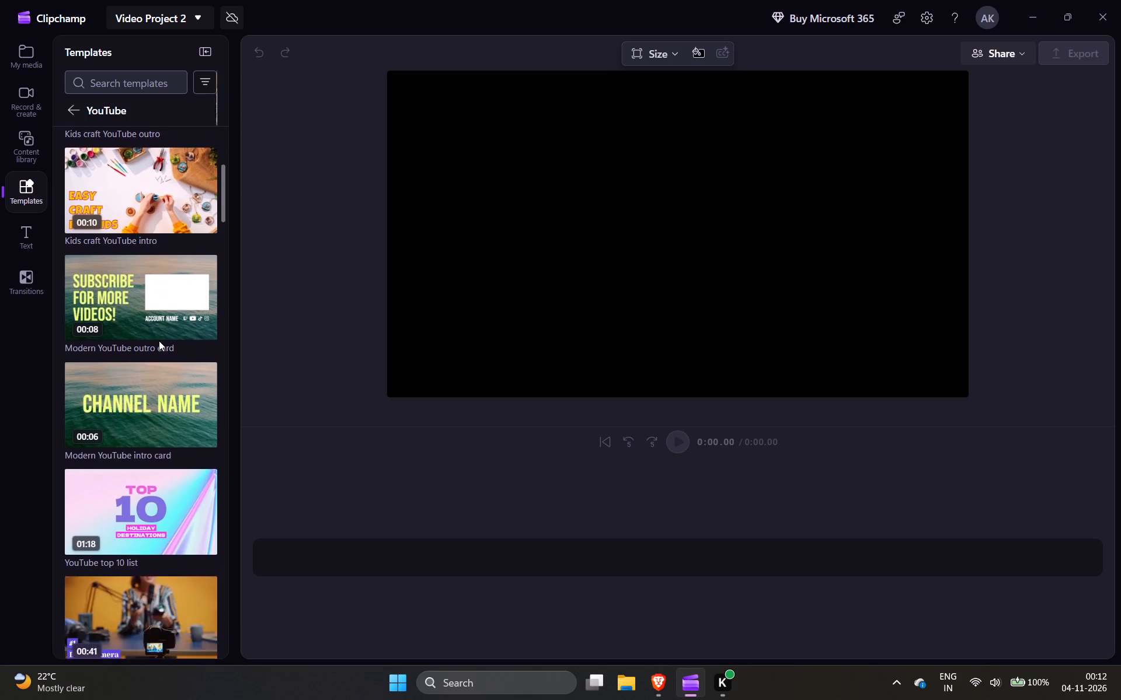
{"action": "scroll", "coordinate": [159, 341], "scroll_direction": "down", "scroll_amount": 2}
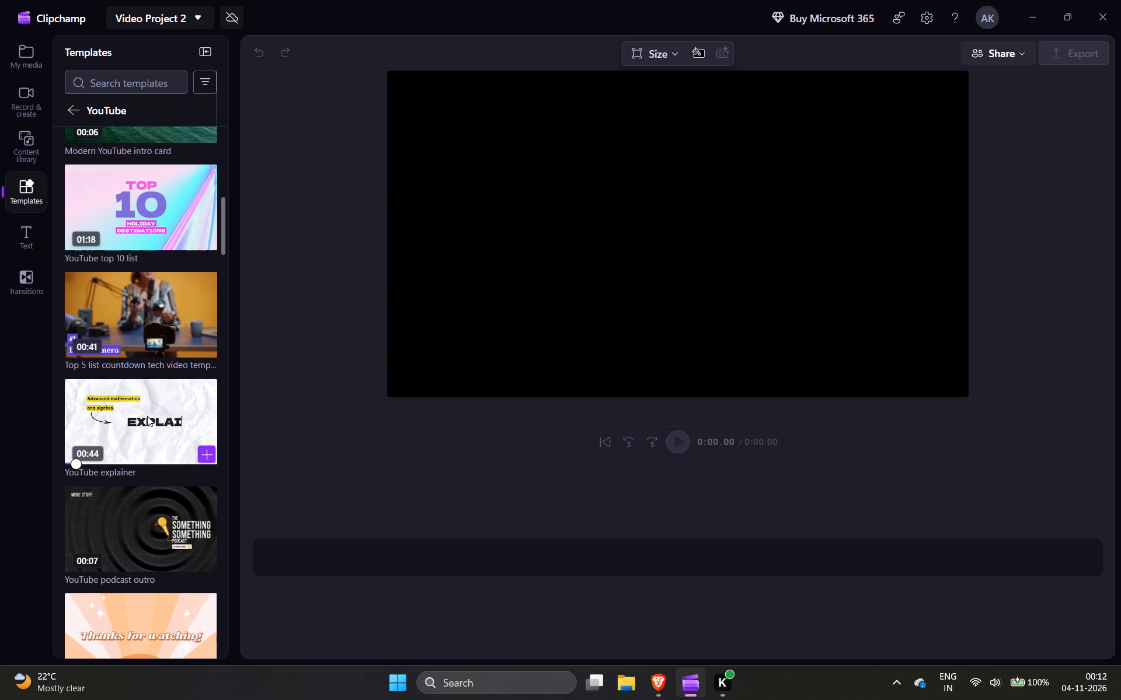
{"action": "scroll", "coordinate": [147, 416], "scroll_direction": "down", "scroll_amount": 1}
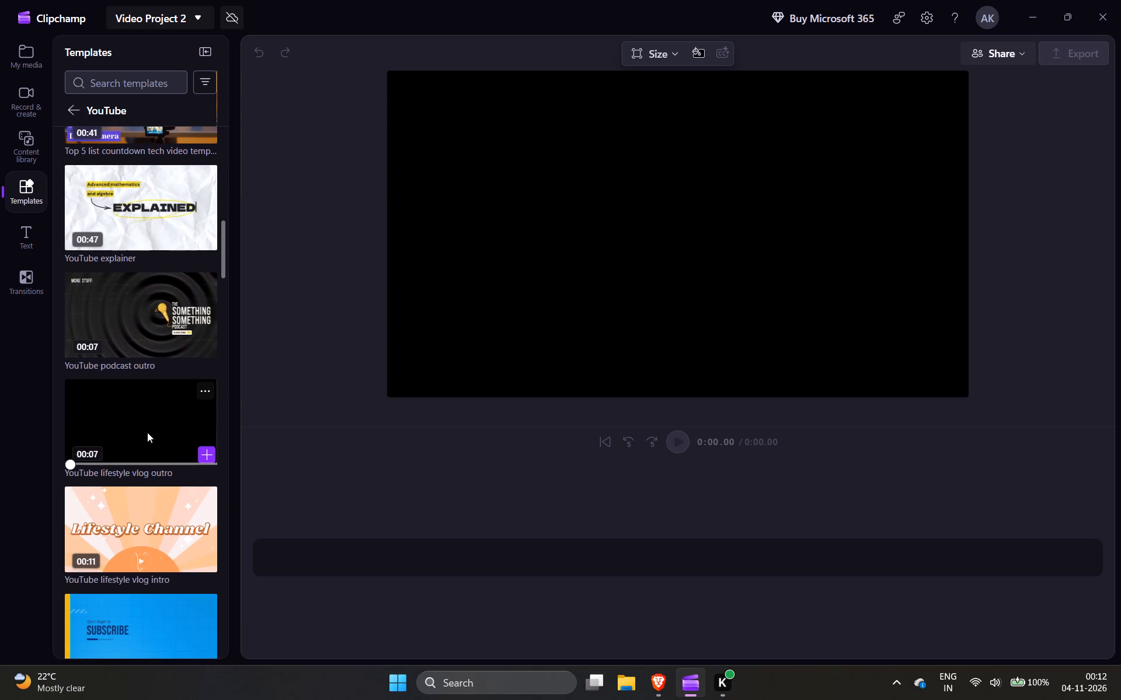
{"action": "scroll", "coordinate": [147, 432], "scroll_direction": "up", "scroll_amount": 5}
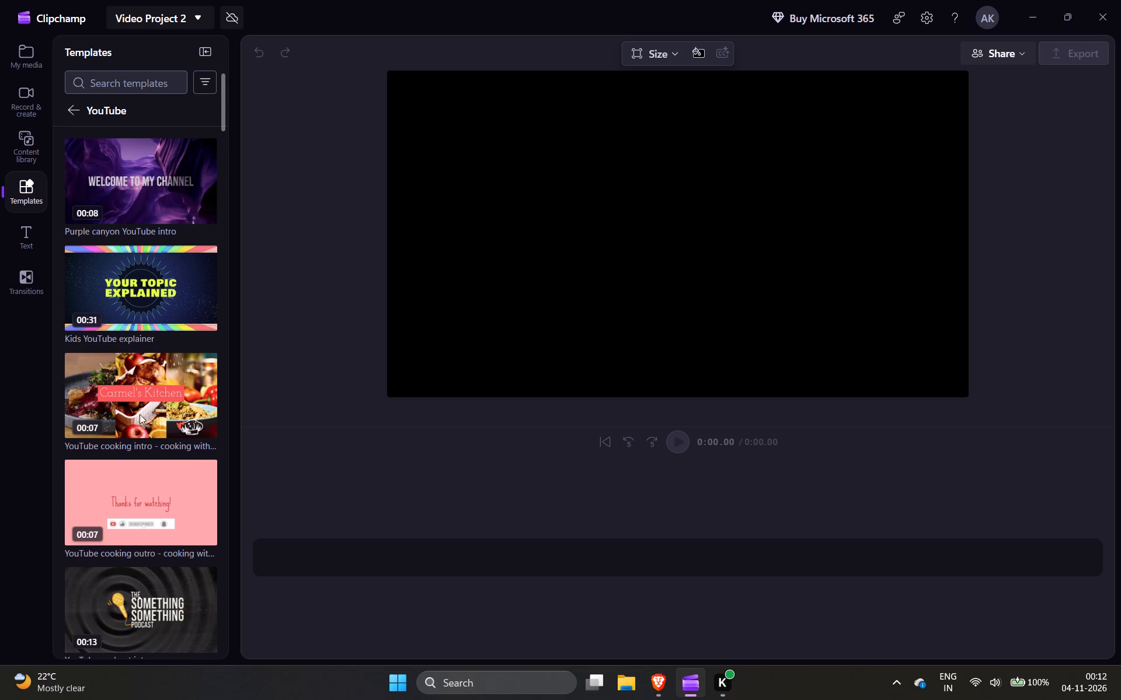
Look over the available transitions, including Burn, and dismiss the tip about placing transitions between clips.
{"action": "left_click", "coordinate": [46, 226]}
{"action": "left_click", "coordinate": [20, 288]}
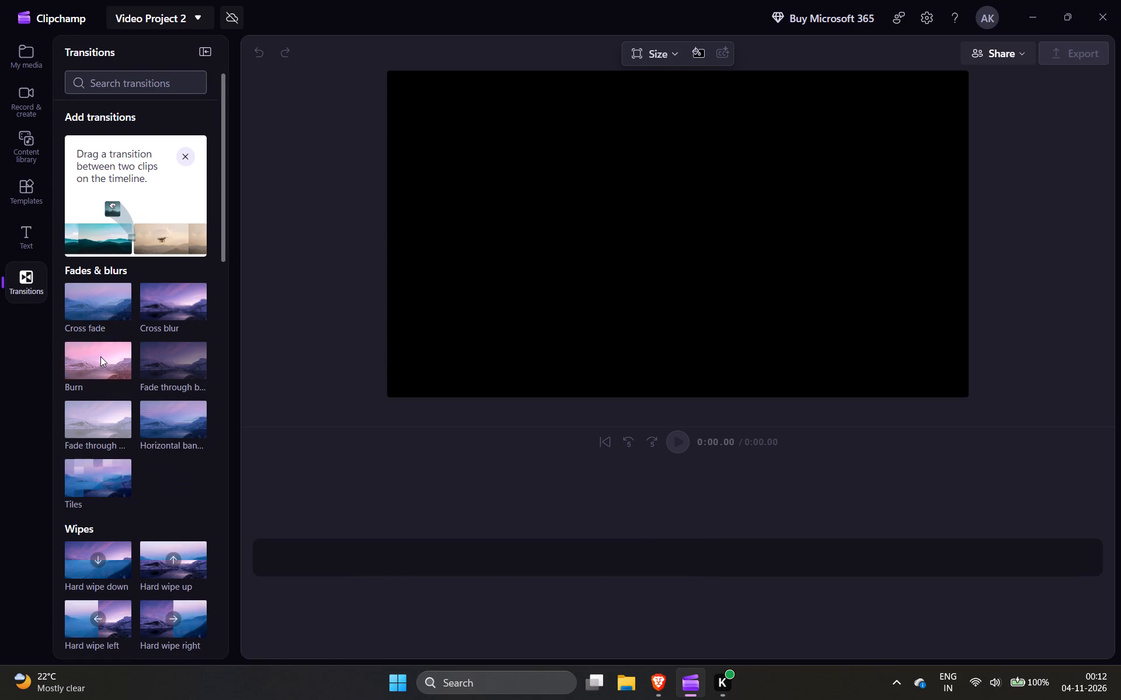
{"action": "left_click", "coordinate": [100, 356]}
{"action": "left_click", "coordinate": [100, 356]}
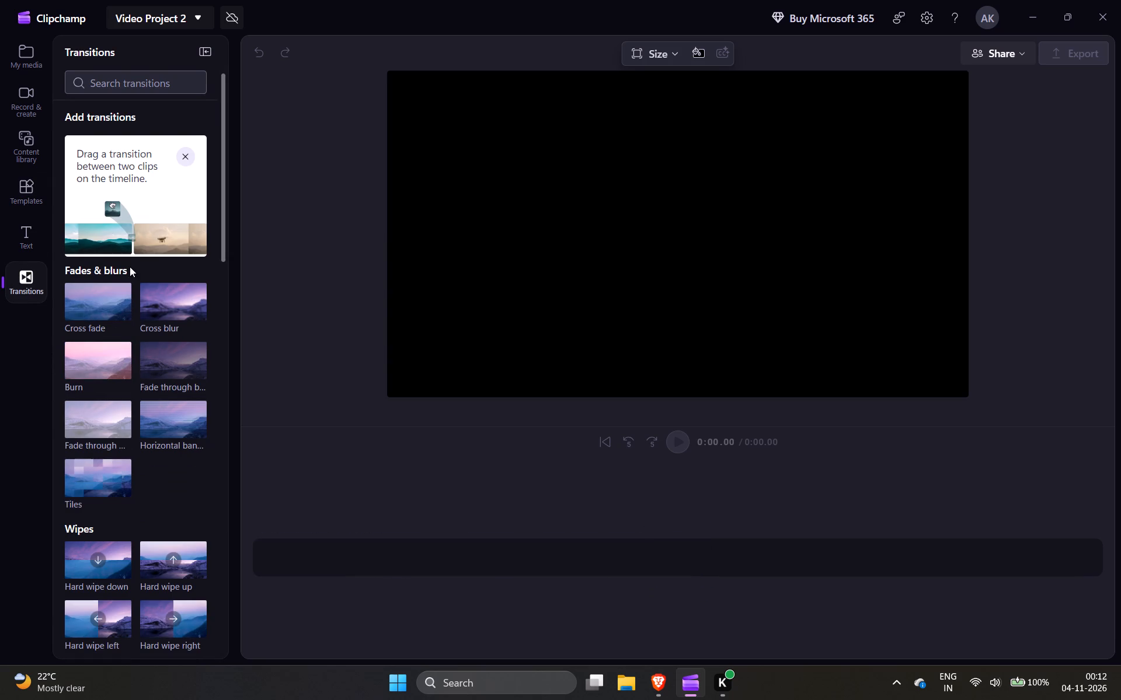
{"action": "left_click", "coordinate": [183, 151]}
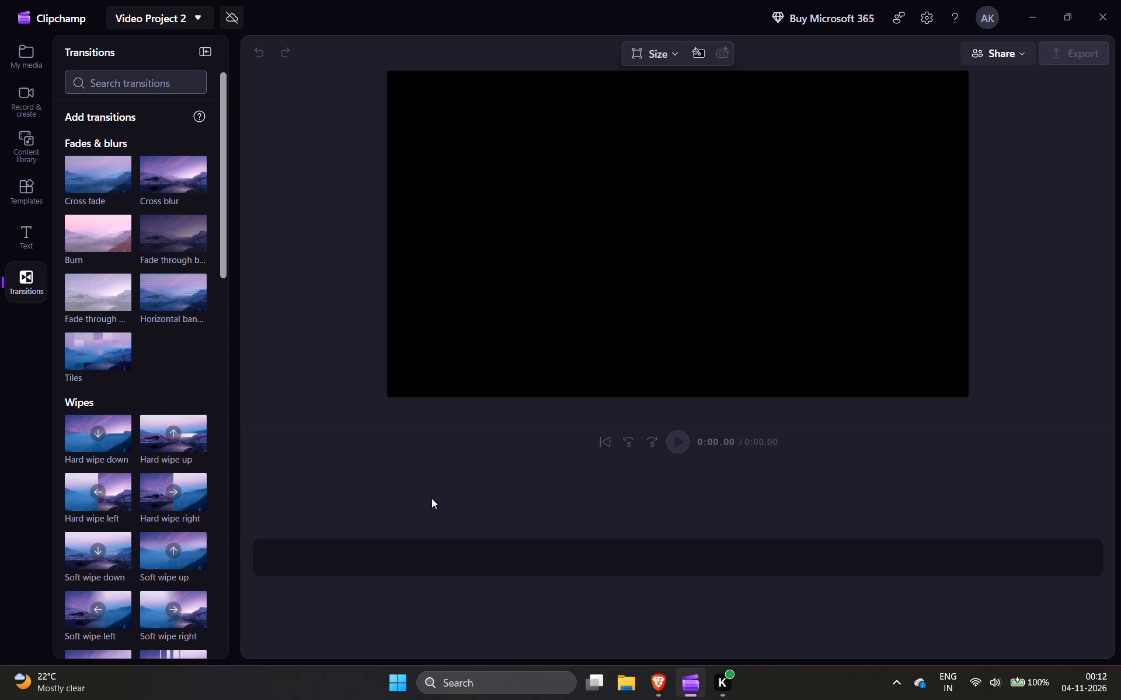
Place the 0:12 magenta stage clip at the timeline start and the 0:05 clip on a track below it, starting at about 9.8 s.
{"action": "left_click", "coordinate": [39, 54]}
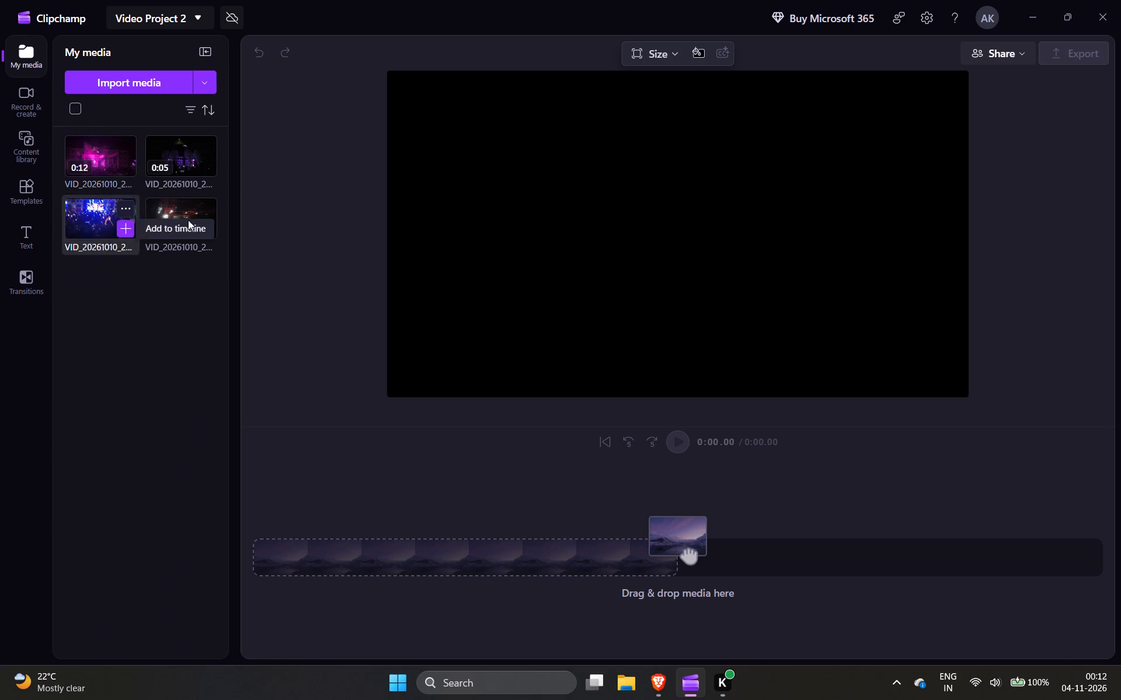
{"action": "left_click_drag", "start_coordinate": [98, 157], "coordinate": [304, 547]}
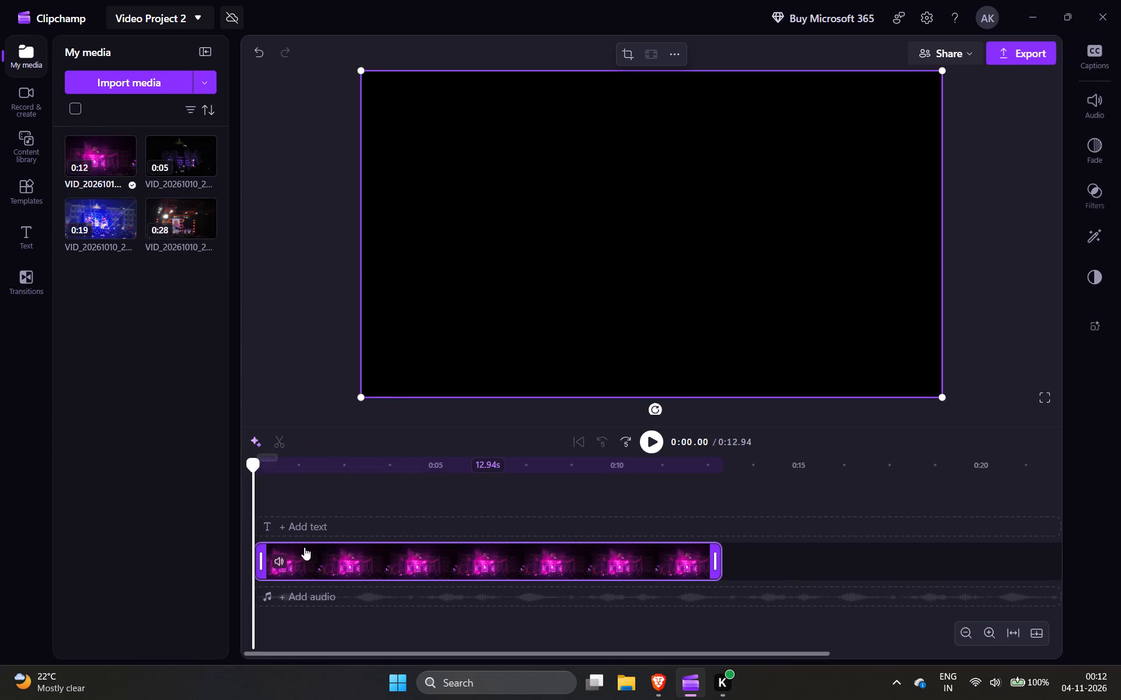
{"action": "left_click_drag", "start_coordinate": [179, 157], "coordinate": [447, 501]}
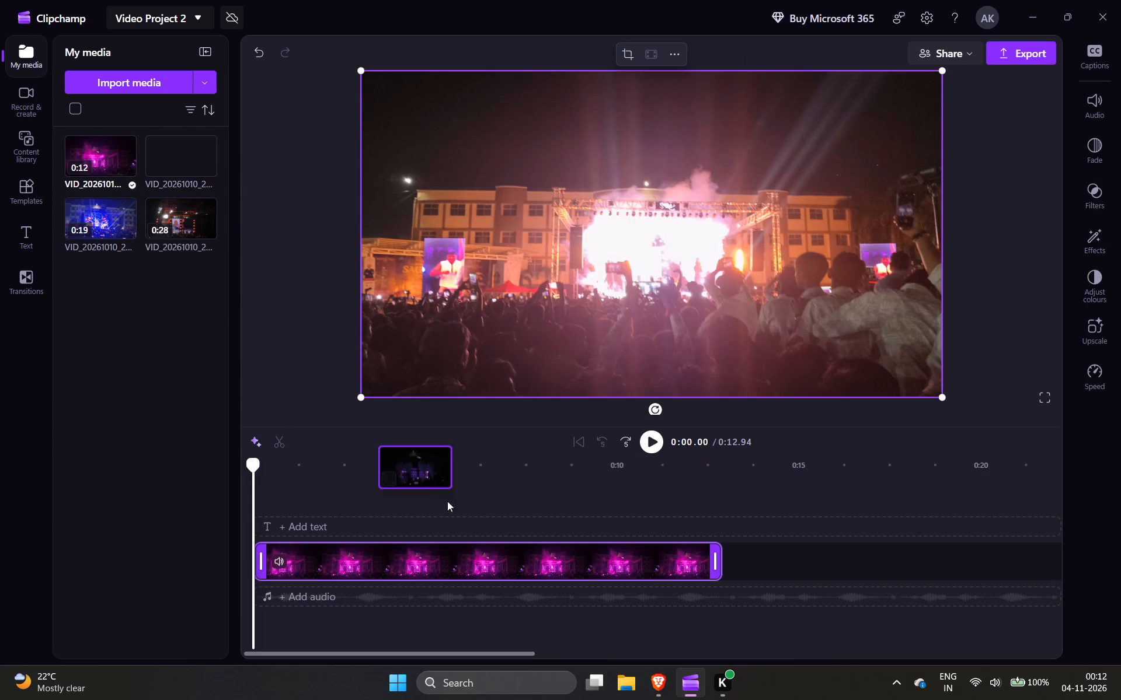
{"action": "left_click_drag", "start_coordinate": [447, 501], "coordinate": [641, 595]}
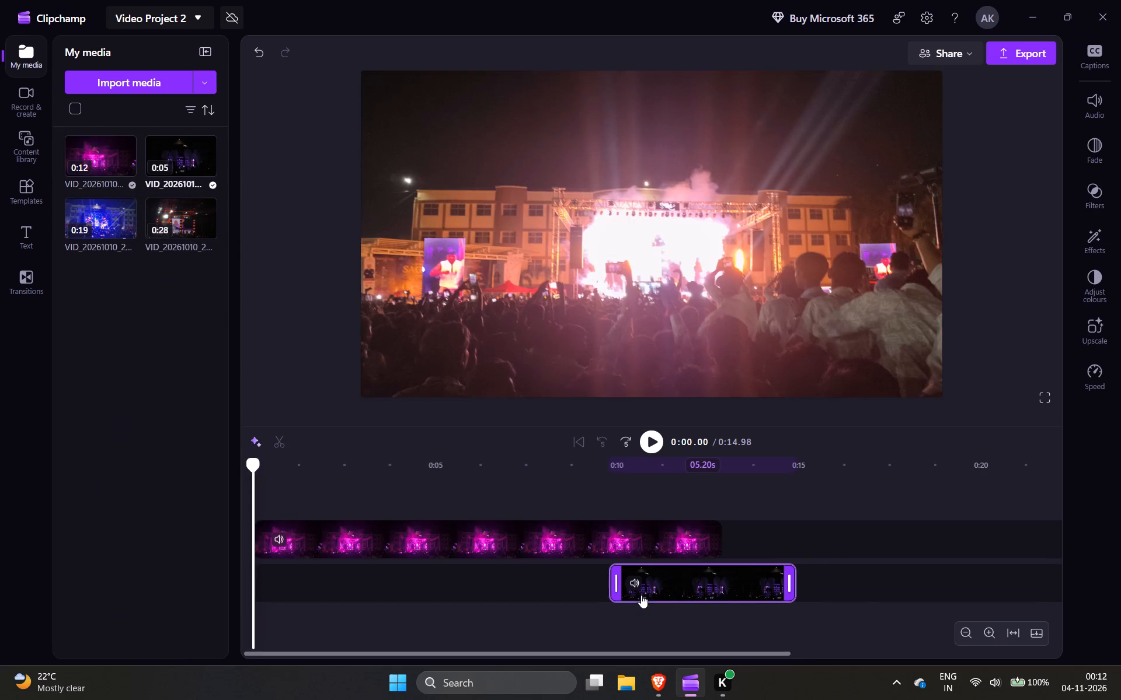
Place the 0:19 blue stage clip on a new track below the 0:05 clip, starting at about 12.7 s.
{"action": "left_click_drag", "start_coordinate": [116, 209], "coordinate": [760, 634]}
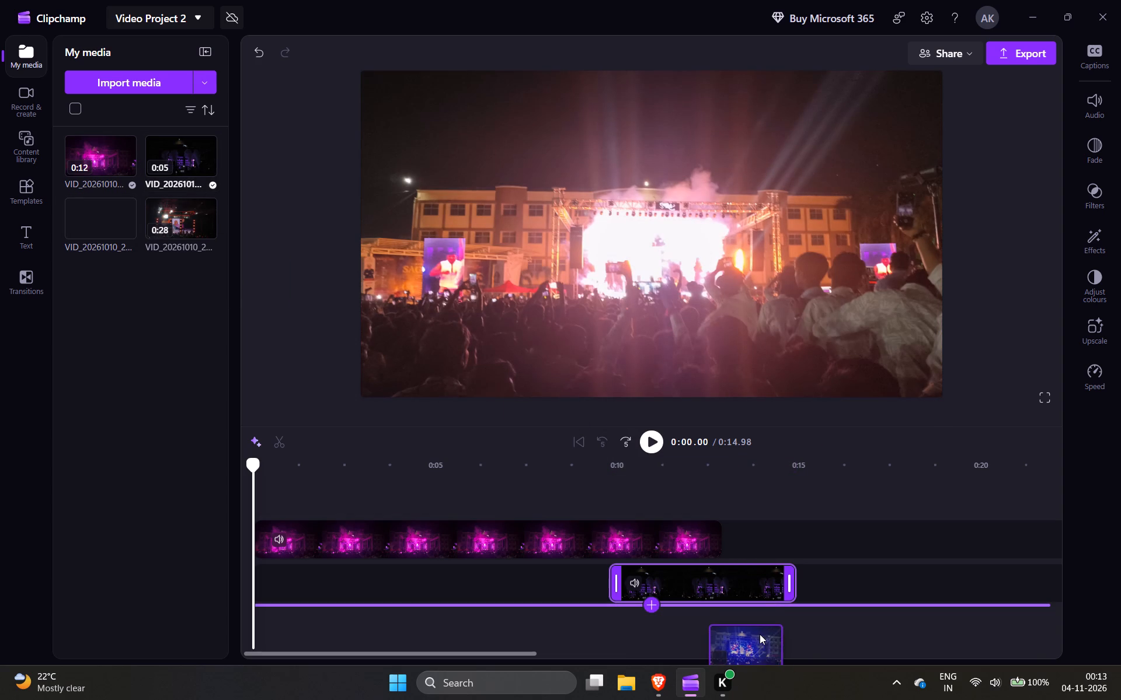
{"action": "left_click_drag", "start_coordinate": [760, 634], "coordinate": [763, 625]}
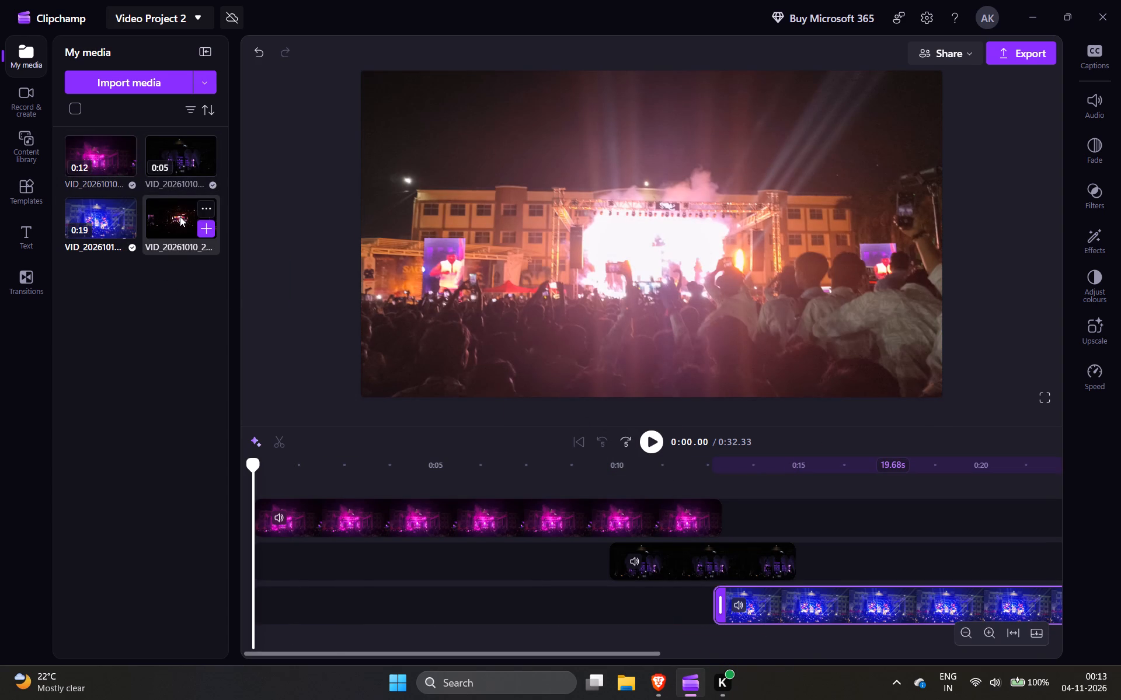
Place the 0:28 clip on the lowest track, ahead of the 0:19 blue stage clip, starting at about 11.2 s.
{"action": "left_click_drag", "start_coordinate": [180, 216], "coordinate": [537, 535]}
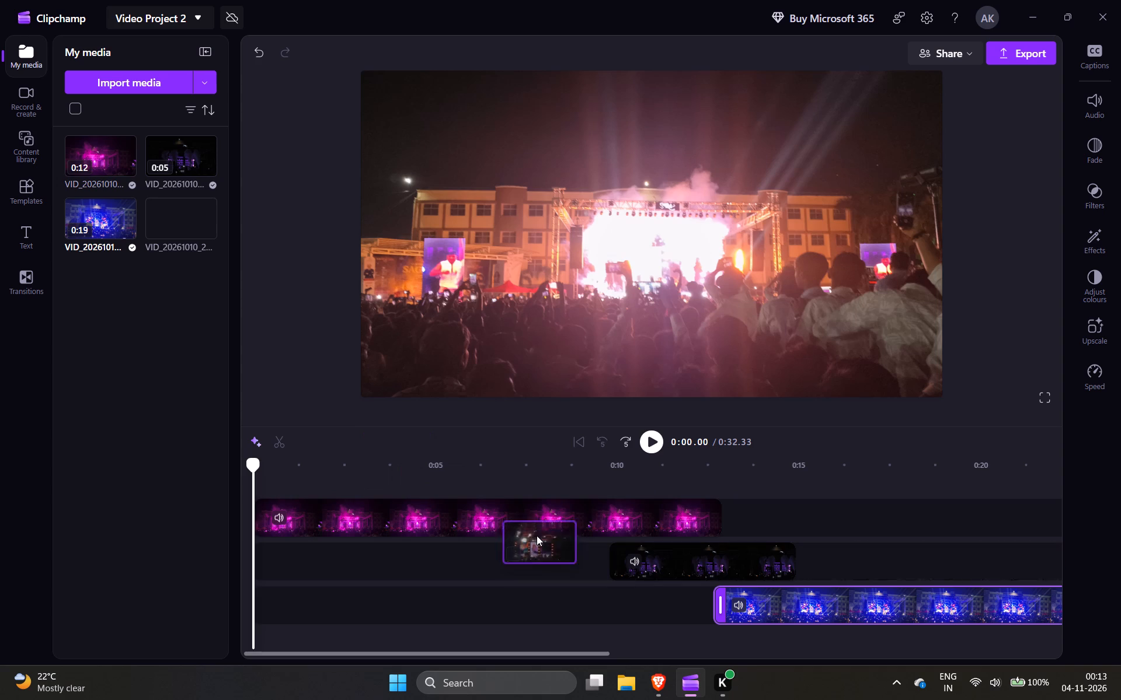
{"action": "left_click_drag", "start_coordinate": [537, 535], "coordinate": [734, 667]}
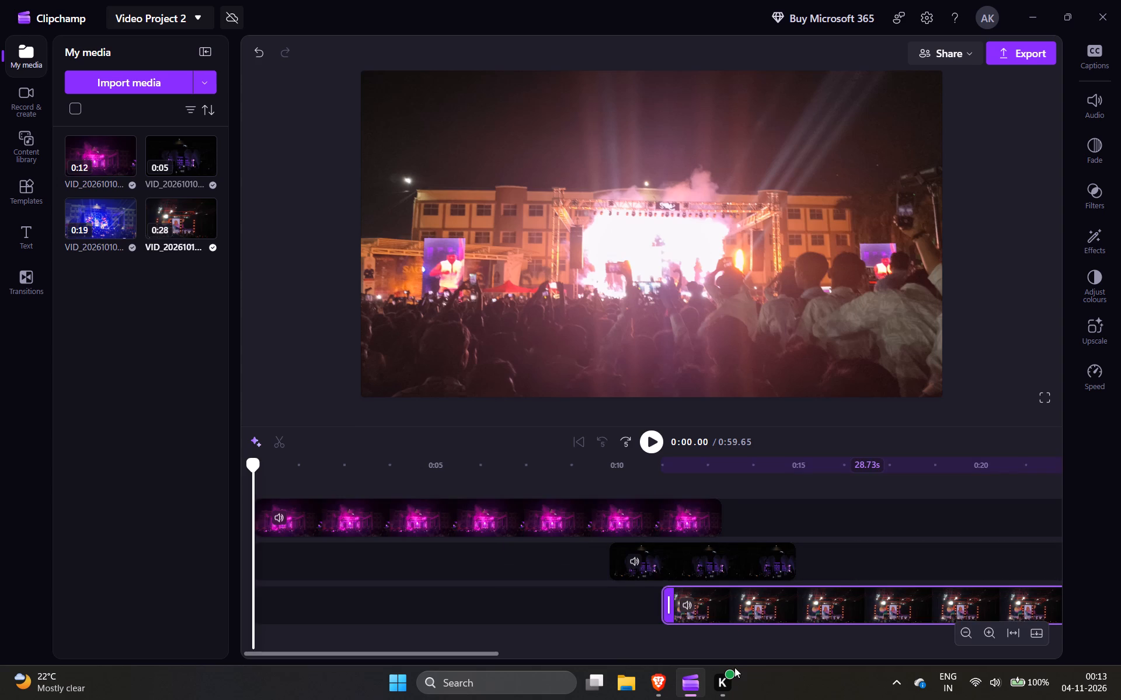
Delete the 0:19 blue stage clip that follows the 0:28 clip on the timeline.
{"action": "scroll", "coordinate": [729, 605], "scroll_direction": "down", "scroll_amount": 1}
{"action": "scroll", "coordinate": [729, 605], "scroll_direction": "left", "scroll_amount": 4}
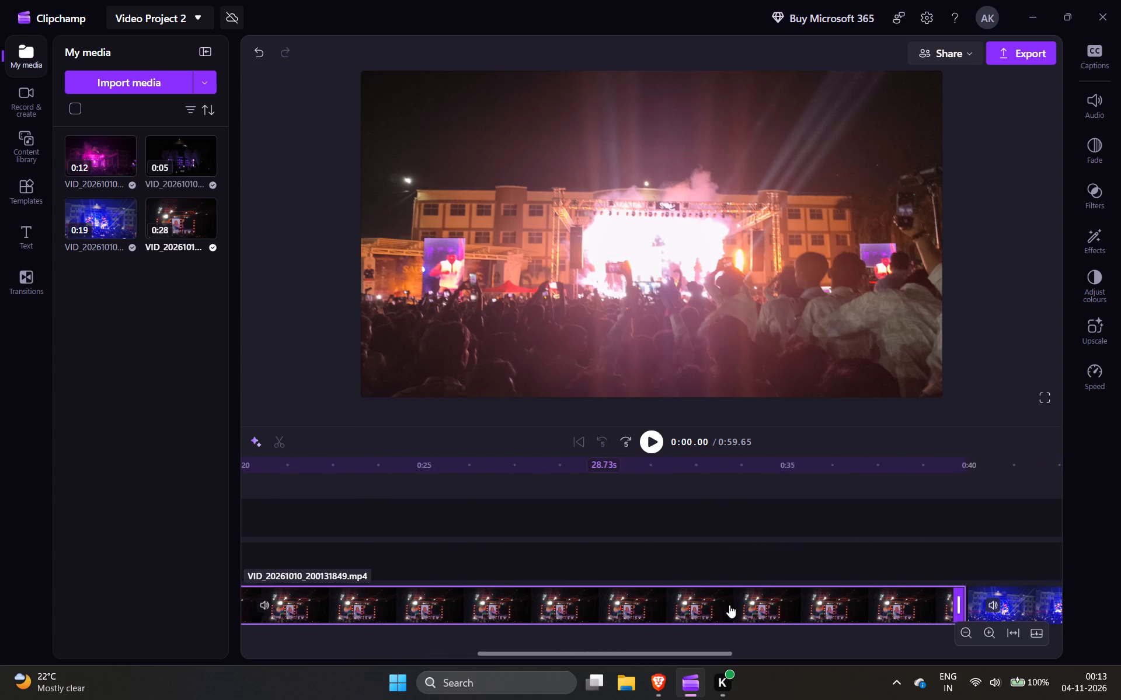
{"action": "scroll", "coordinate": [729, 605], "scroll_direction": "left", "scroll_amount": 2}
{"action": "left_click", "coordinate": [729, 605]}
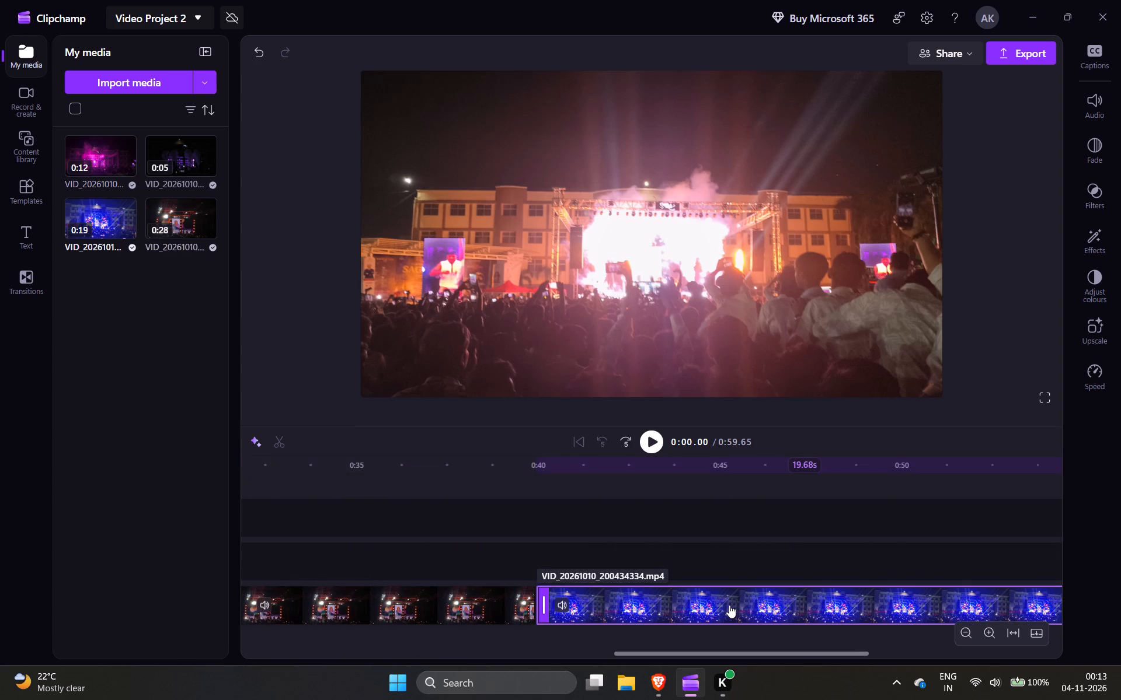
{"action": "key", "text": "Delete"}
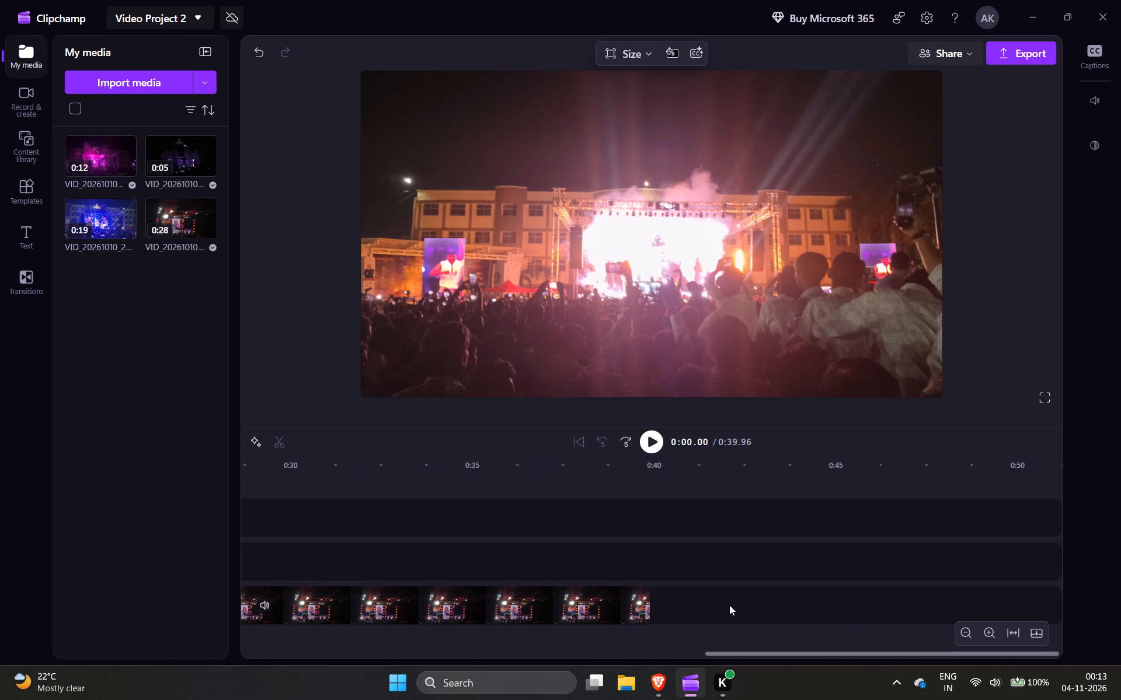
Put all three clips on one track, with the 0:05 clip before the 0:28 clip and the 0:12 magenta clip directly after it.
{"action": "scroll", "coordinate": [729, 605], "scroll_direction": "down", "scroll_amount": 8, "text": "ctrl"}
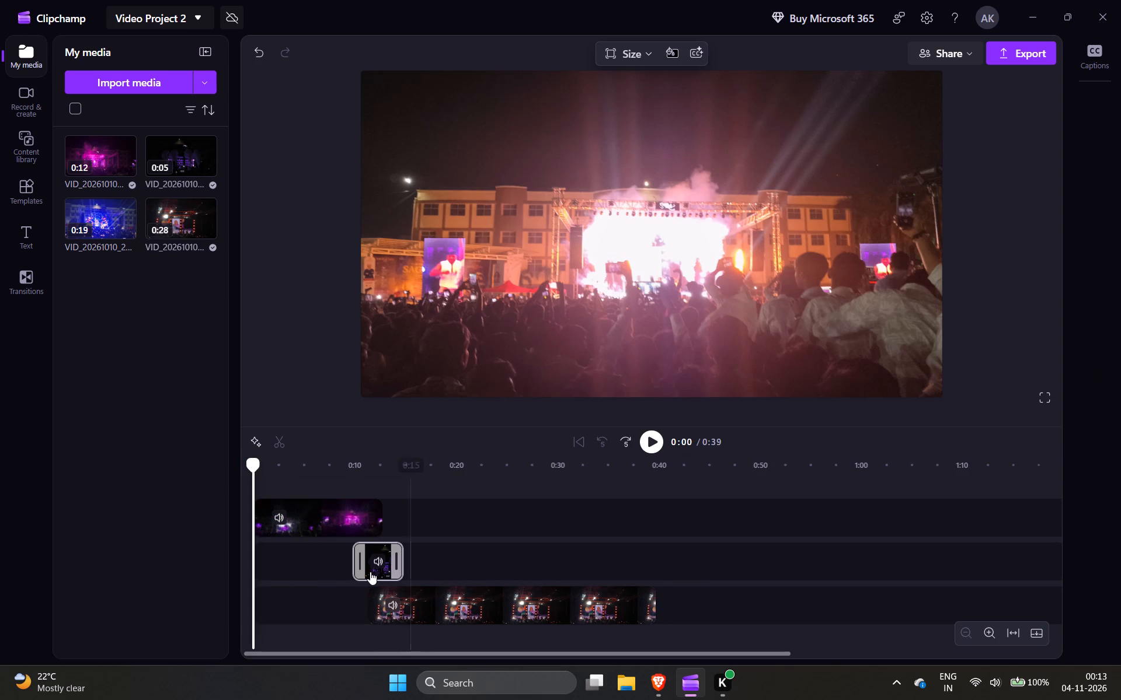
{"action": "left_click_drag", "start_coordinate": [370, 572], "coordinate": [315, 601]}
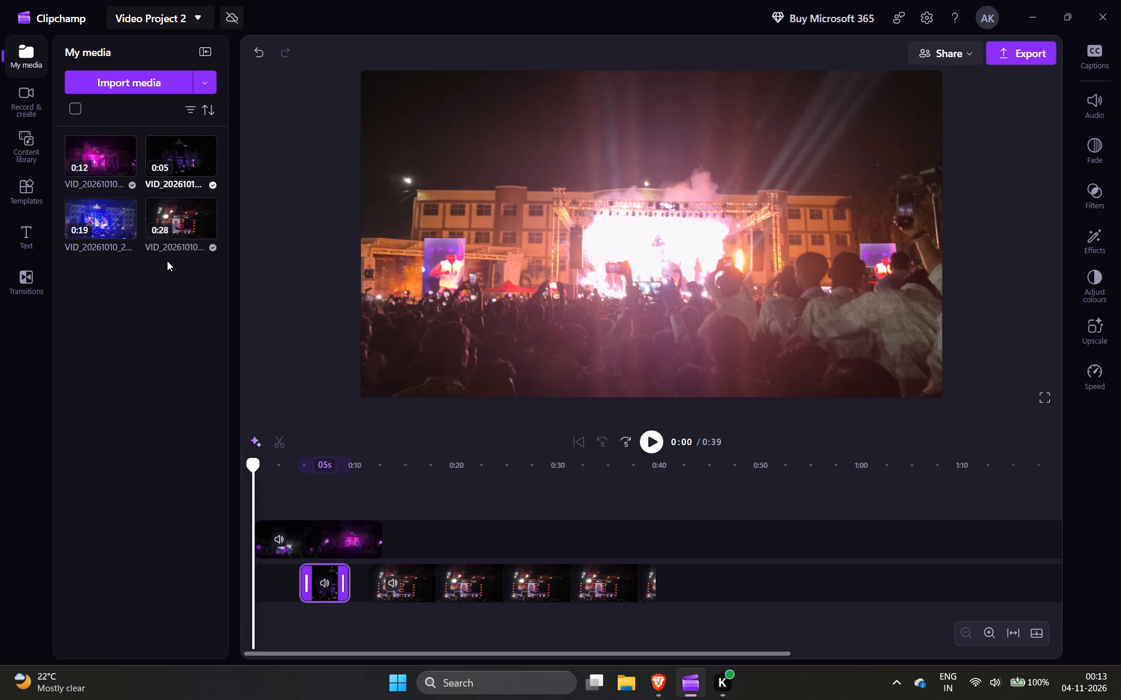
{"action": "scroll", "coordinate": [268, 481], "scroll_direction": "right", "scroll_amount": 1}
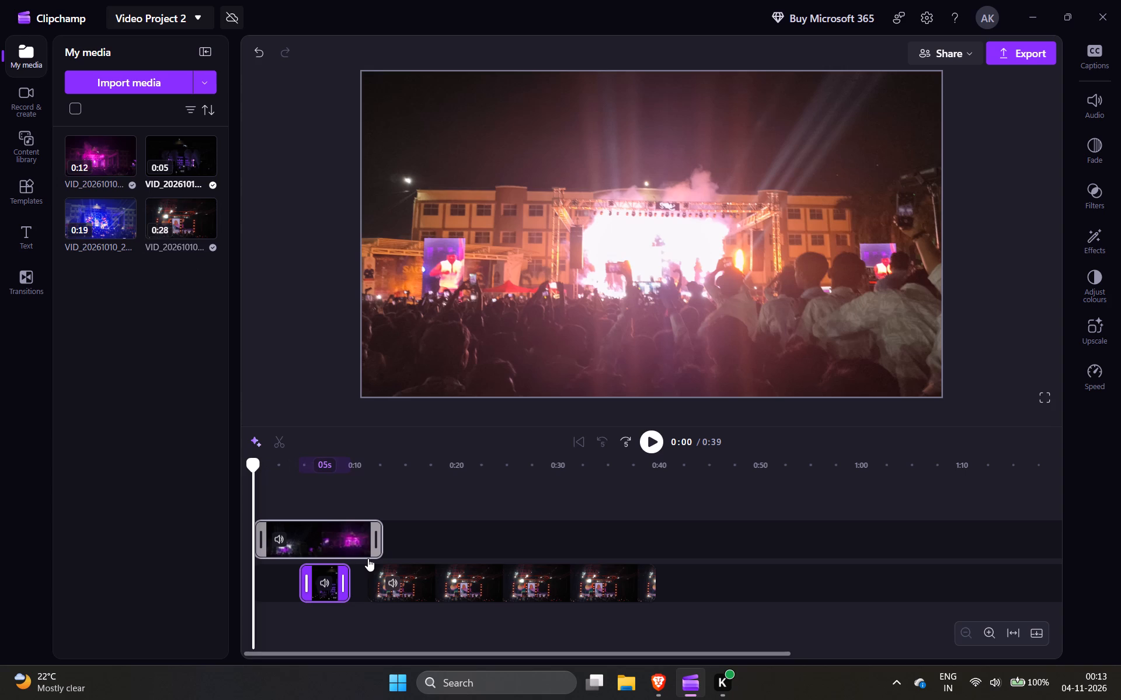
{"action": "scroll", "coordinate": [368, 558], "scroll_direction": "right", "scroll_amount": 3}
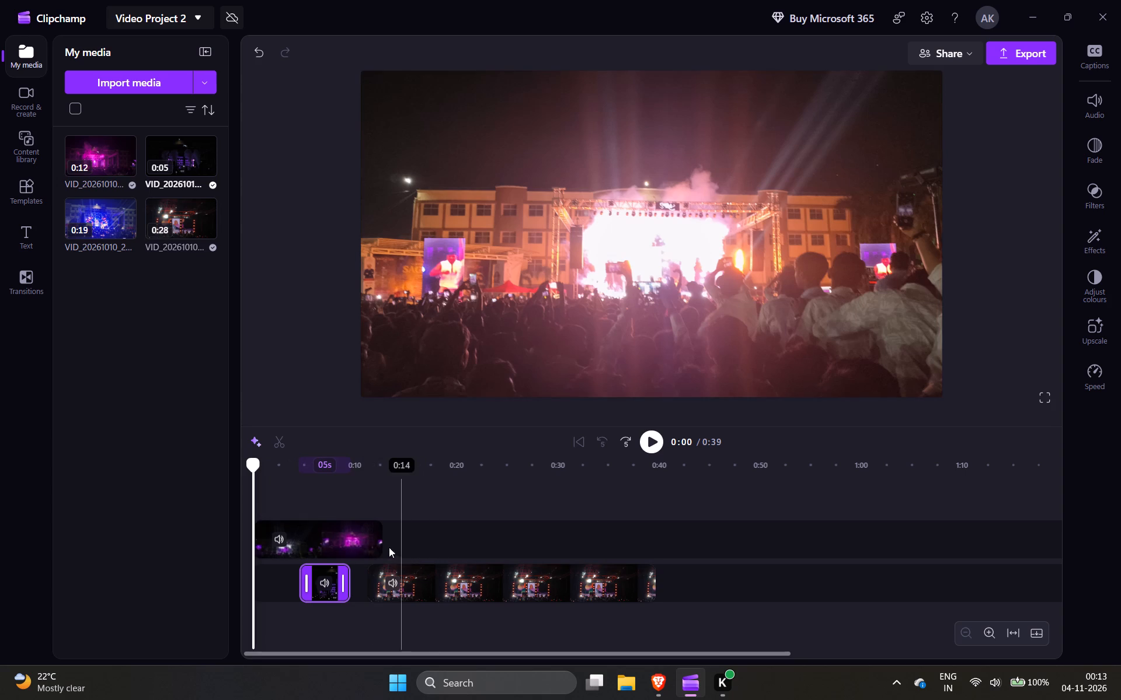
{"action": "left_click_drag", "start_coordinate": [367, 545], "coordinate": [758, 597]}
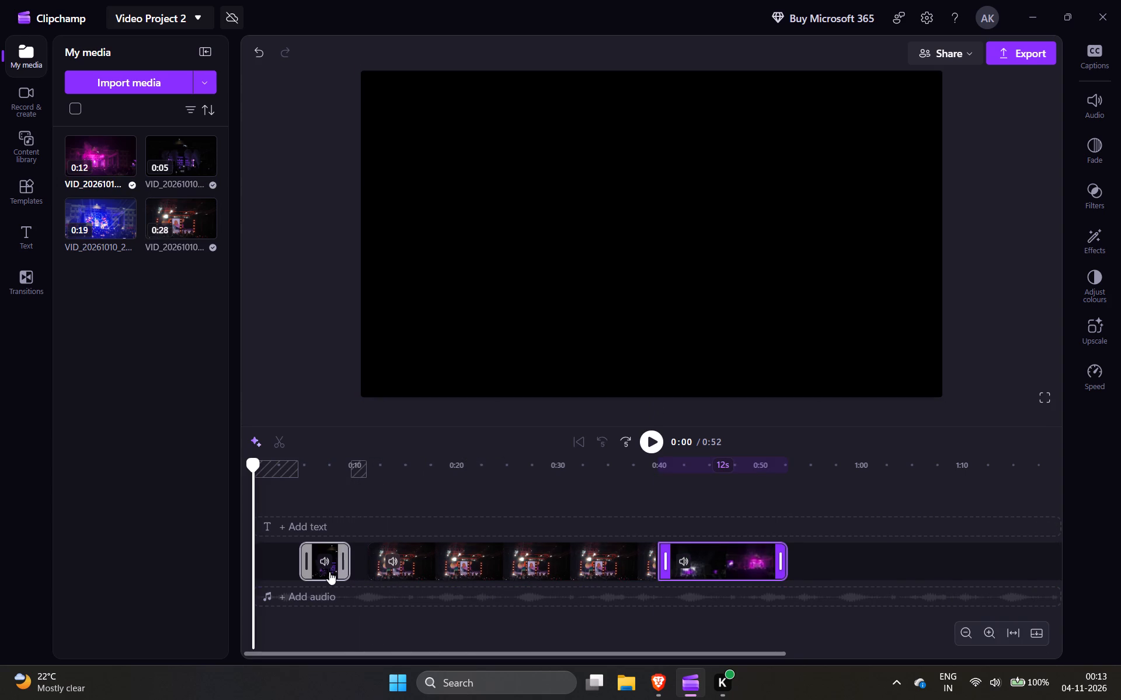
Move the 0:05 clip to a track above the 0:28 clip and the 0:12 clip to a track below it, at about 32 s.
{"action": "left_click_drag", "start_coordinate": [329, 572], "coordinate": [309, 527]}
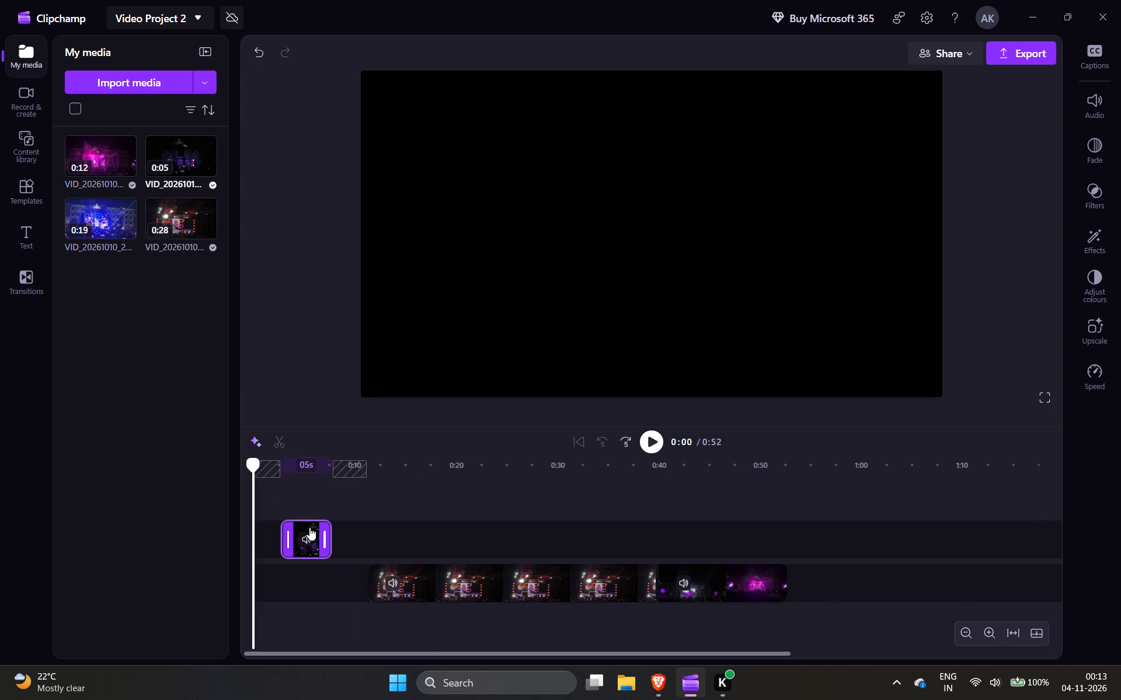
{"action": "left_click_drag", "start_coordinate": [722, 580], "coordinate": [716, 604]}
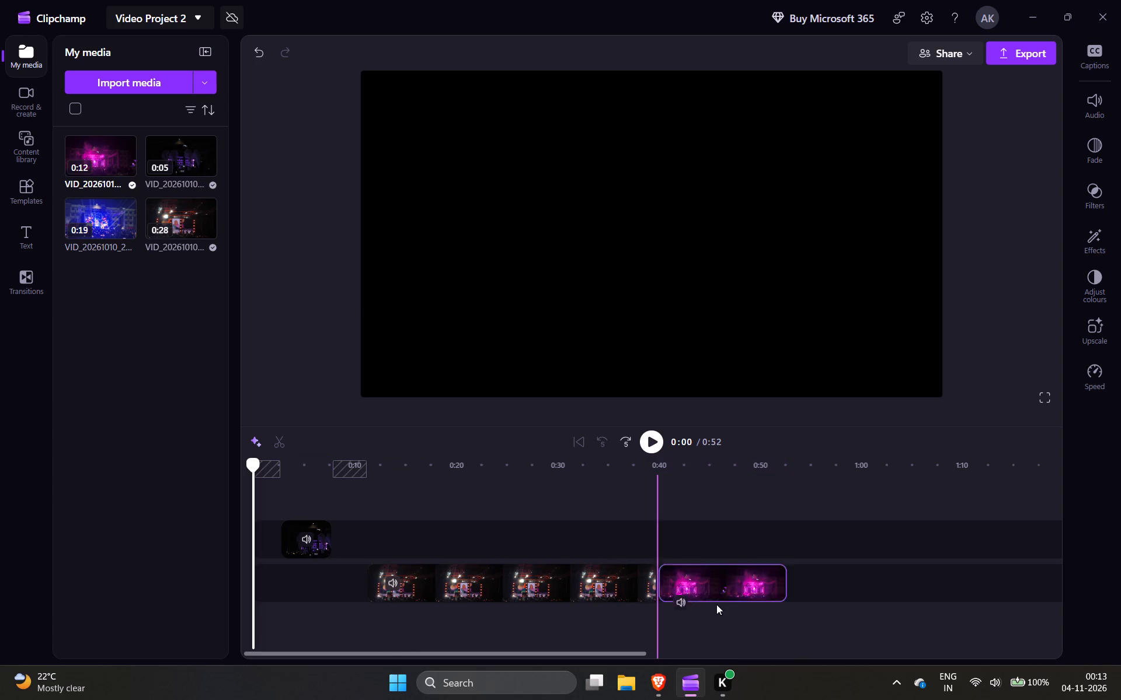
{"action": "left_click_drag", "start_coordinate": [716, 604], "coordinate": [640, 634]}
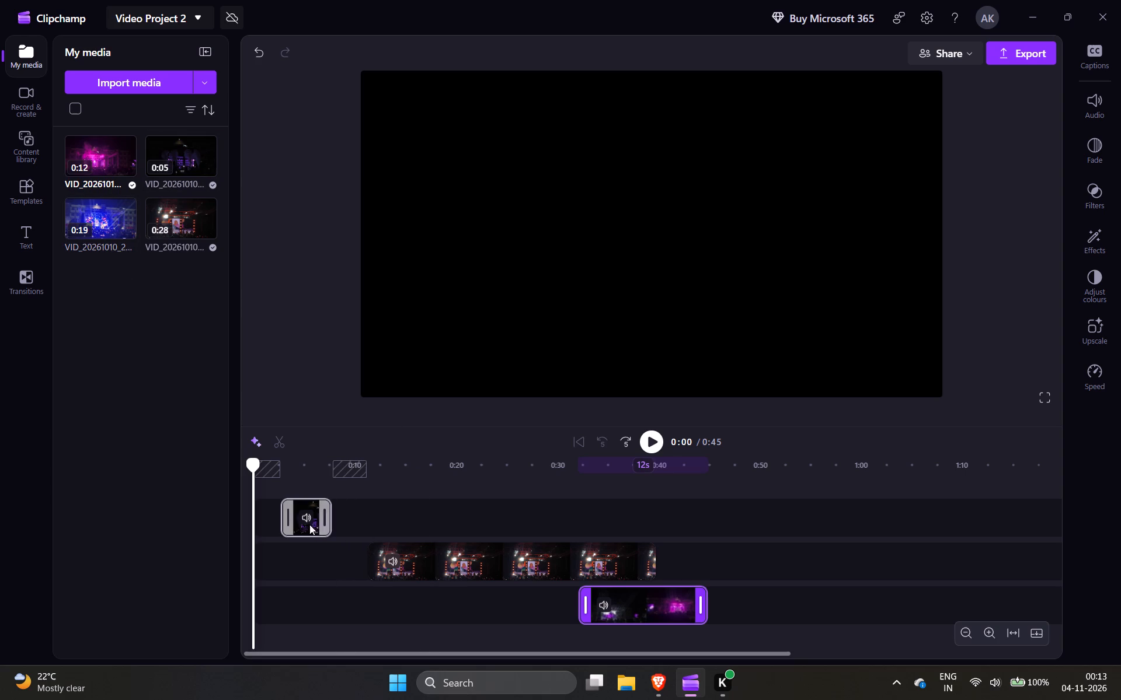
Arrange the clips end to end across the three tracks: 0:05 clip at the timeline start, 0:28 clip at about 5 s, 0:12 clip at about 34 s.
{"action": "key", "text": "space"}
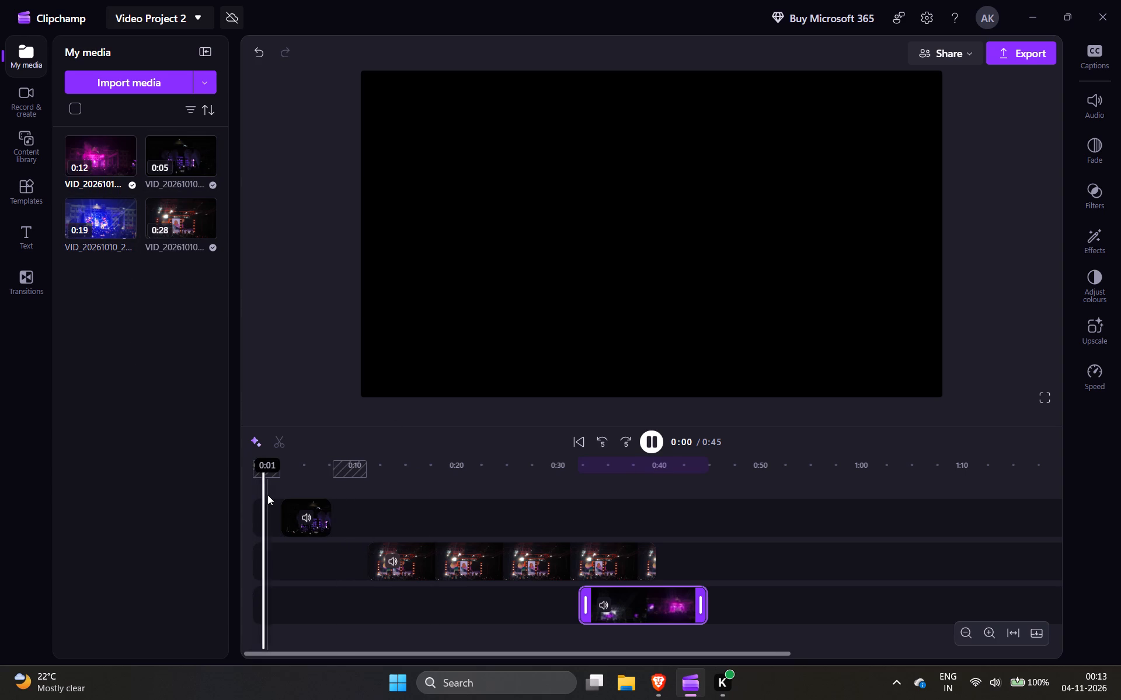
{"action": "left_click", "coordinate": [267, 495]}
{"action": "key", "text": "space"}
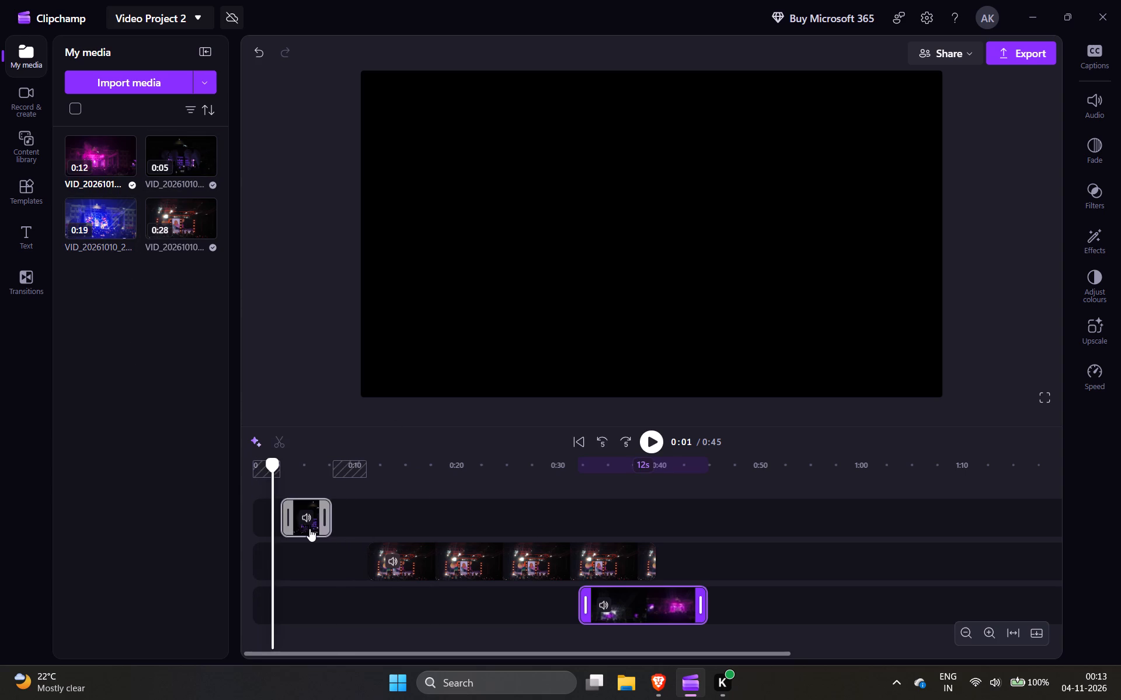
{"action": "left_click_drag", "start_coordinate": [309, 528], "coordinate": [278, 528]}
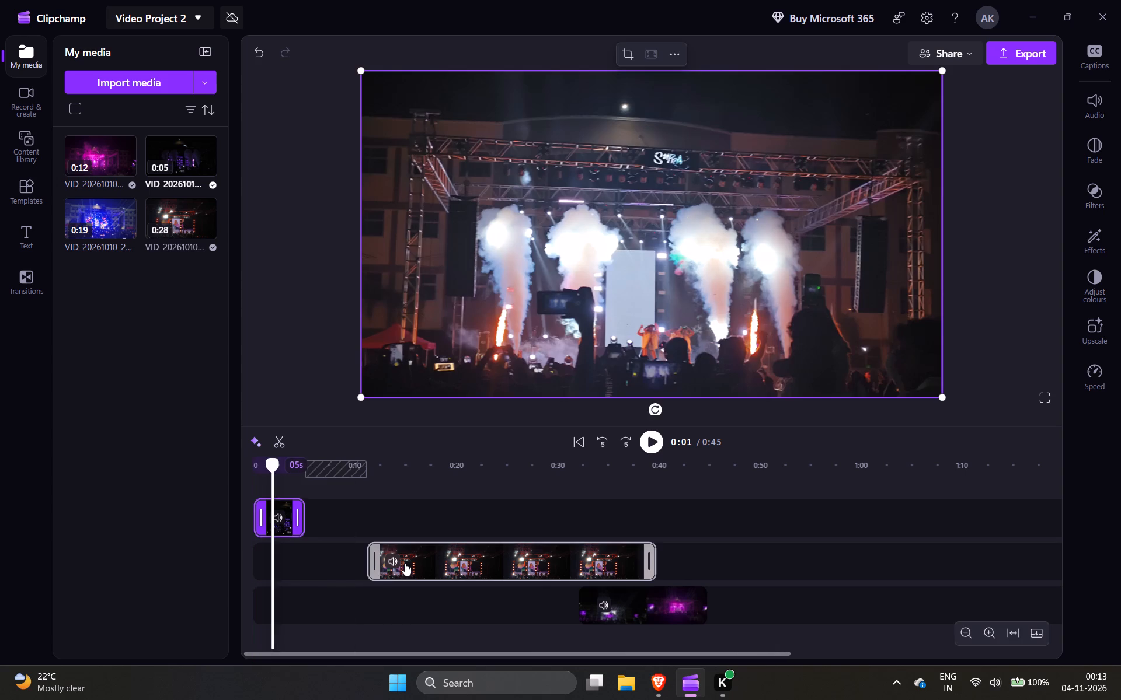
{"action": "left_click_drag", "start_coordinate": [405, 563], "coordinate": [339, 561]}
{"action": "left_click_drag", "start_coordinate": [621, 607], "coordinate": [639, 607]}
Return the playhead to the timeline start and preview the arranged clips from the beginning.
{"action": "key", "text": "space"}
{"action": "key", "text": "space"}
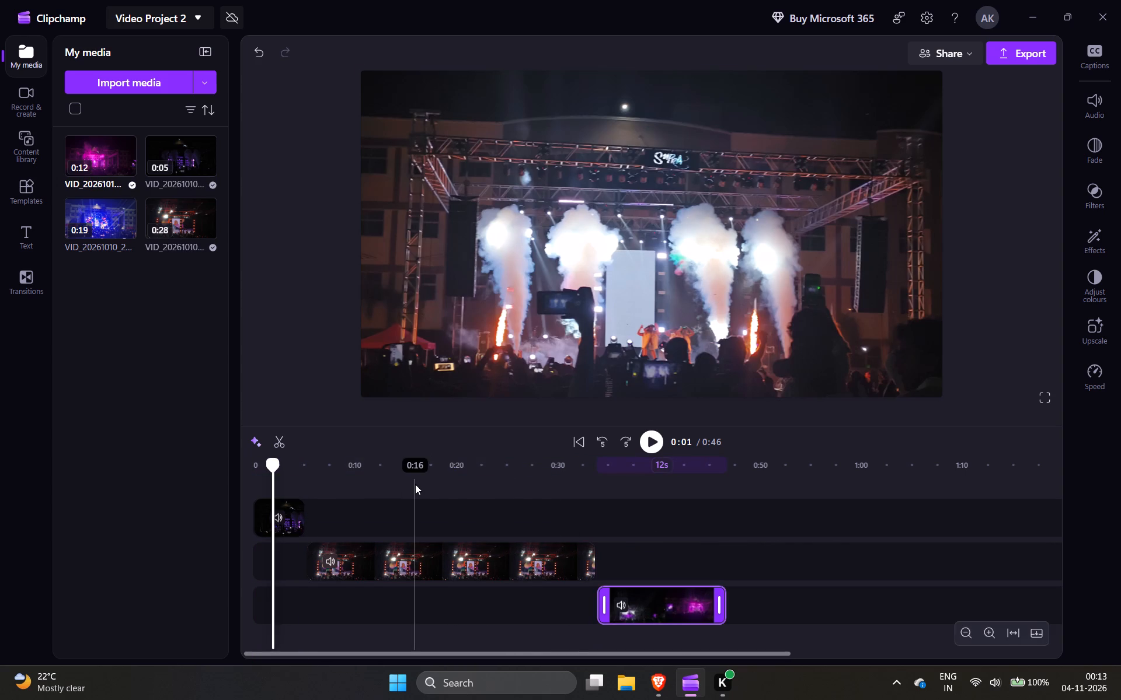
{"action": "key", "text": "Left"}
{"action": "key", "text": "Left"}
{"action": "key", "text": "Left"}
{"action": "key", "text": "Left"}
{"action": "key", "text": "Left"}
{"action": "key", "text": "Left"}
{"action": "key", "text": "Left"}
{"action": "key", "text": "Left"}
{"action": "key", "text": "Left"}
{"action": "key", "text": "Left"}
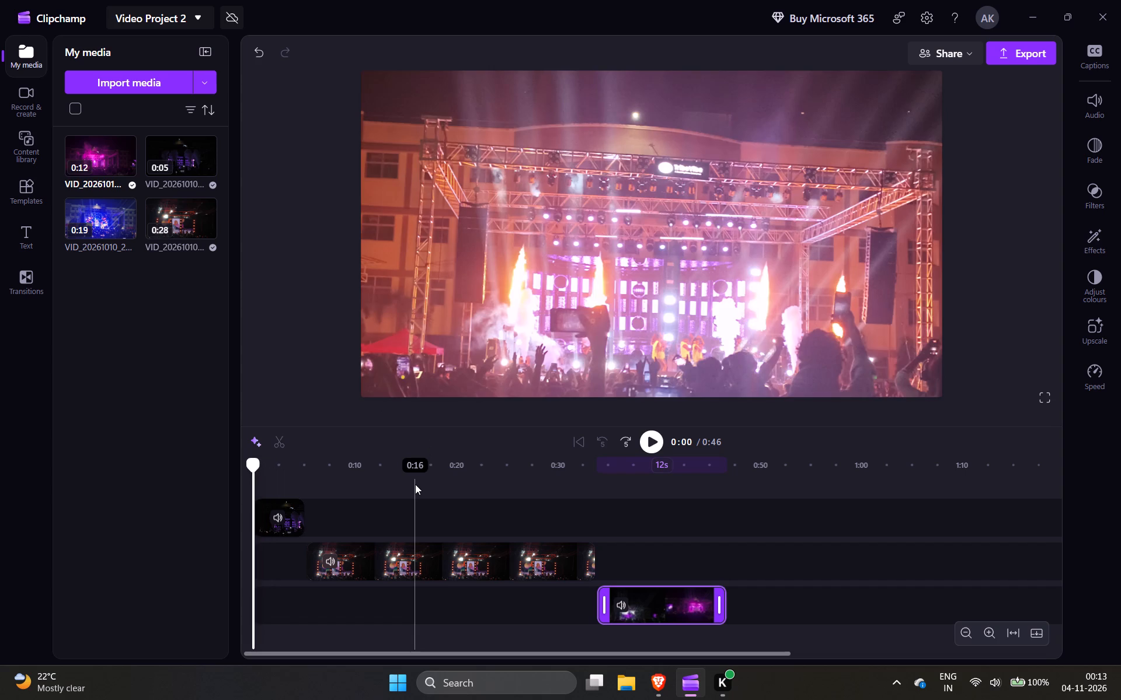
{"action": "key", "text": "space"}
{"action": "key", "text": "space"}
{"action": "key", "text": "space"}
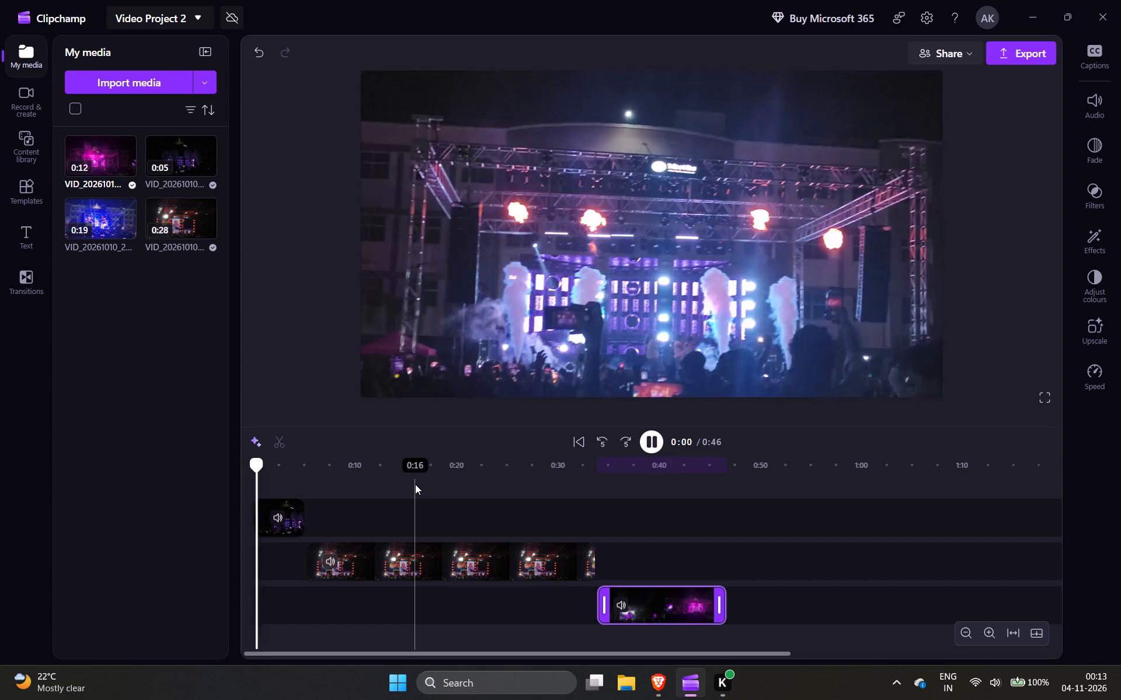